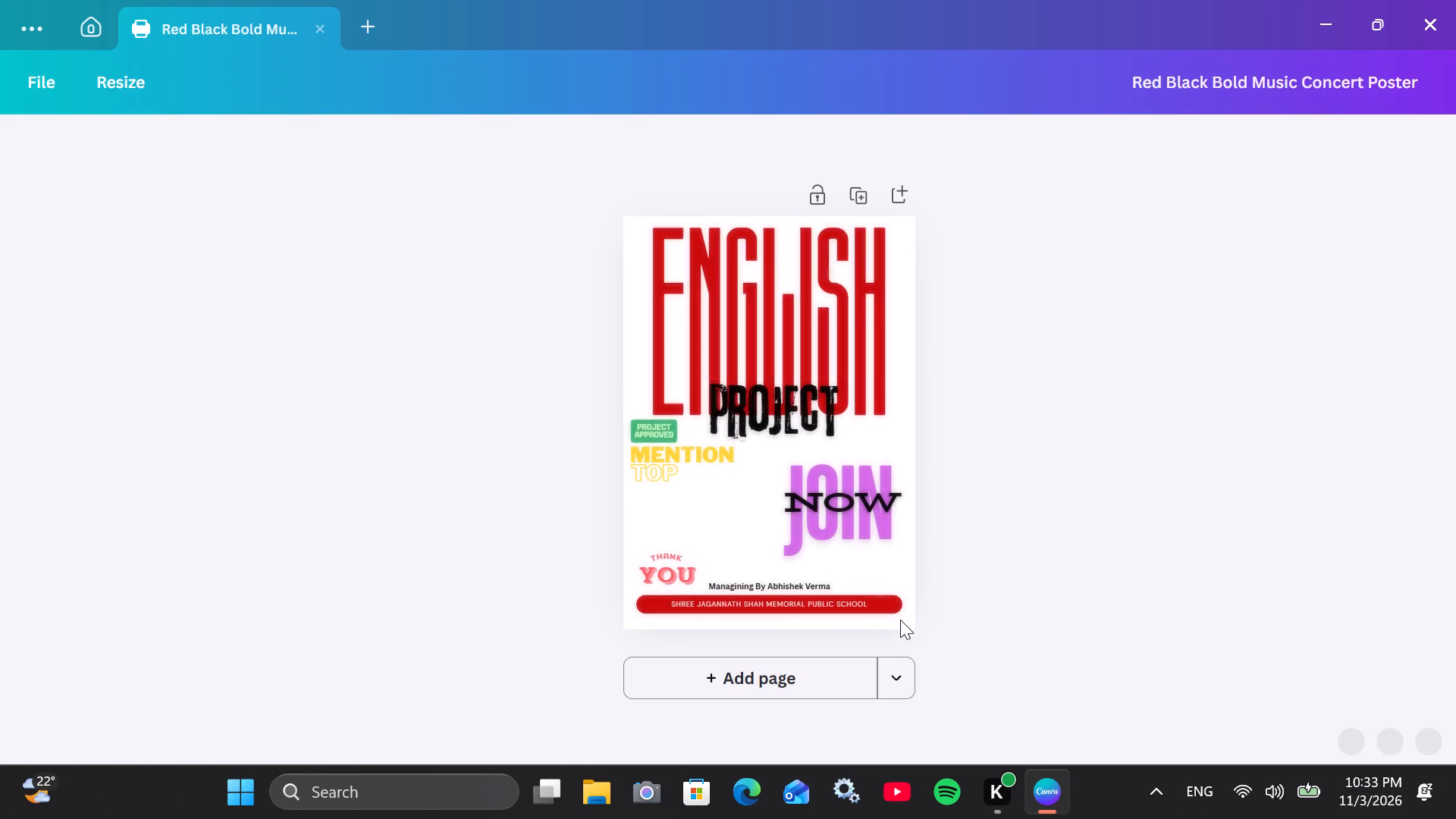
Delete all existing text and graphics from the poster page.
drag(900, 620, 601, 224)
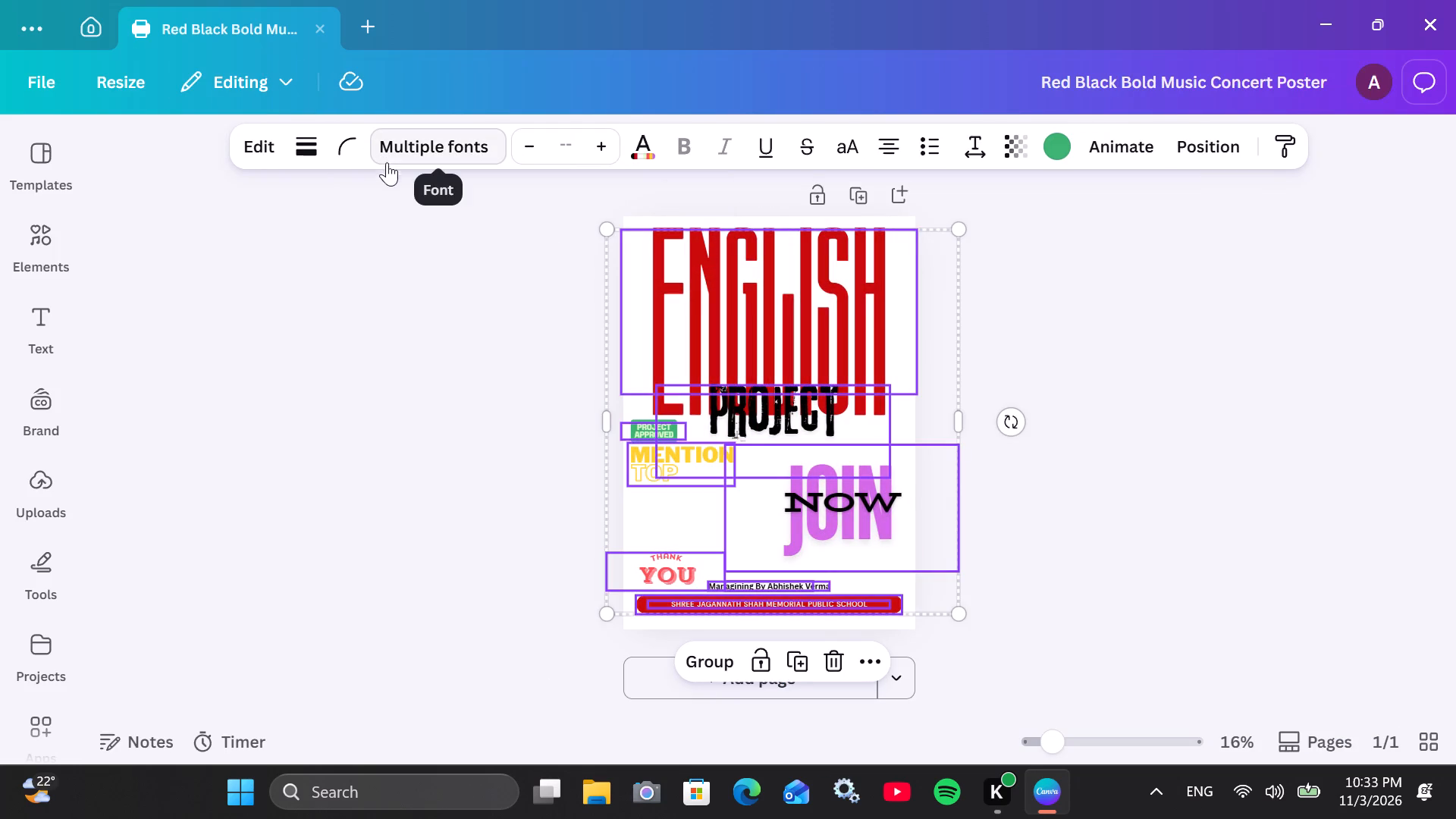
click(832, 661)
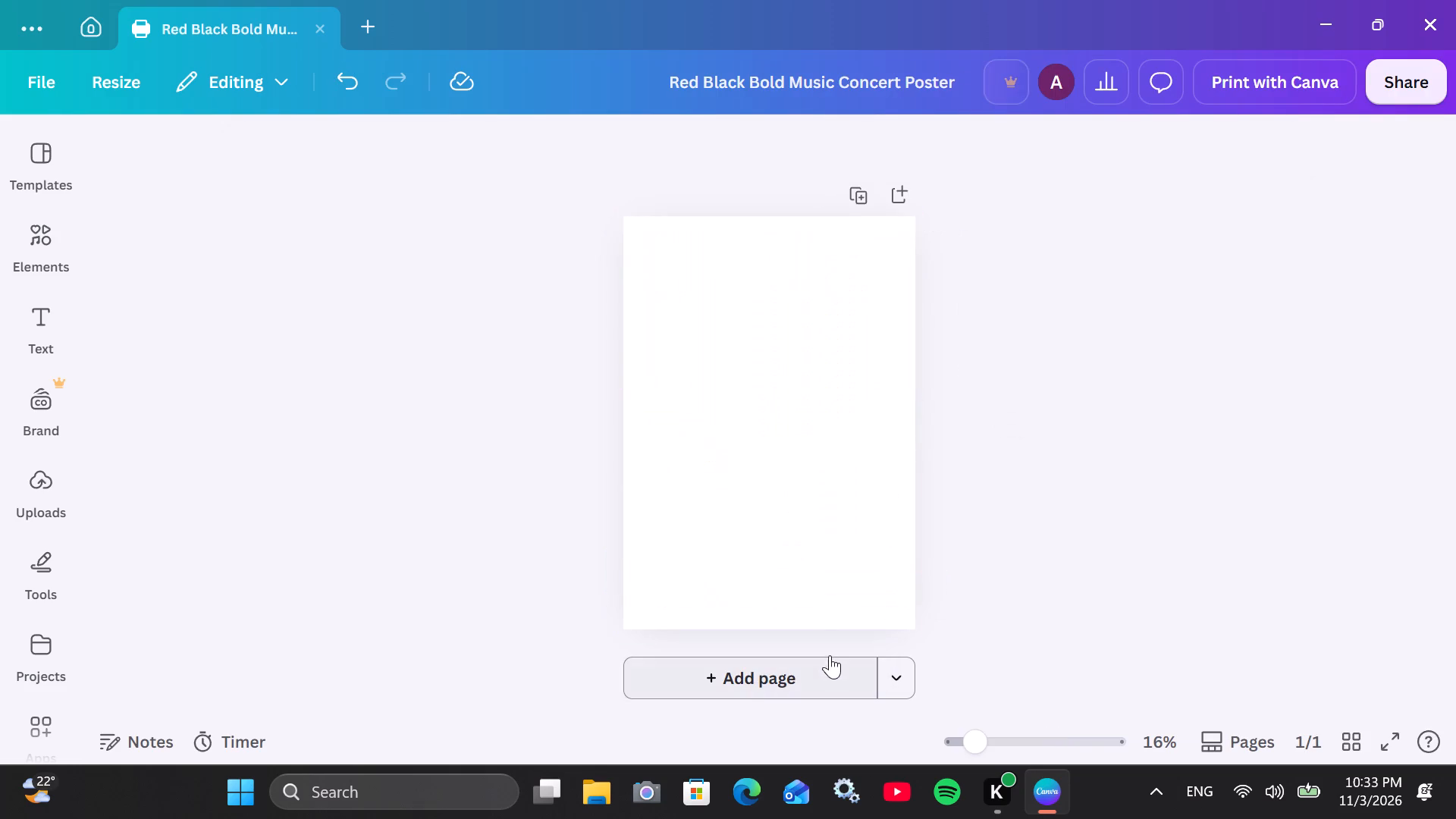
Find the "30% OFF on all products" font combination among the text styles and add it to the blank page.
click(40, 324)
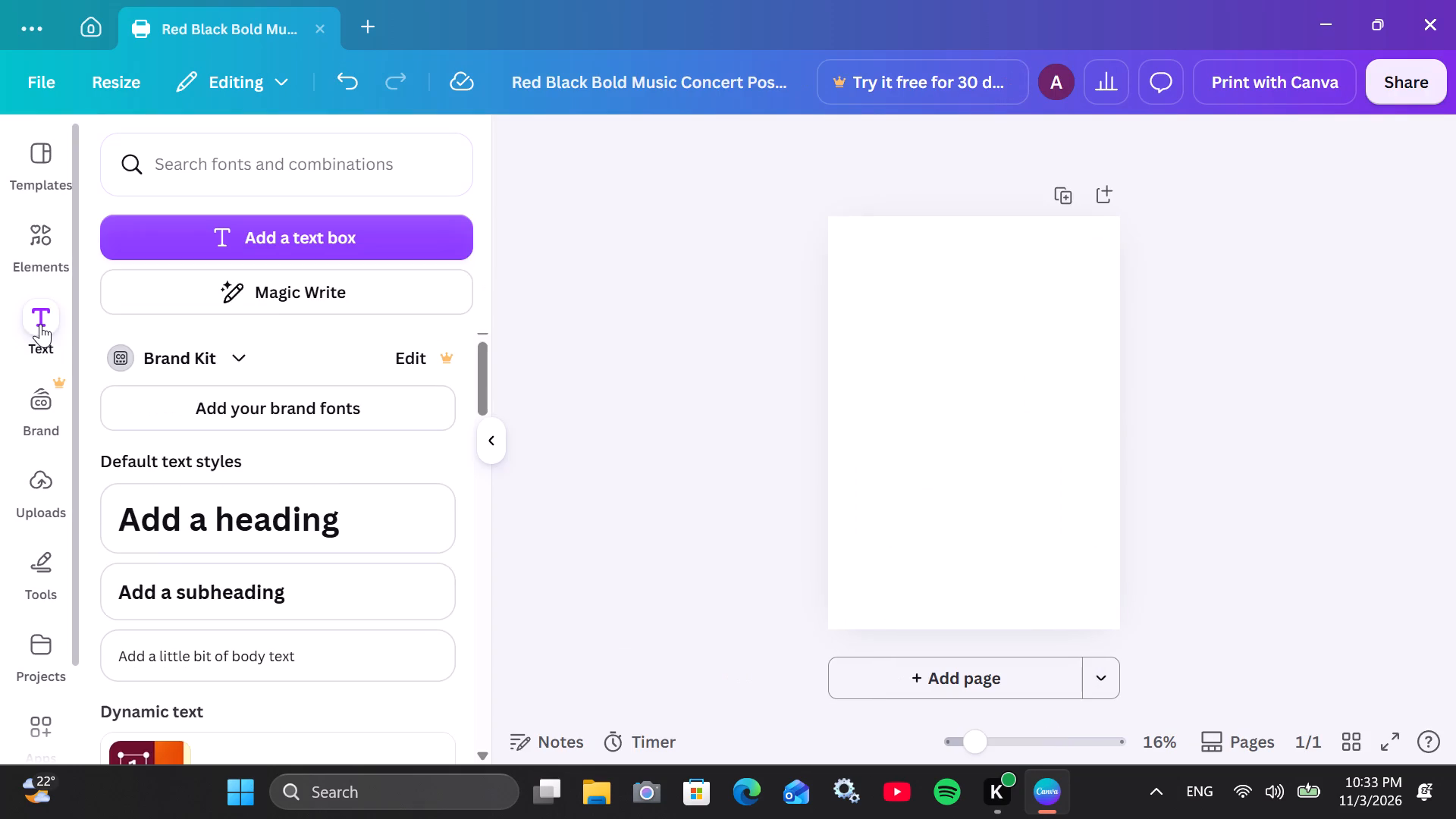
scroll(353, 537, down, 4)
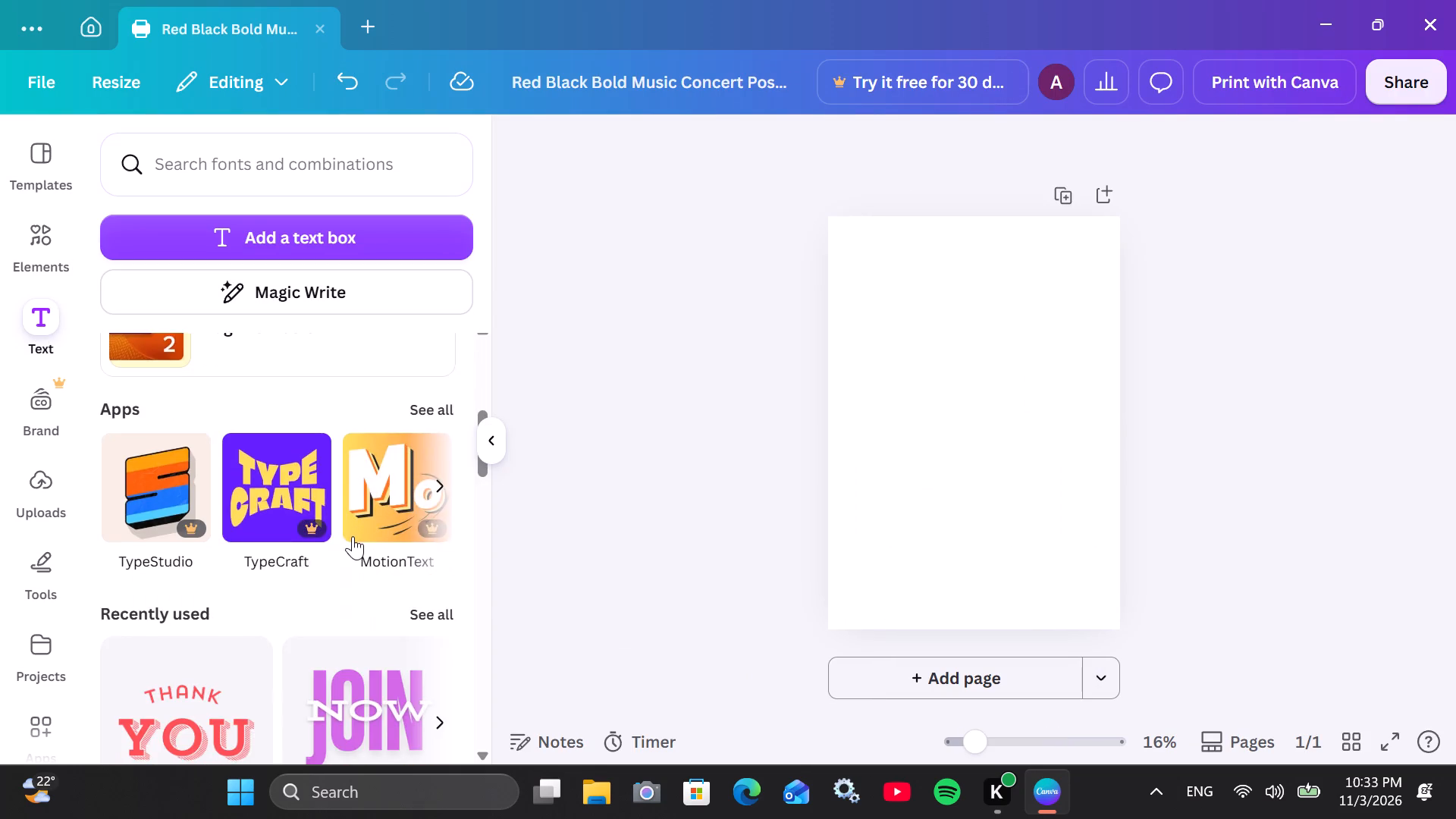
scroll(353, 536, down, 7)
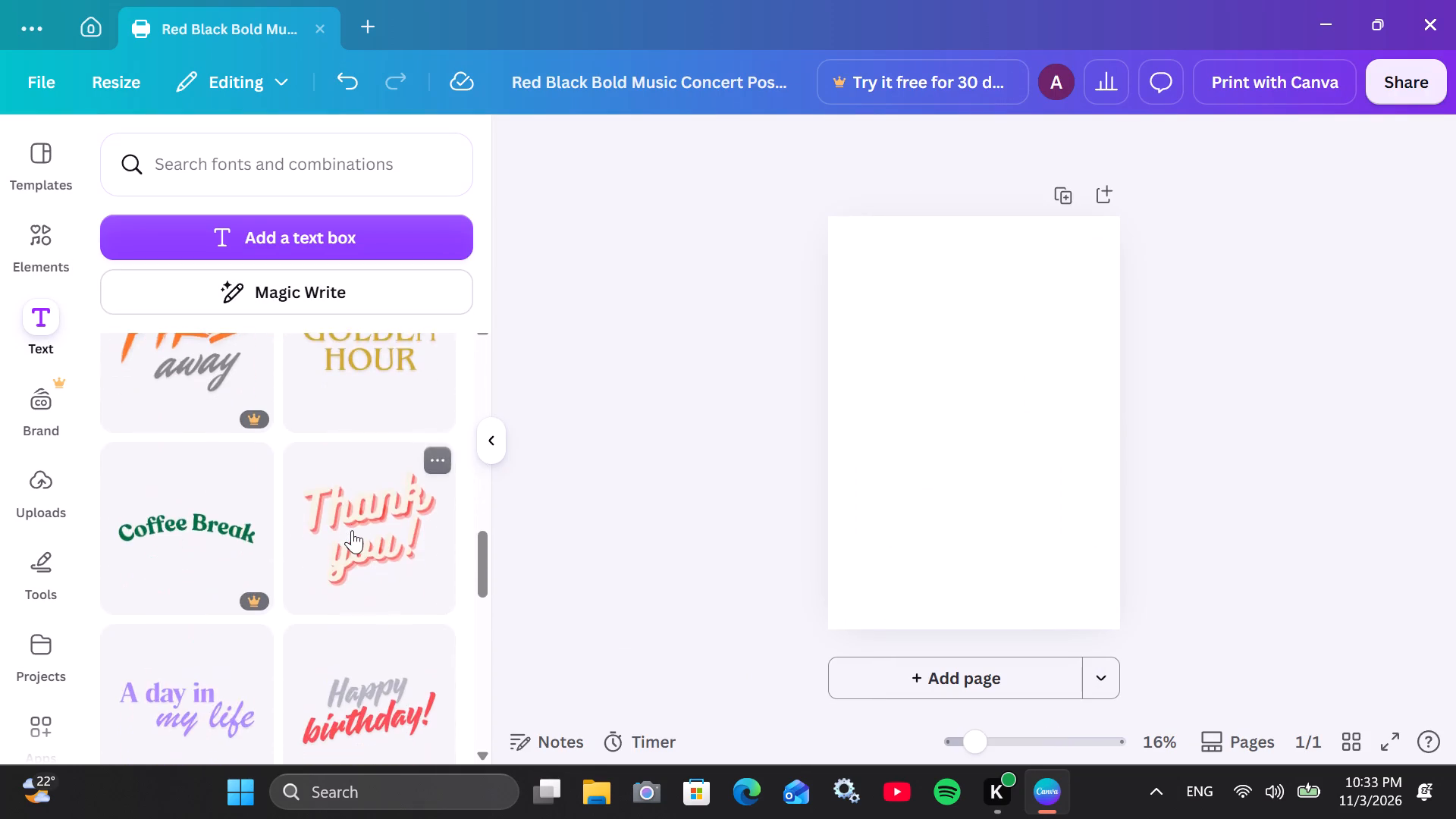
scroll(352, 530, down, 8)
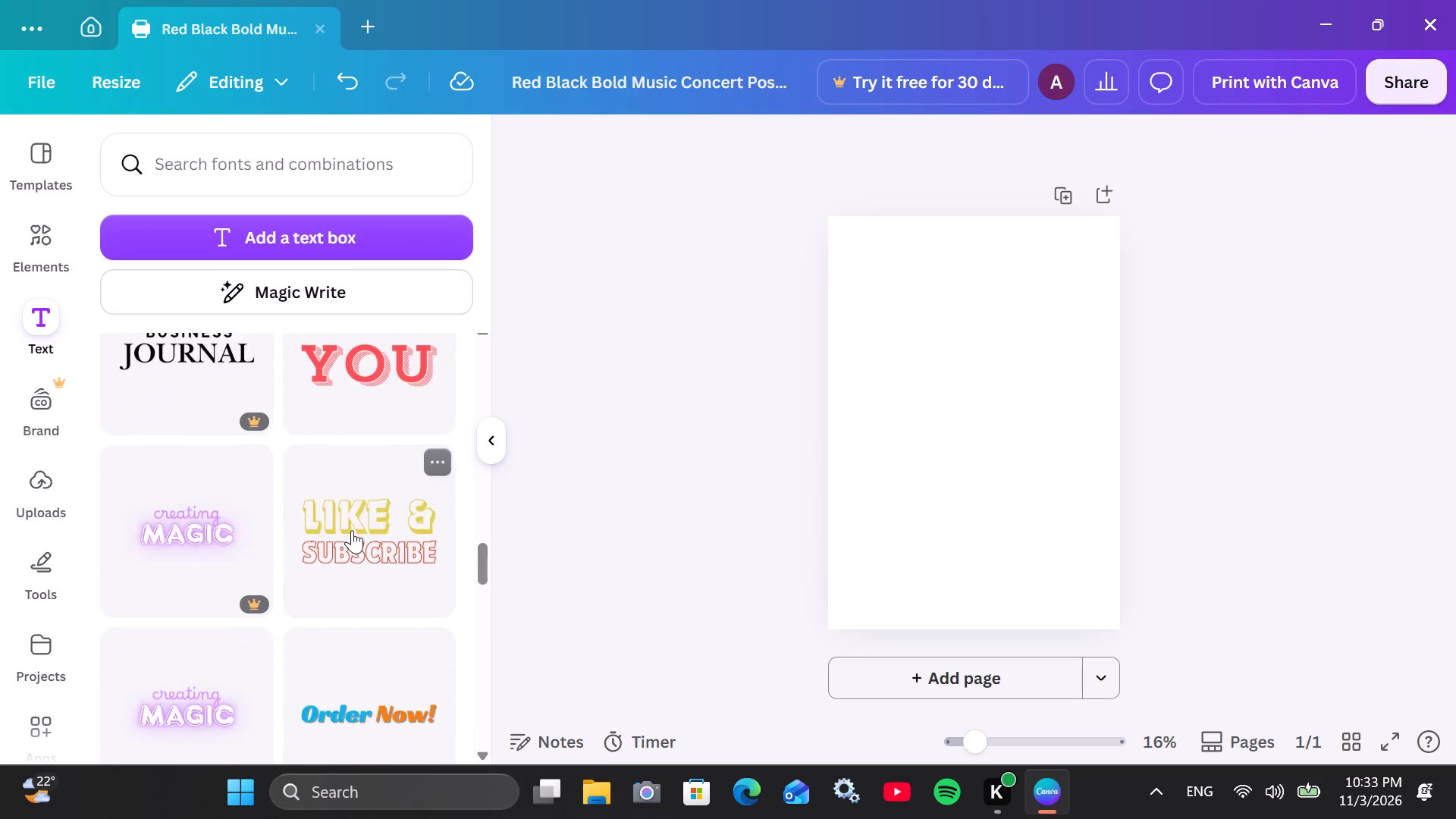
scroll(352, 530, down, 4)
scroll(352, 530, up, 5)
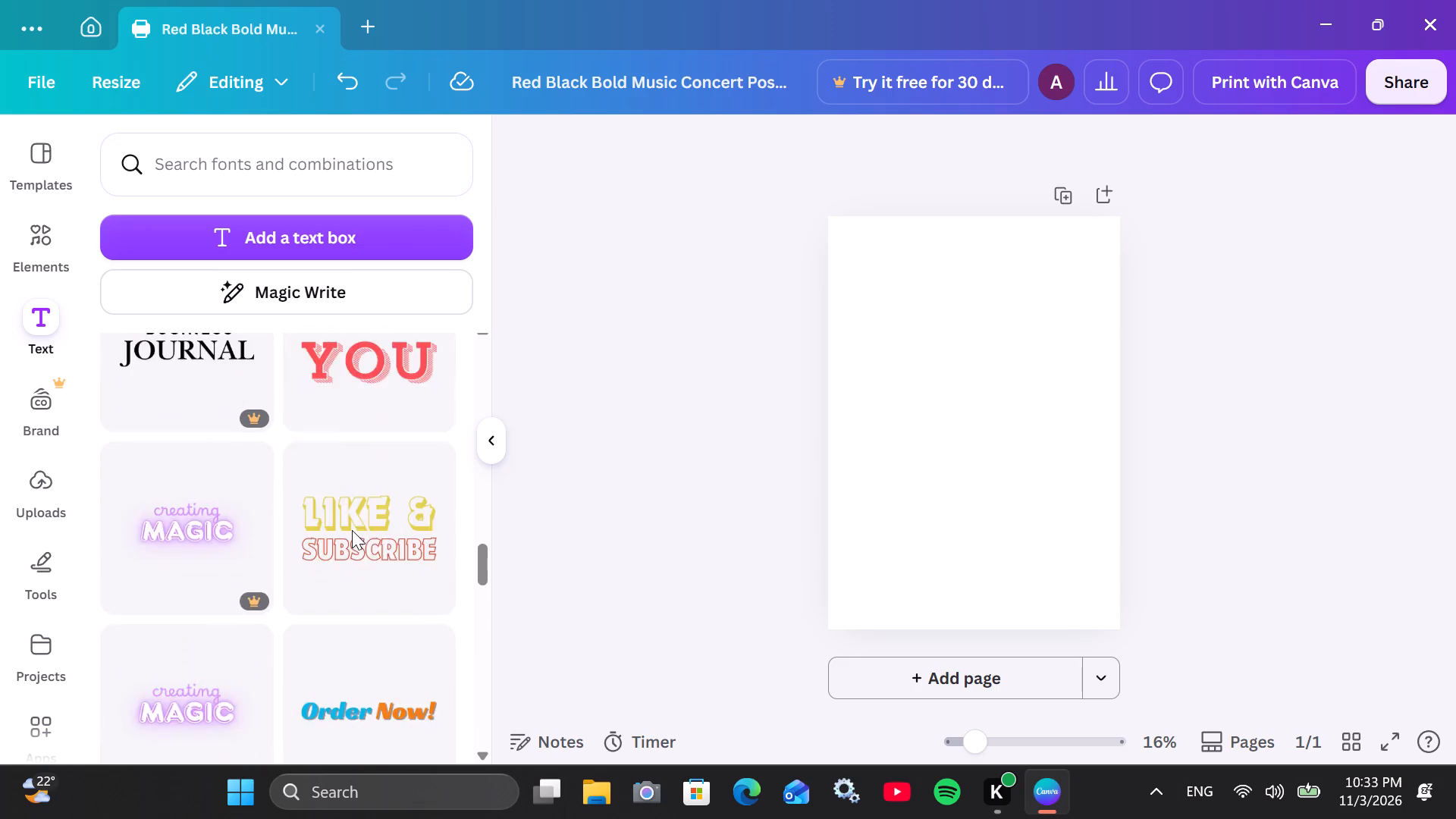
scroll(352, 530, up, 16)
scroll(350, 528, down, 4)
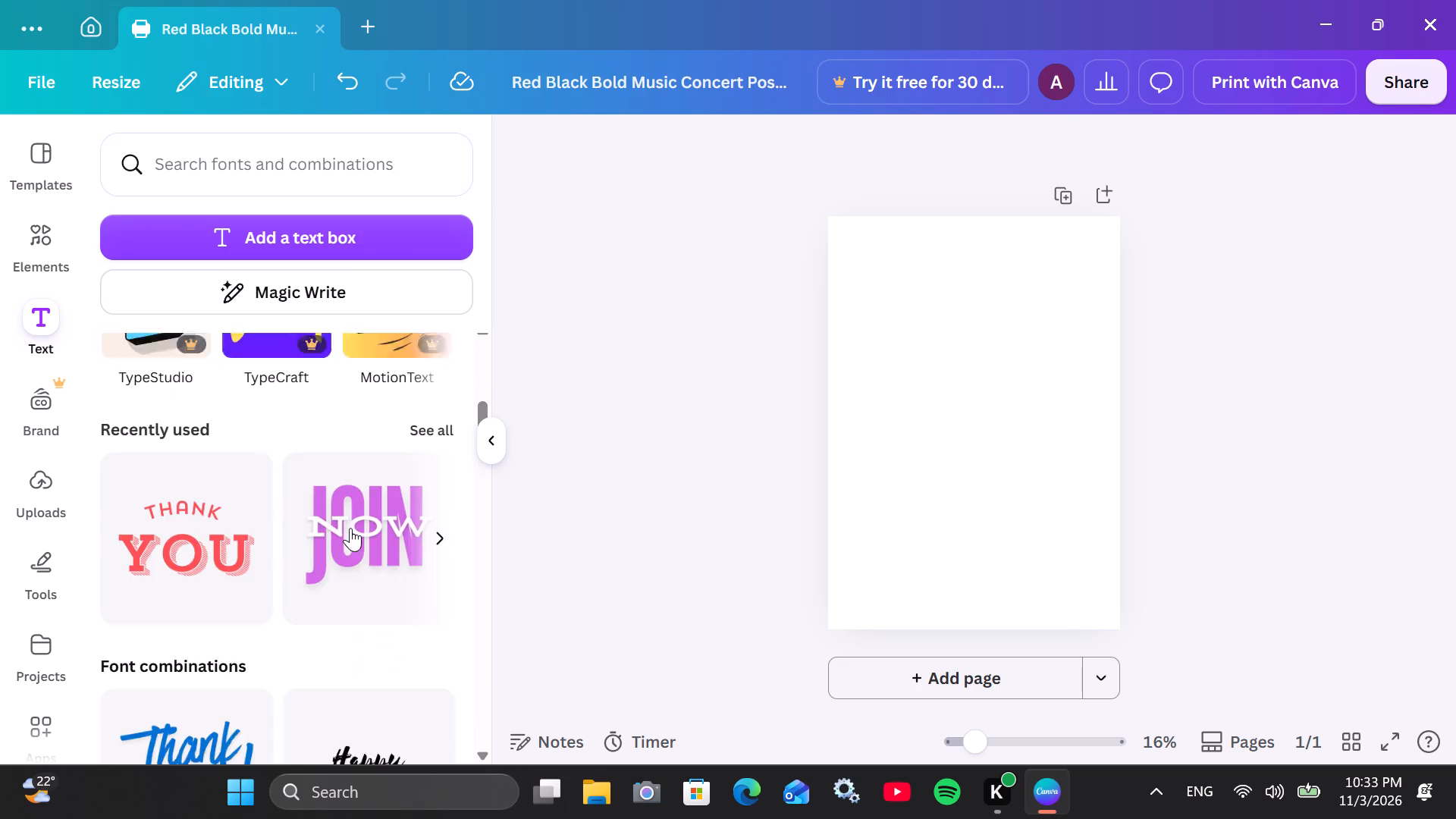
scroll(350, 528, down, 3)
scroll(350, 528, up, 3)
scroll(397, 522, down, 3)
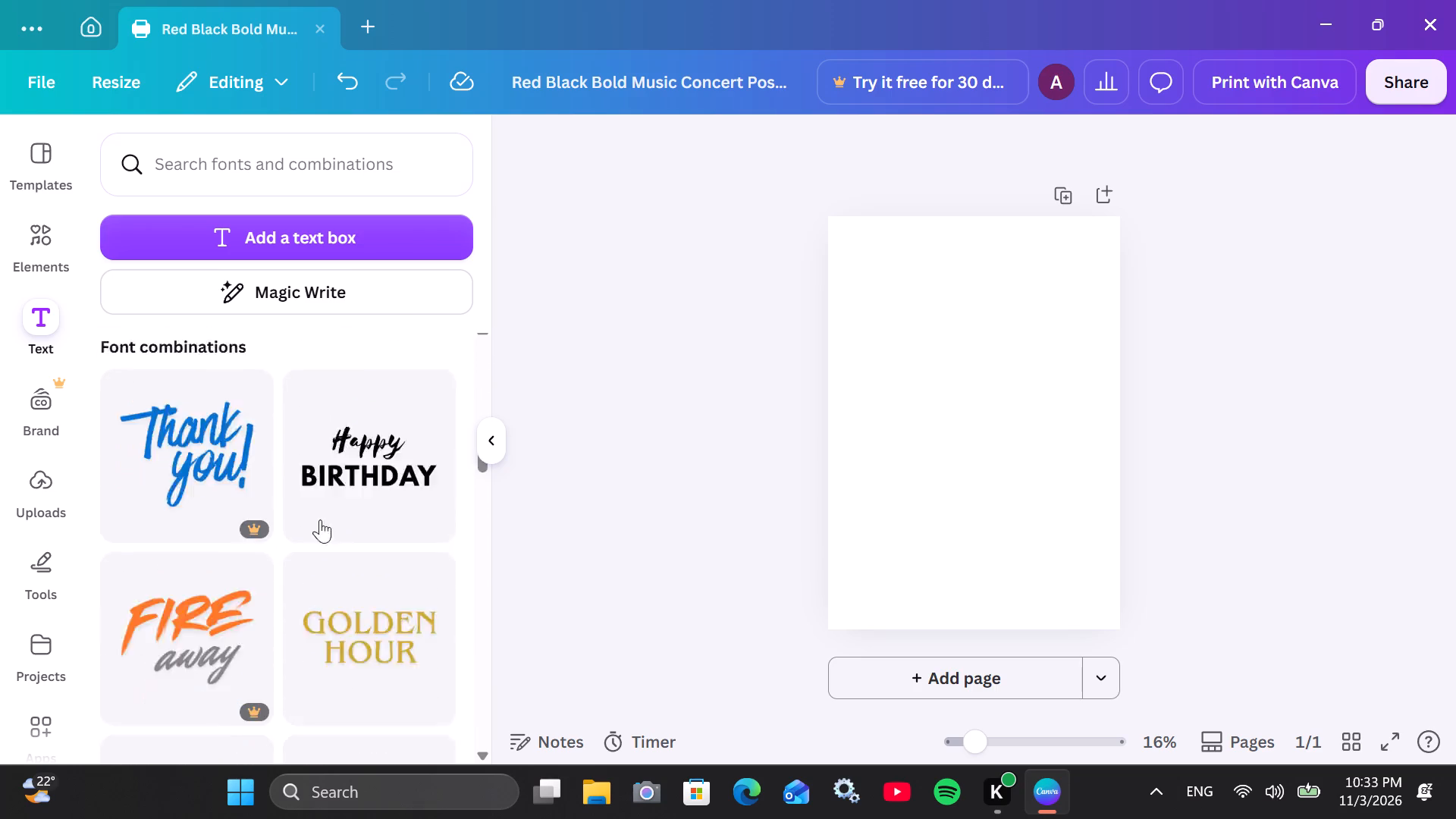
scroll(320, 519, down, 7)
scroll(258, 508, down, 13)
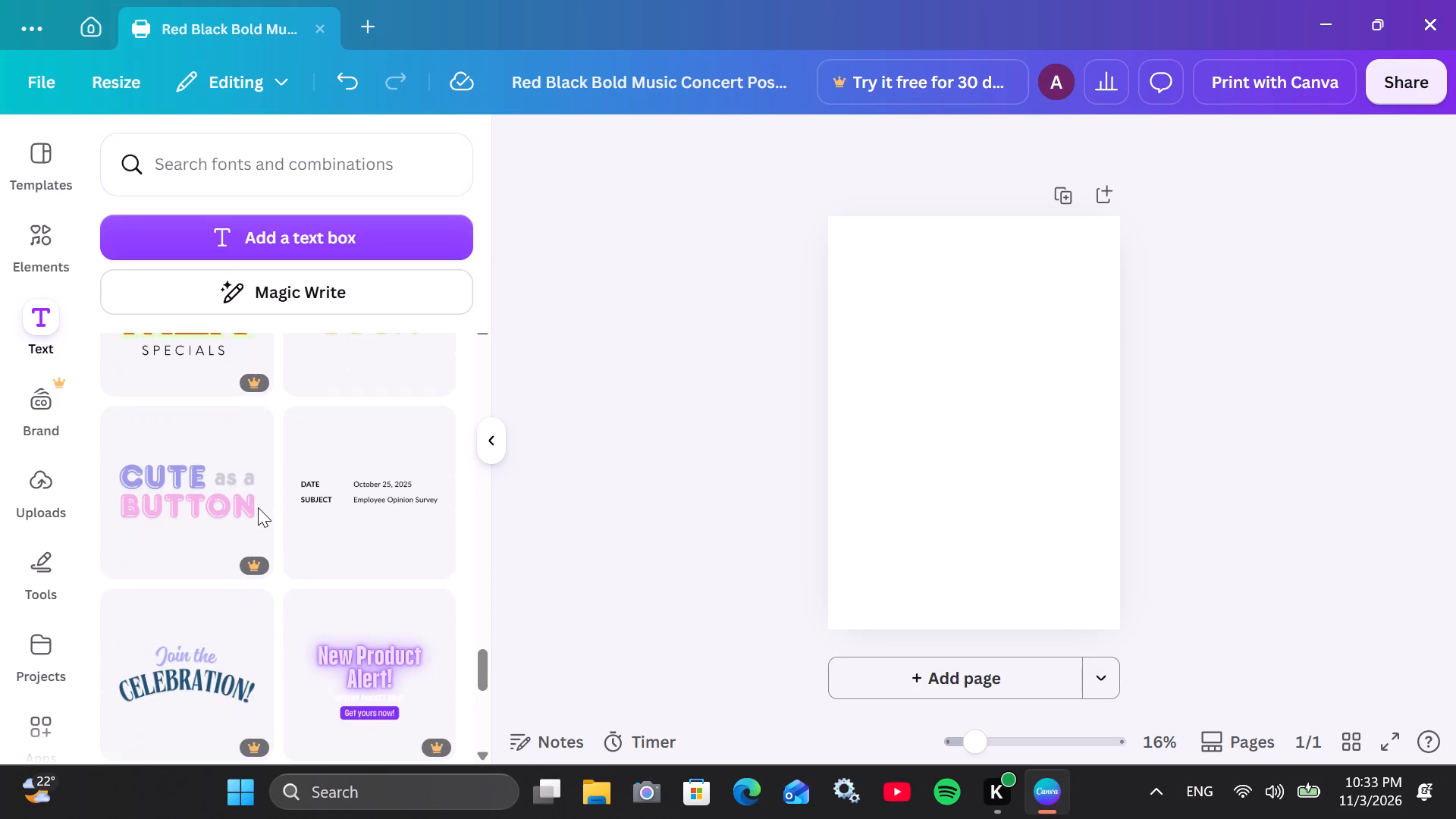
scroll(258, 507, down, 7)
scroll(258, 507, up, 2)
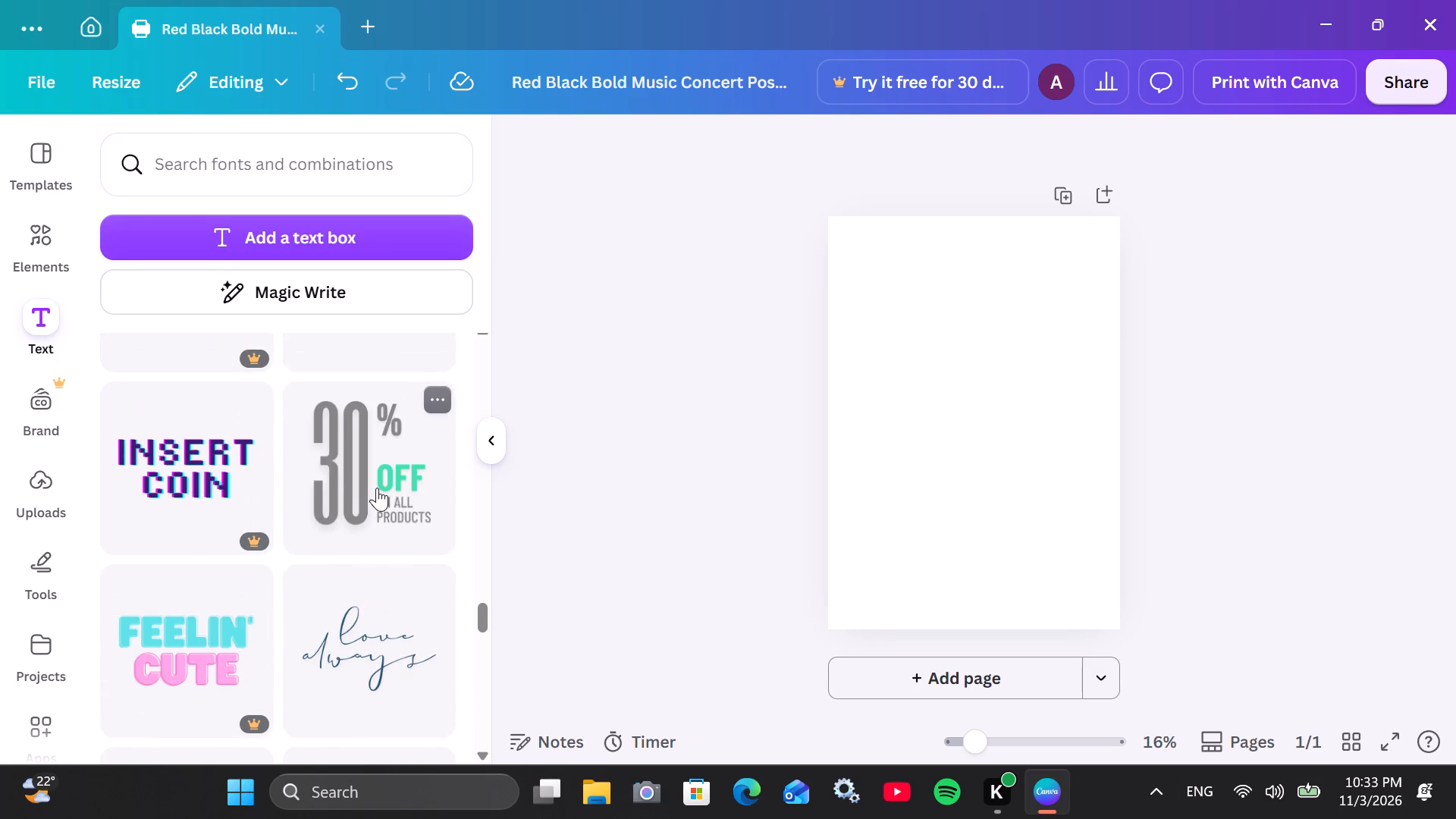
click(377, 488)
Delete the "OFF", "%" and "ON ALL PRODUCTS" texts from the group, keeping only the large "30".
click(1003, 438)
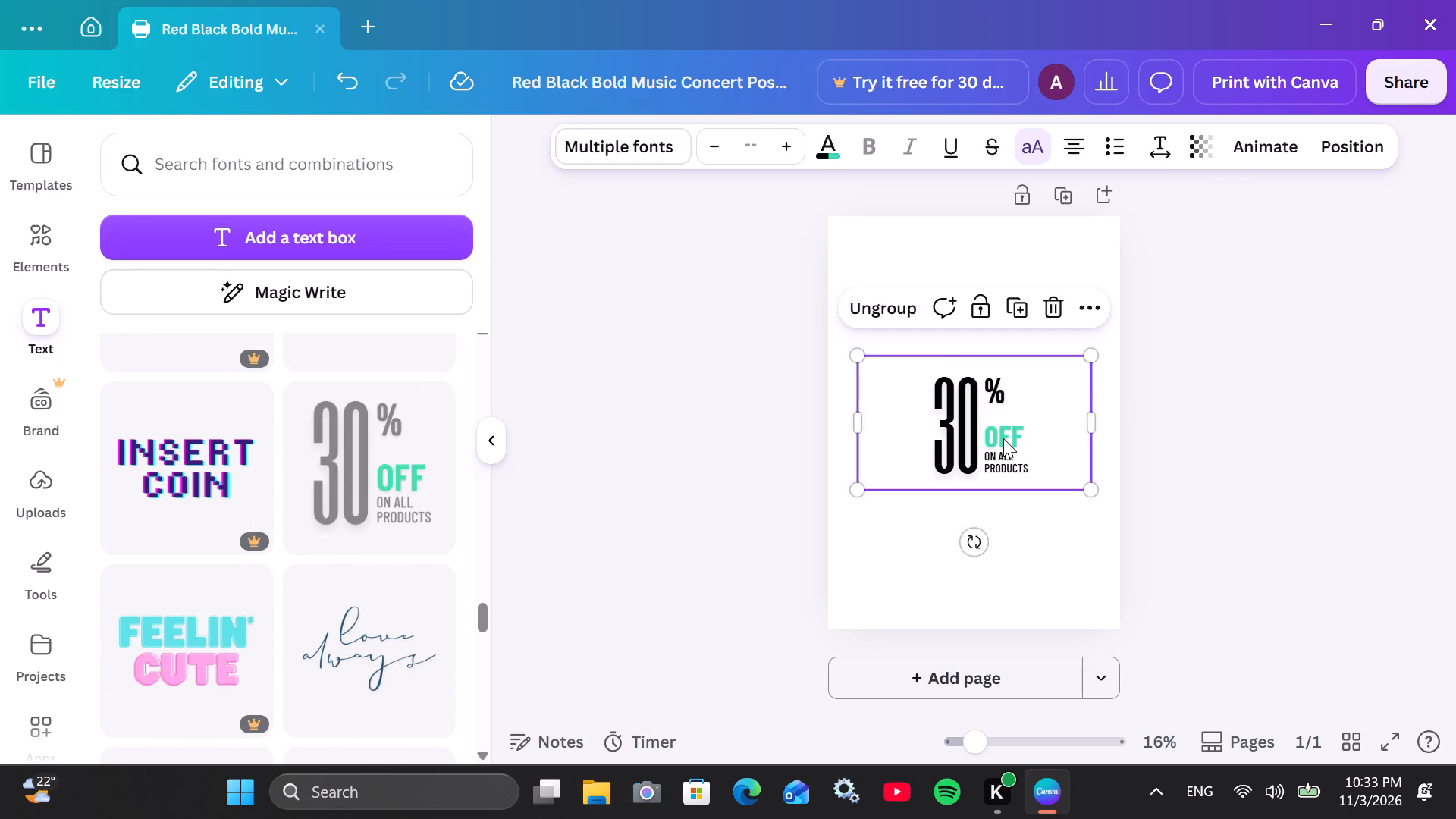
click(1101, 378)
click(1003, 391)
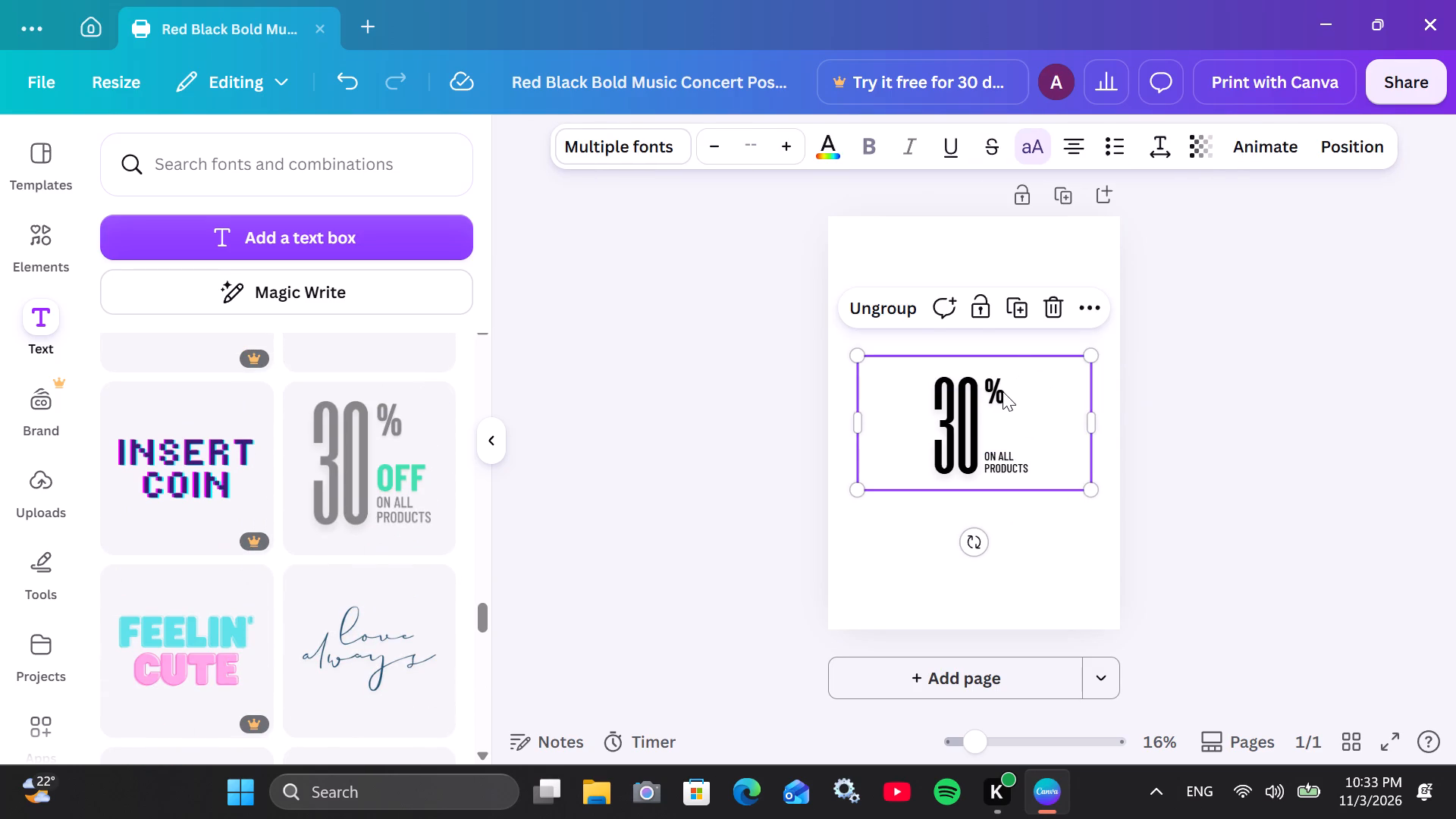
click(1094, 331)
click(1002, 463)
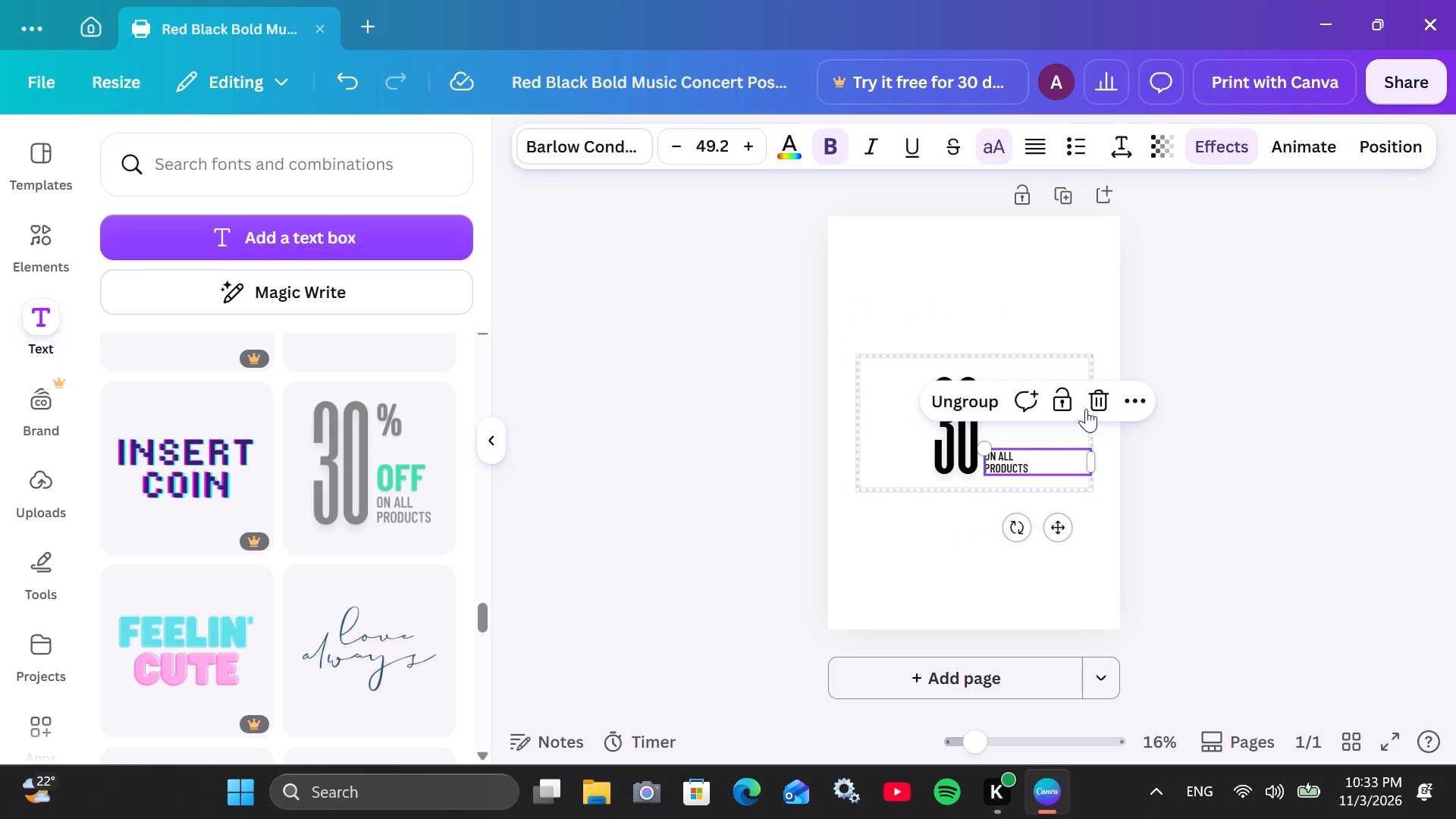
click(1099, 406)
Replace the text "30" with "LALA FITNESS".
click(990, 428)
click(962, 431)
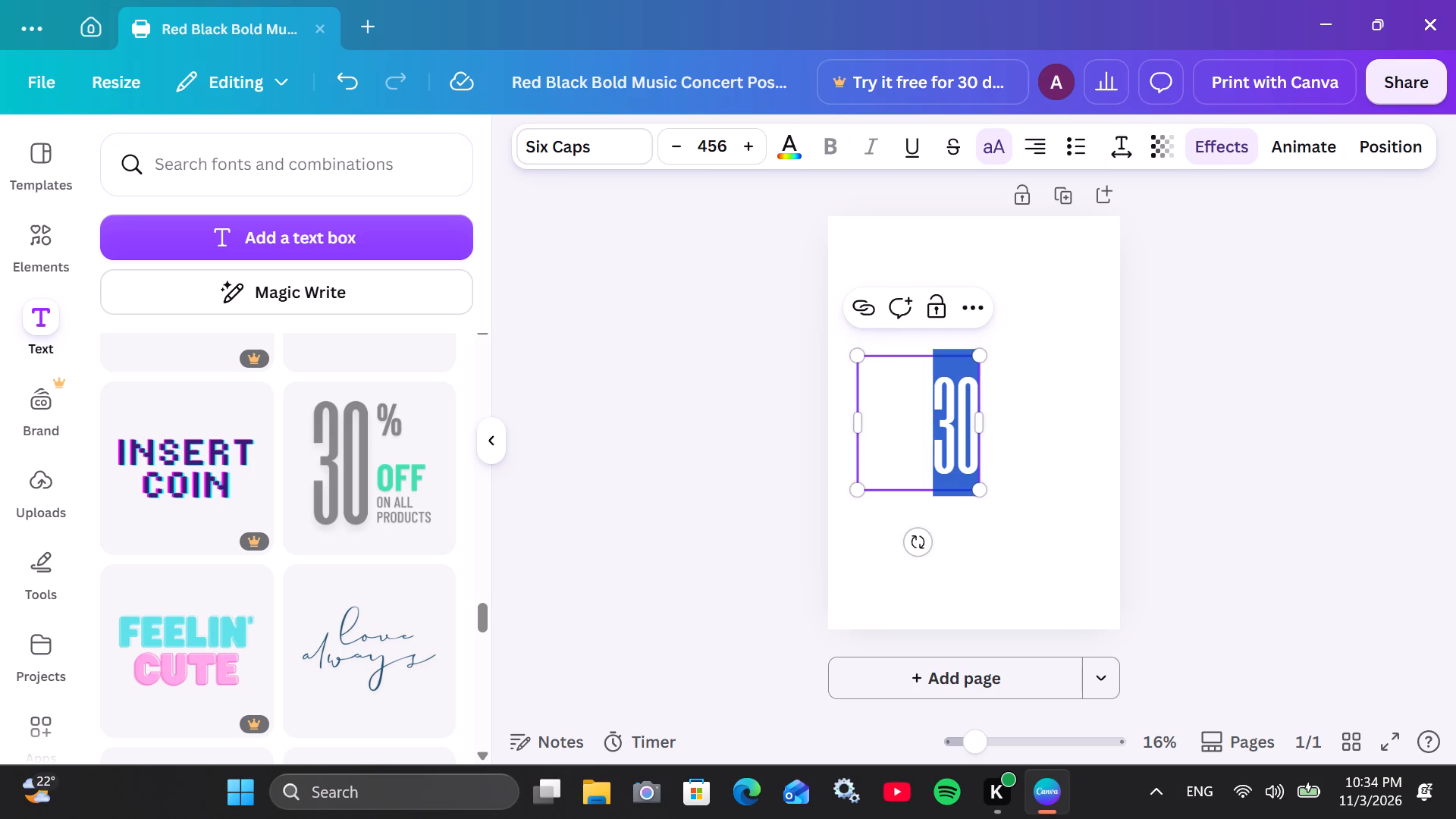
key(BackSpace)
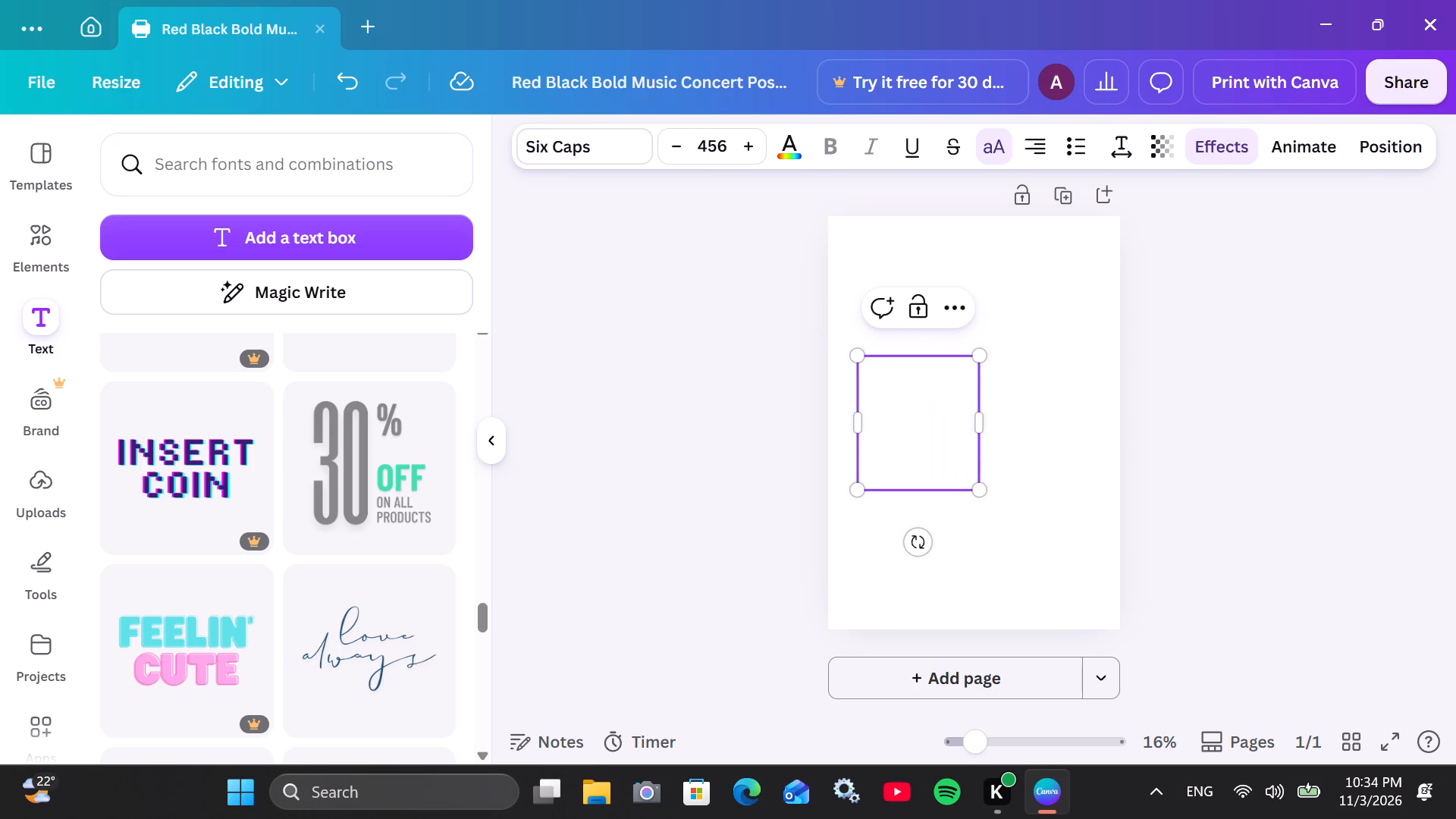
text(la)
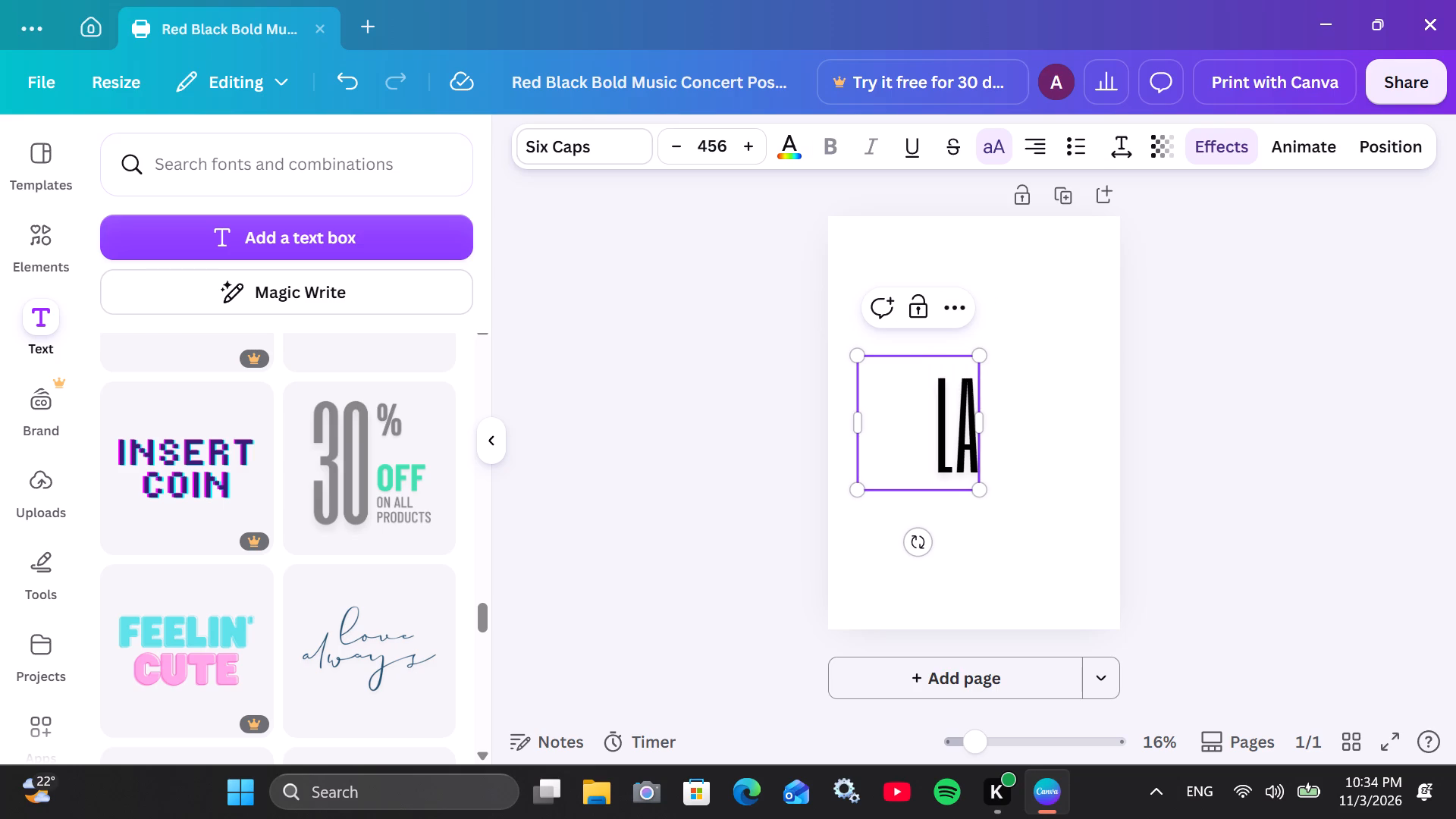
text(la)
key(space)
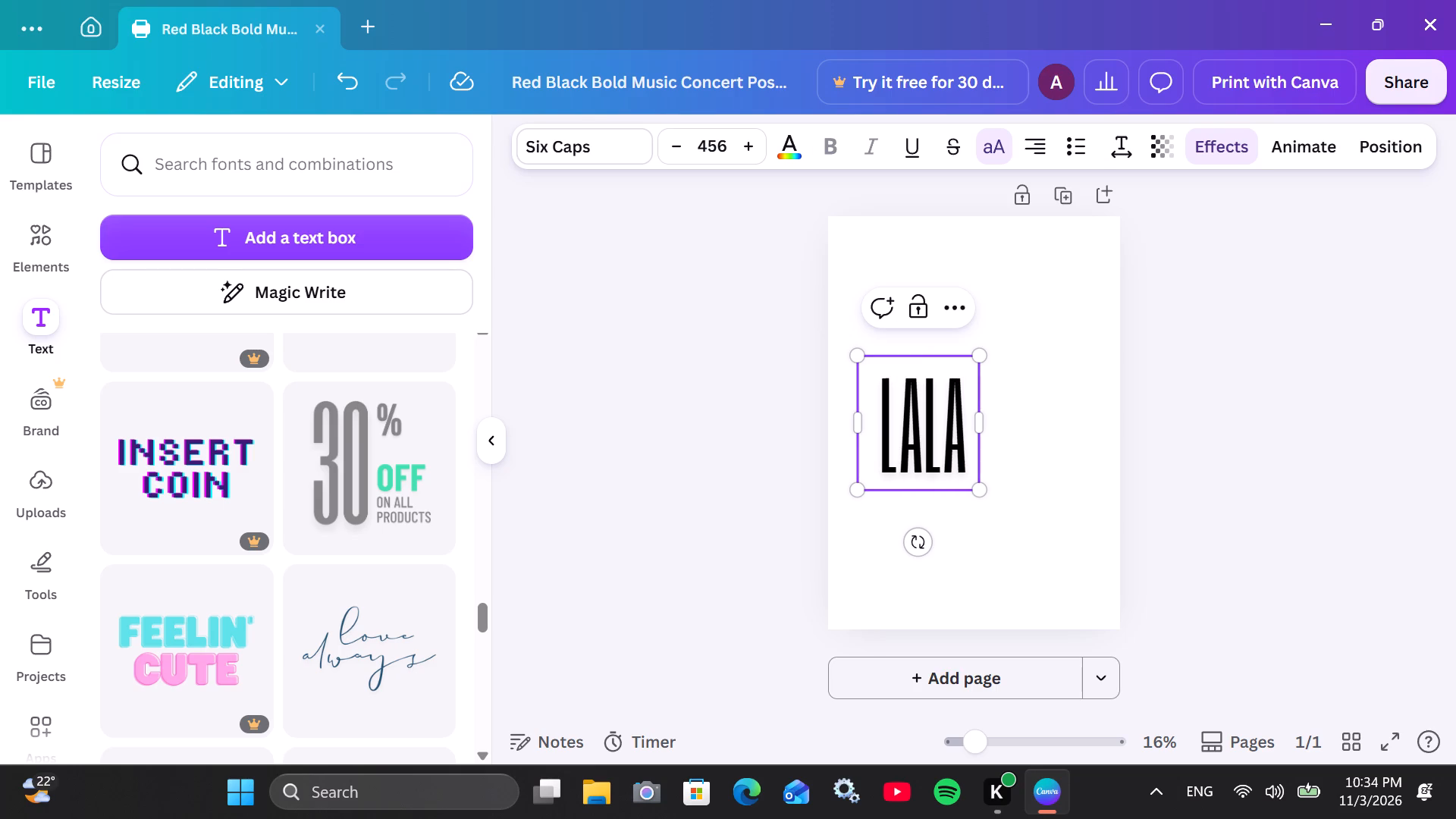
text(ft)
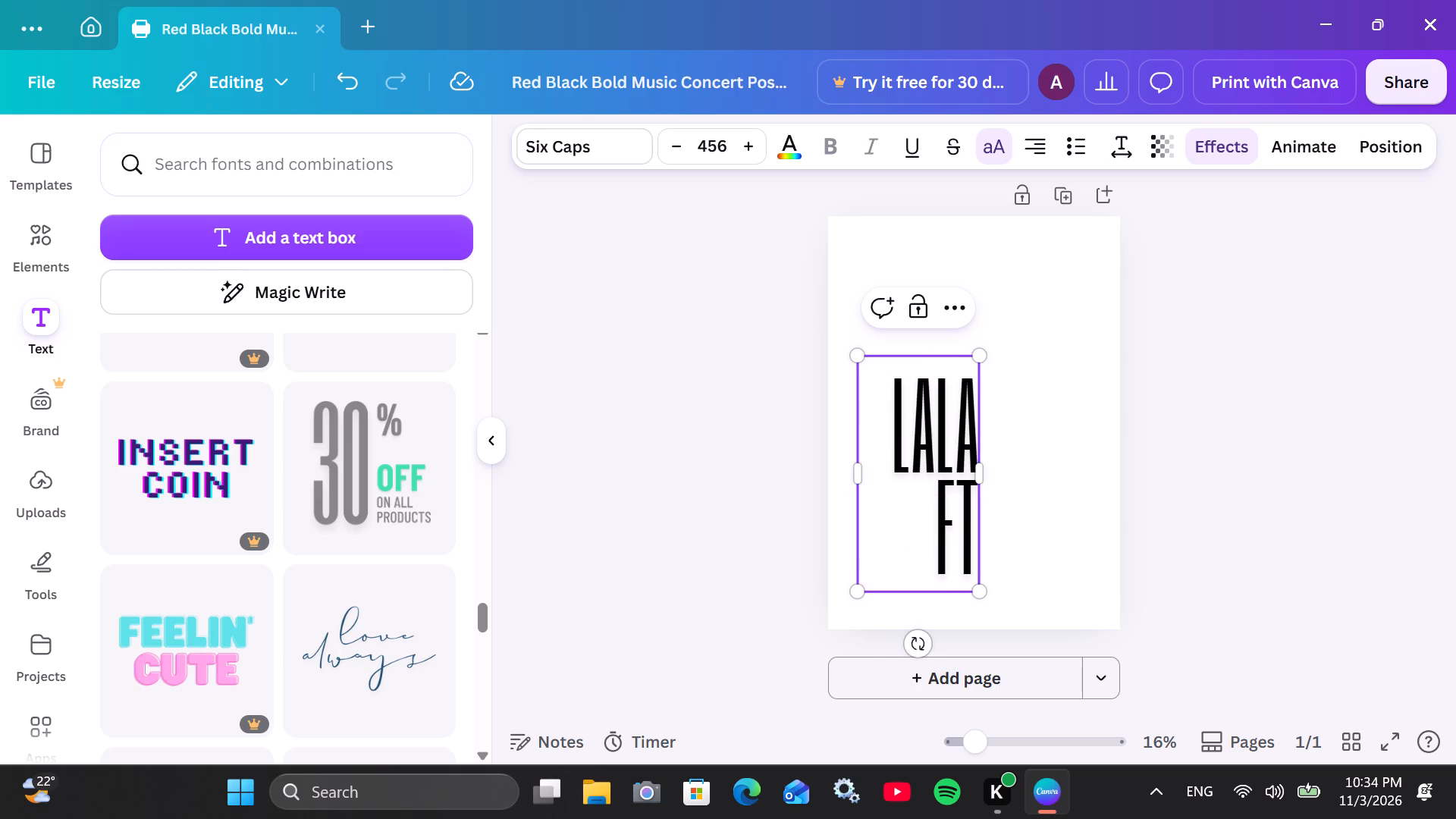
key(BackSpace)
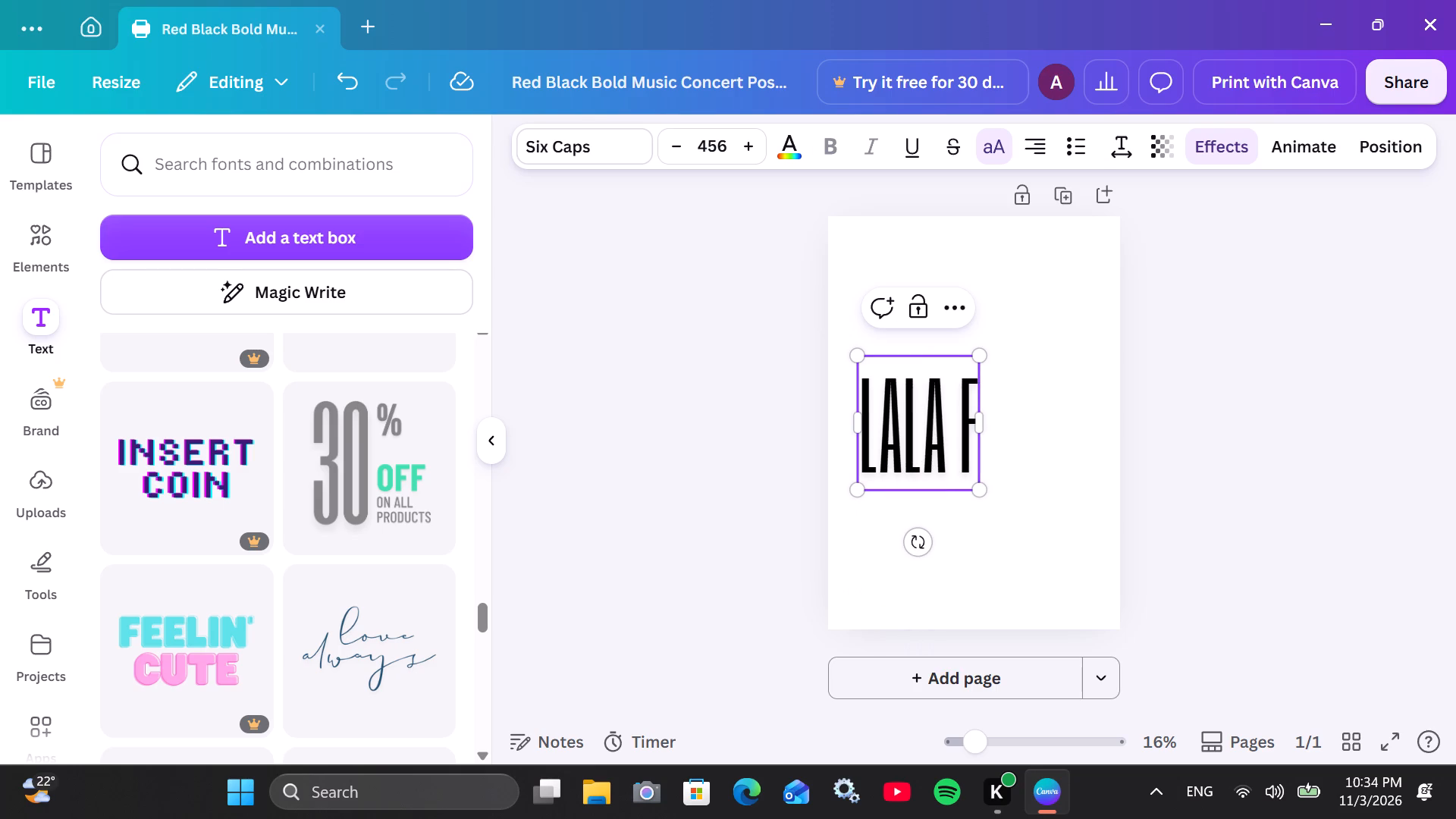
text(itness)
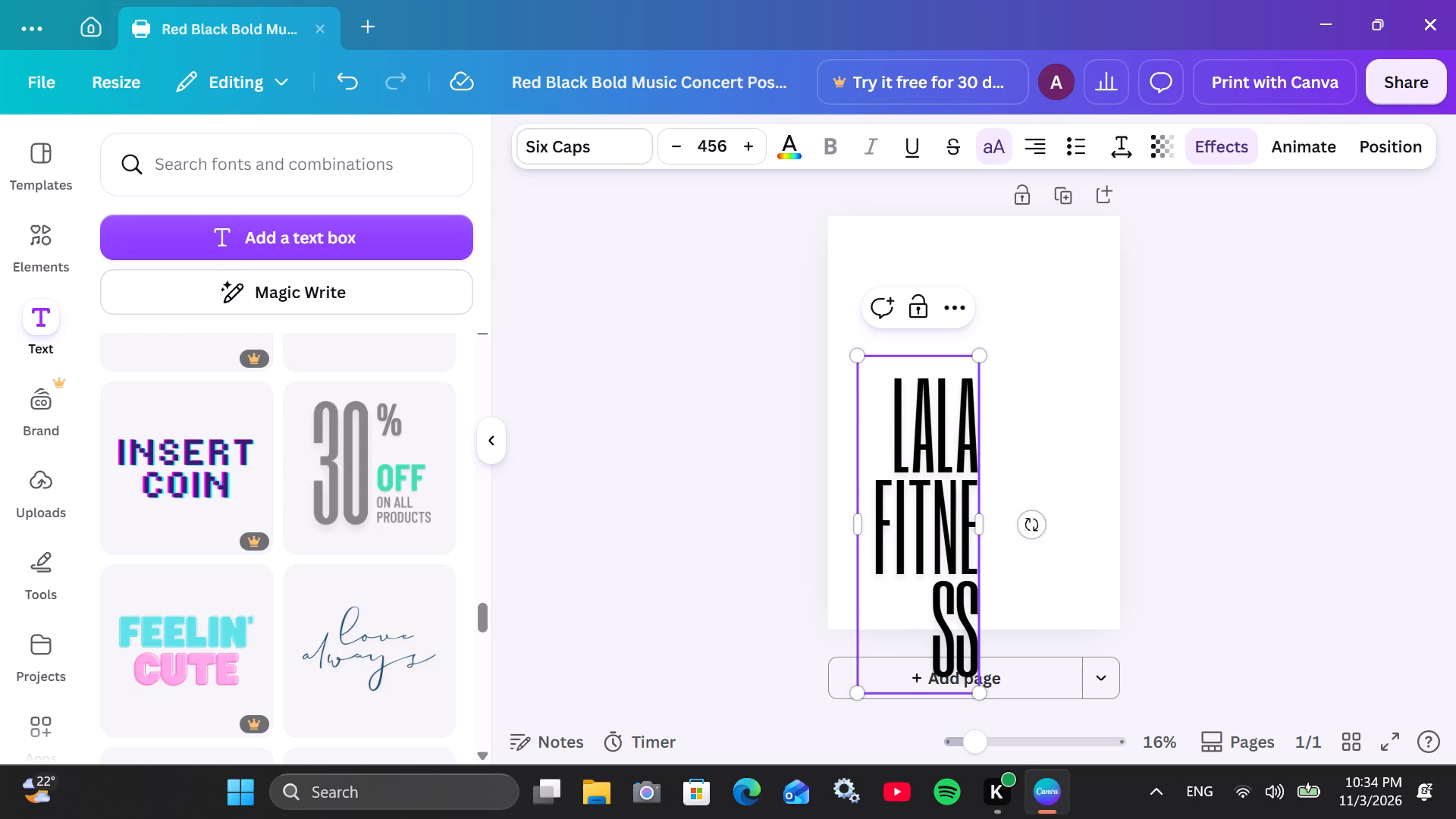
Widen the title's text box until "LALA FITNESS" fits on a single line within the page.
drag(983, 531, 1109, 512)
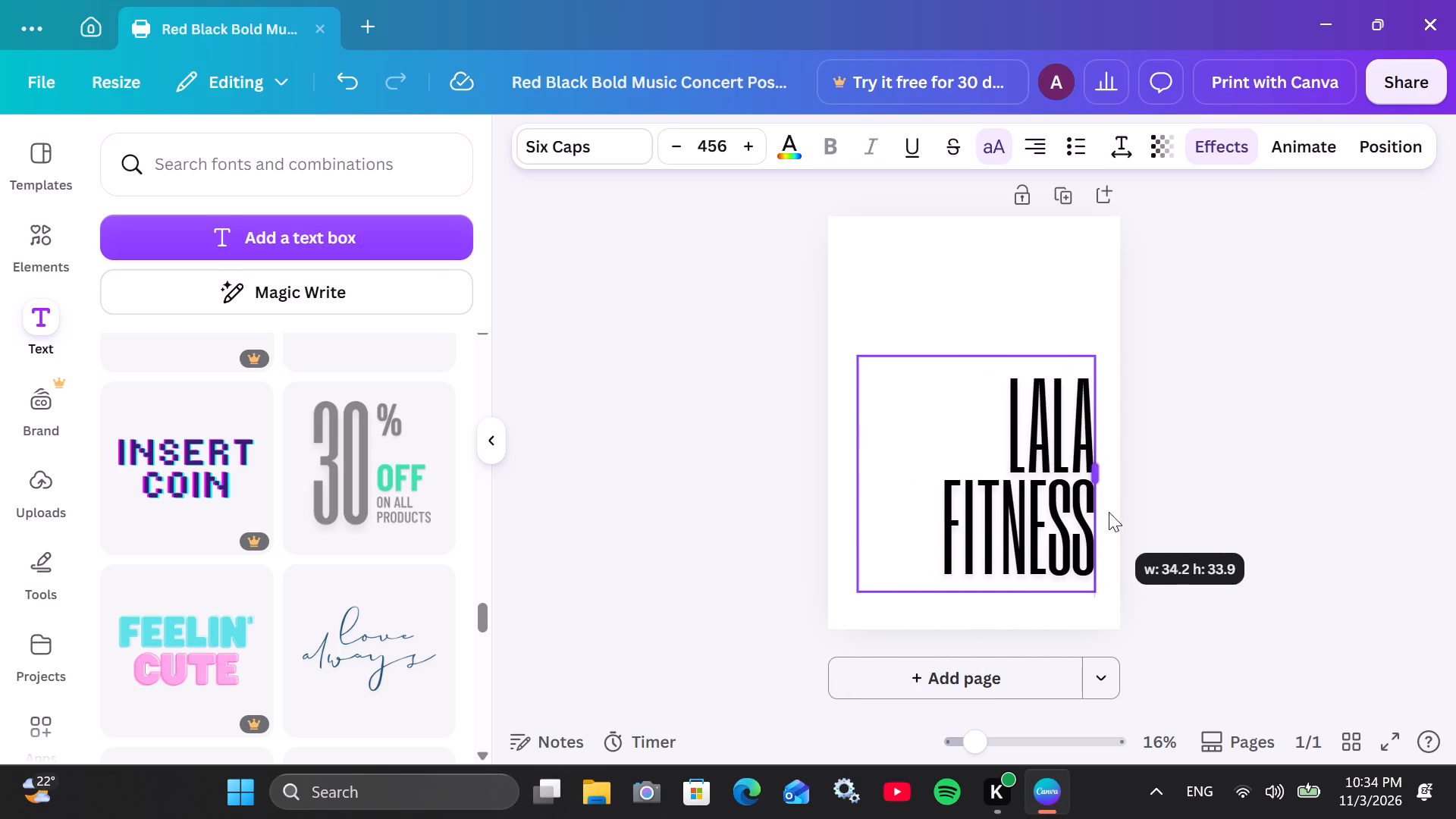
drag(1109, 512, 1116, 510)
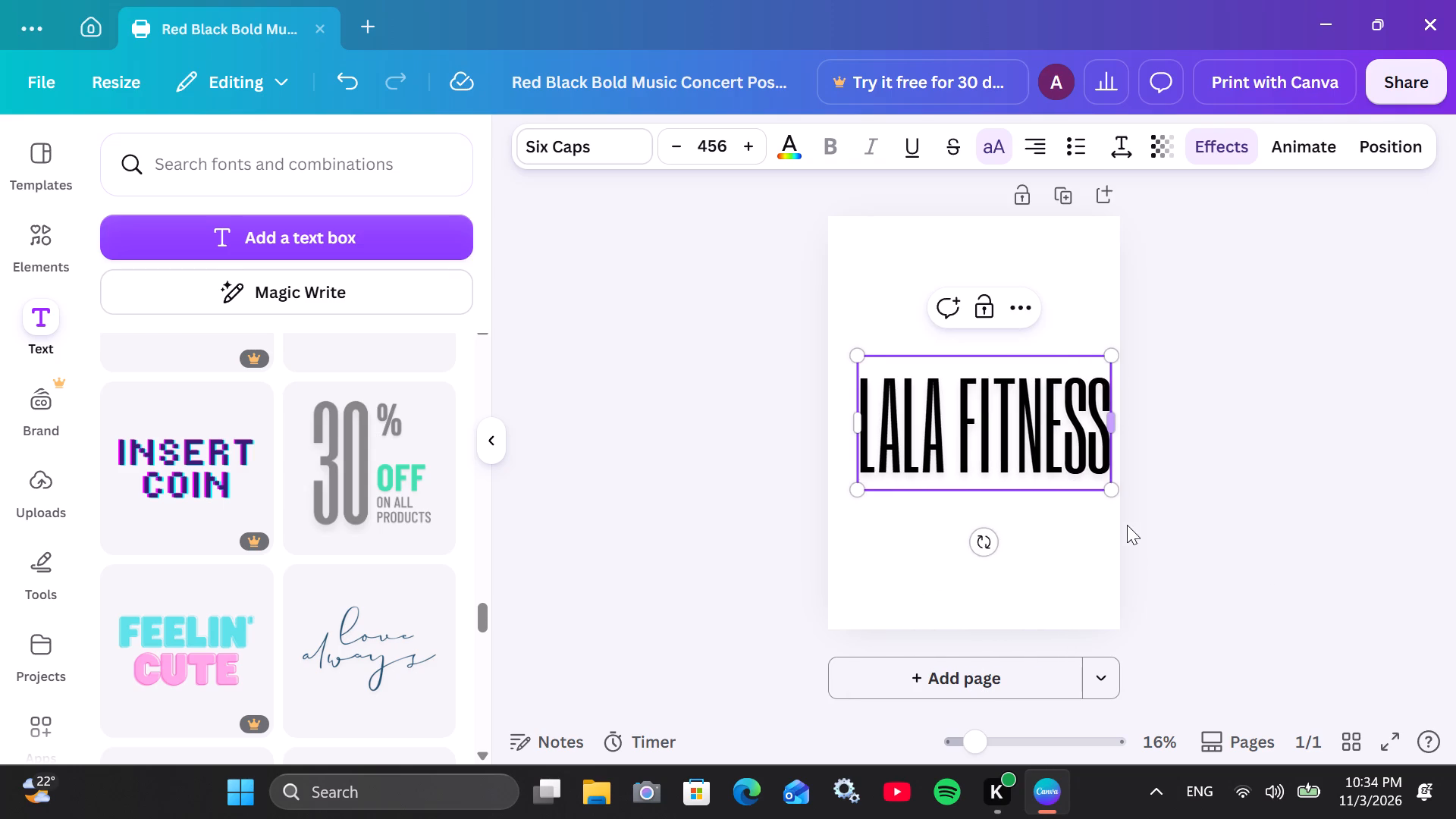
Move the "LALA FITNESS" title to the top edge of the page, centred horizontally.
drag(1015, 416, 998, 354)
click(1073, 566)
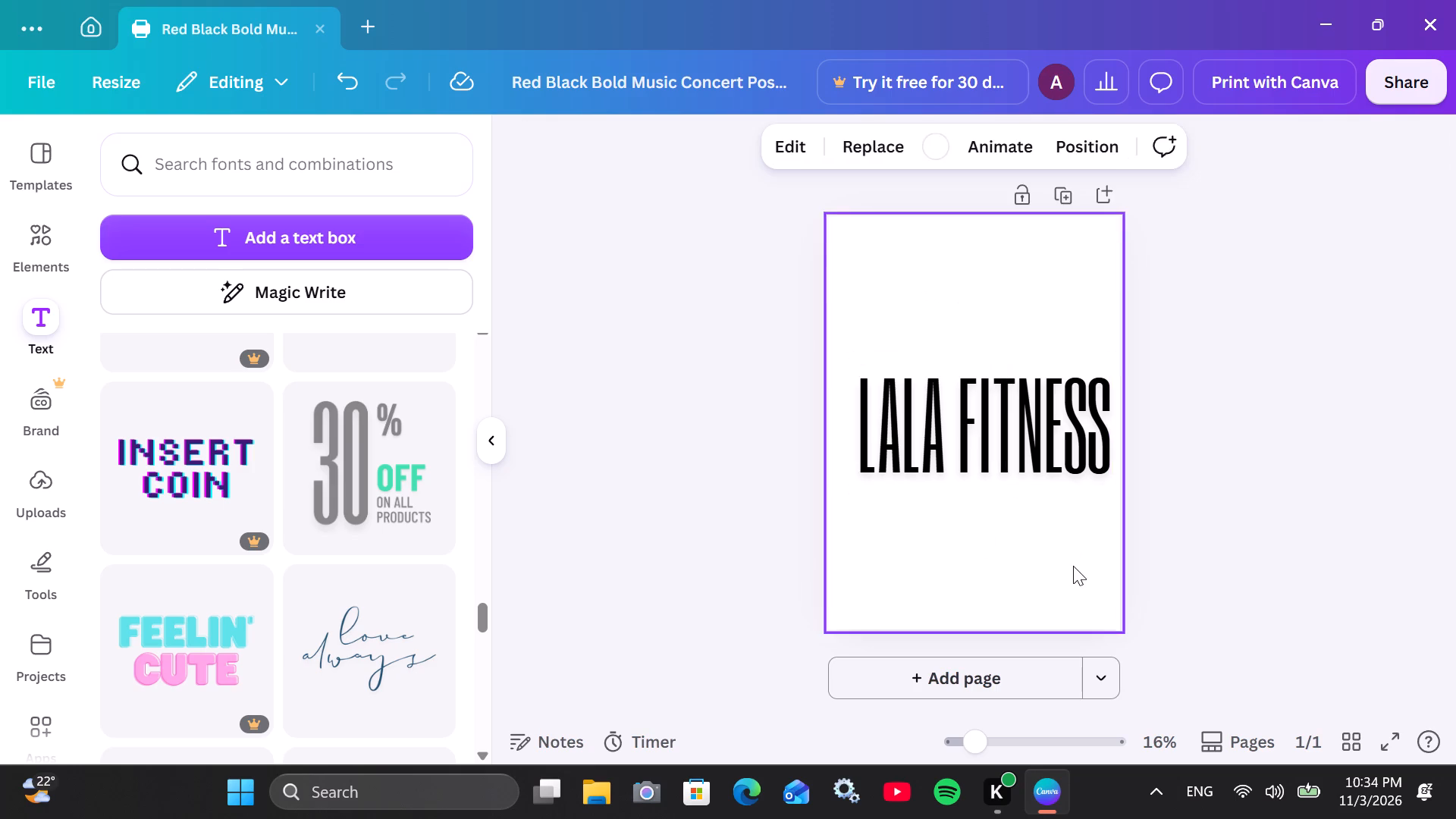
drag(992, 463, 979, 328)
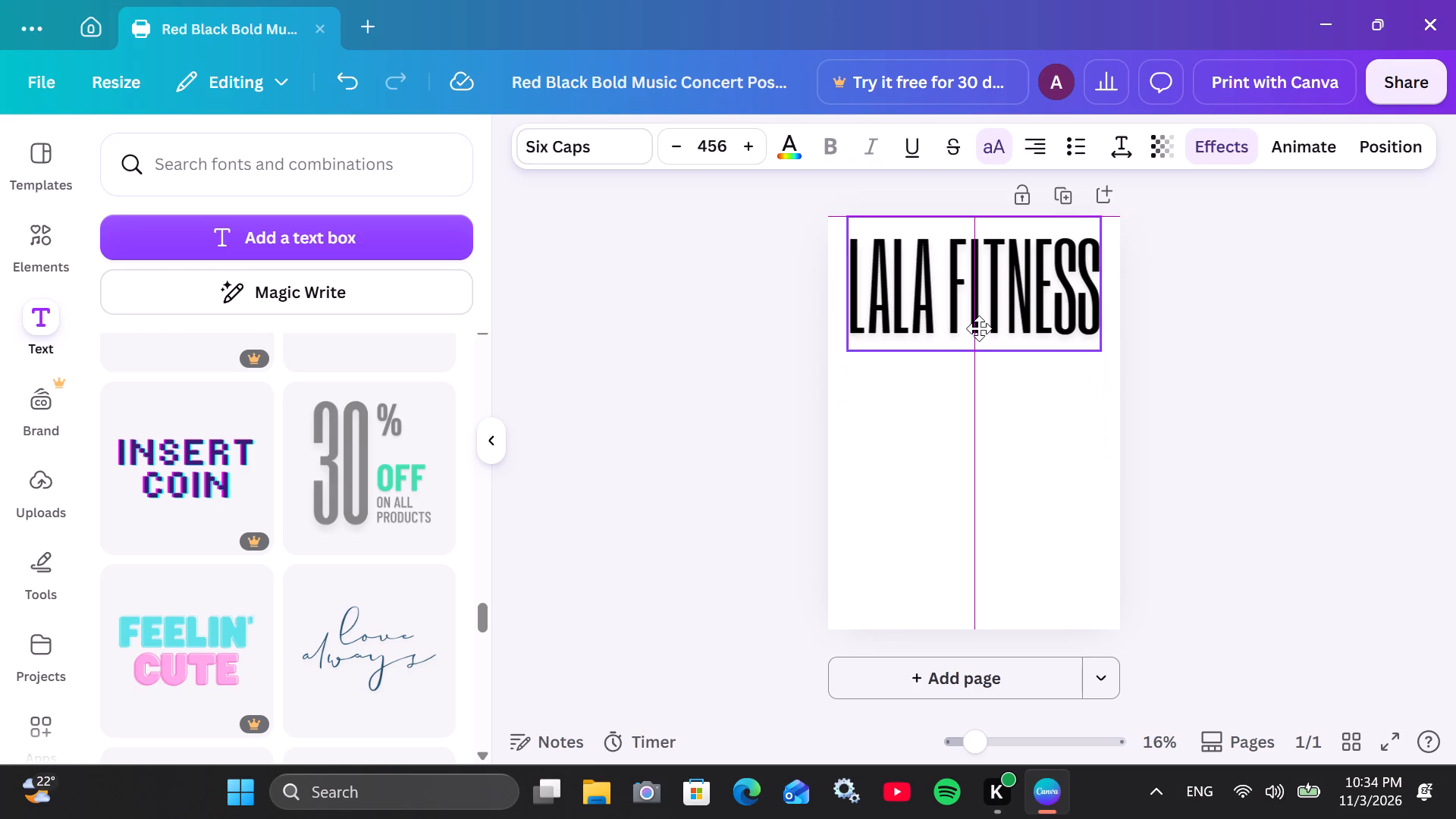
drag(979, 328, 979, 328)
click(989, 493)
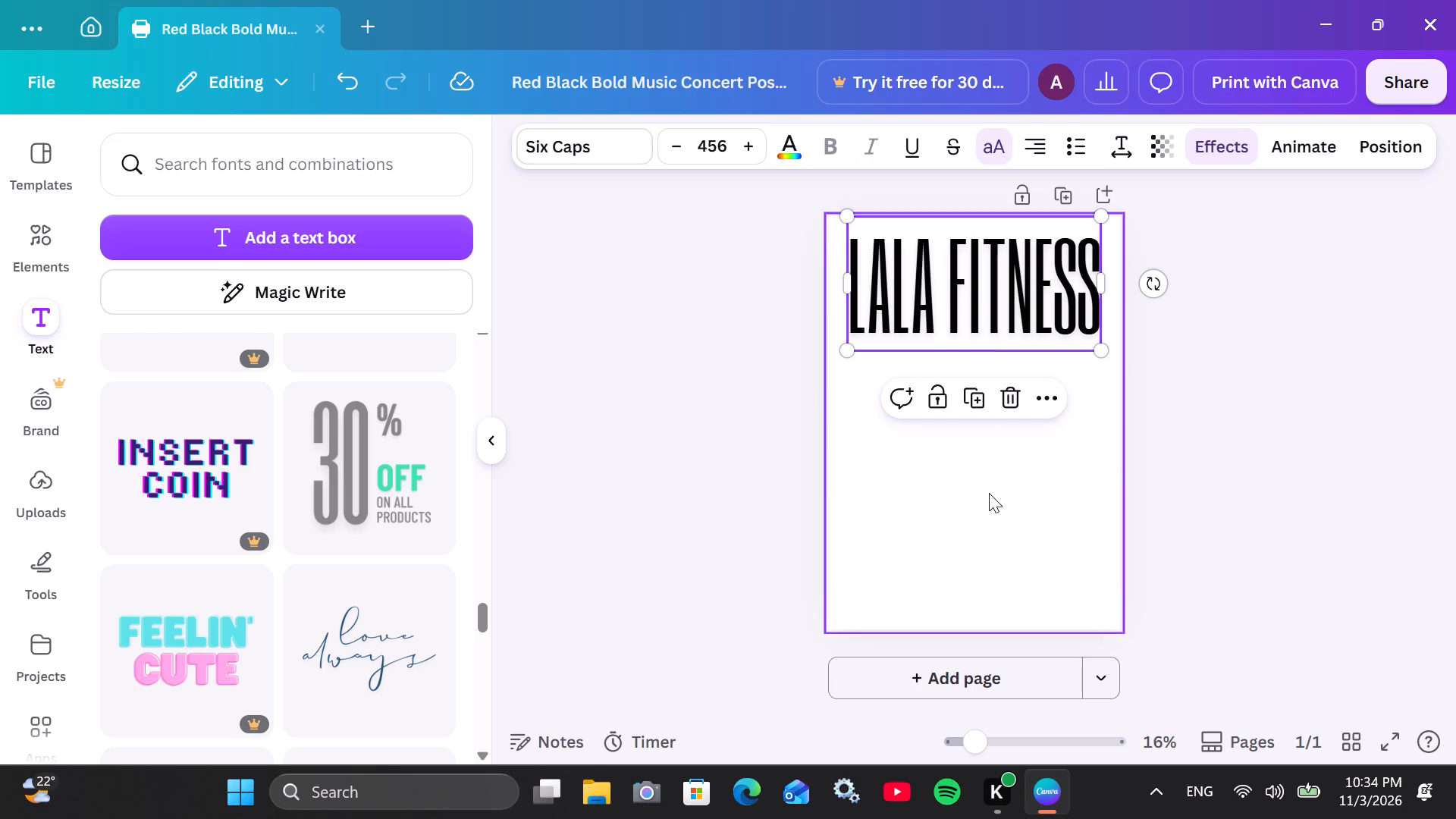
click(989, 493)
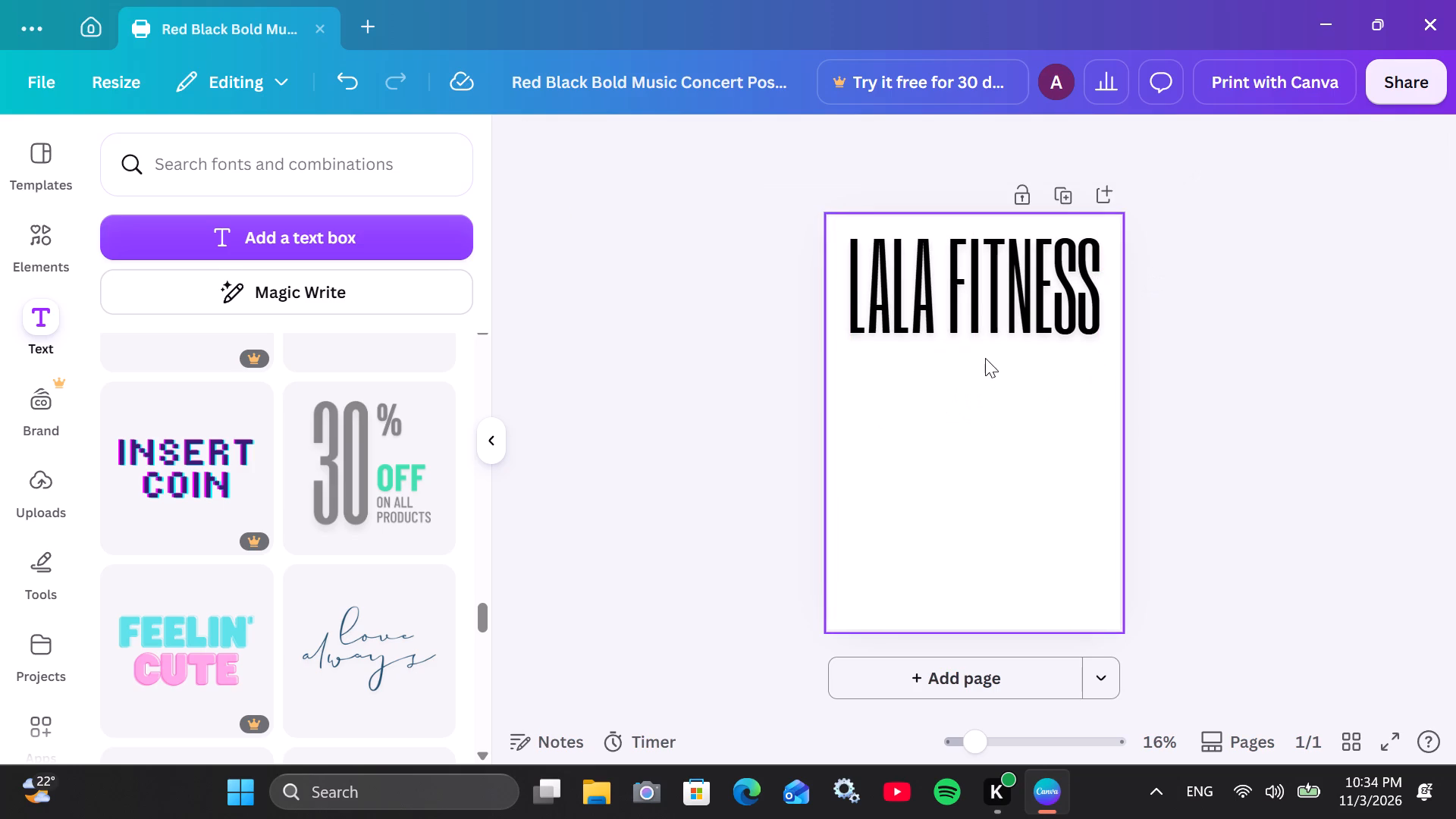
click(972, 318)
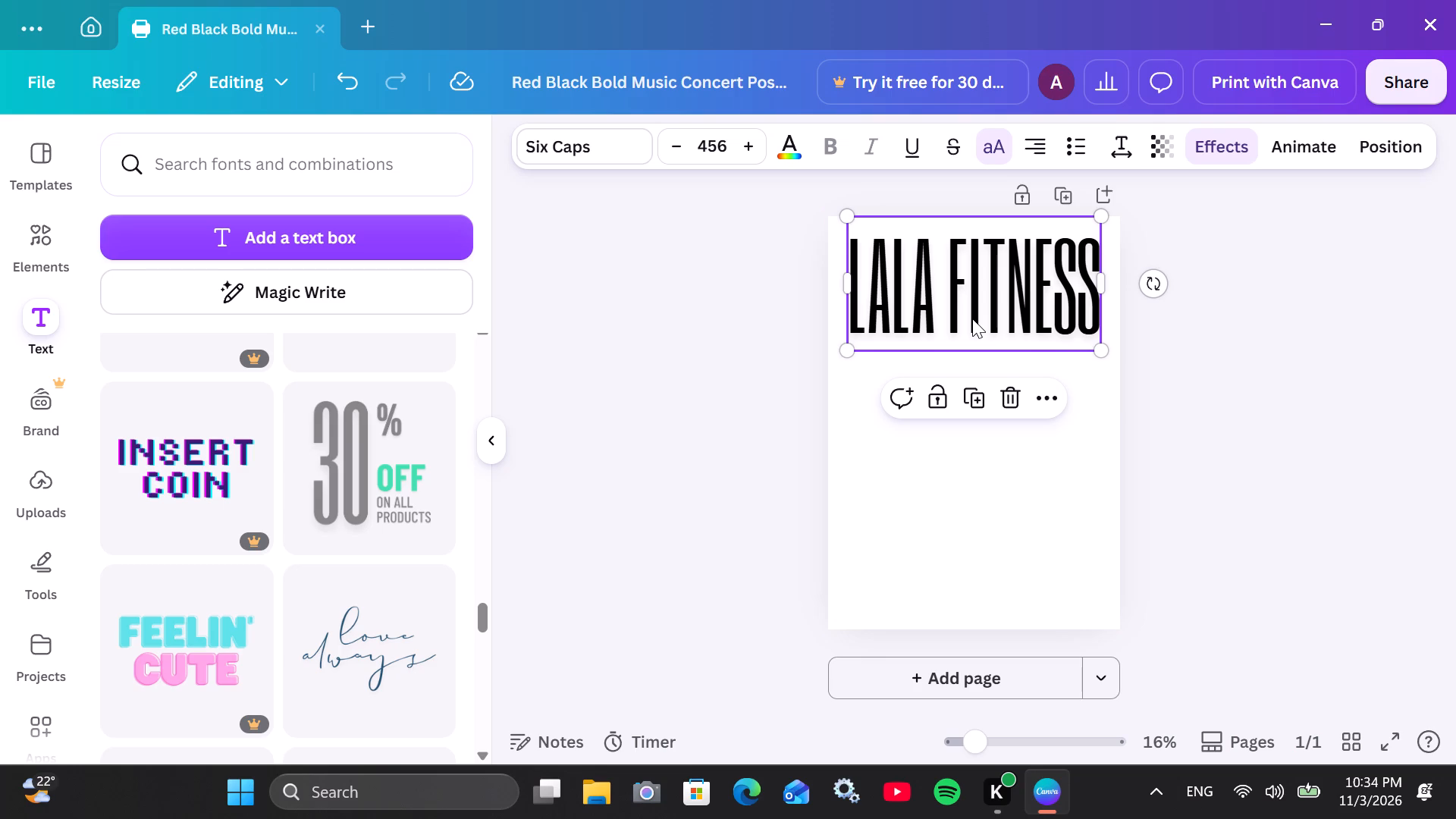
click(998, 461)
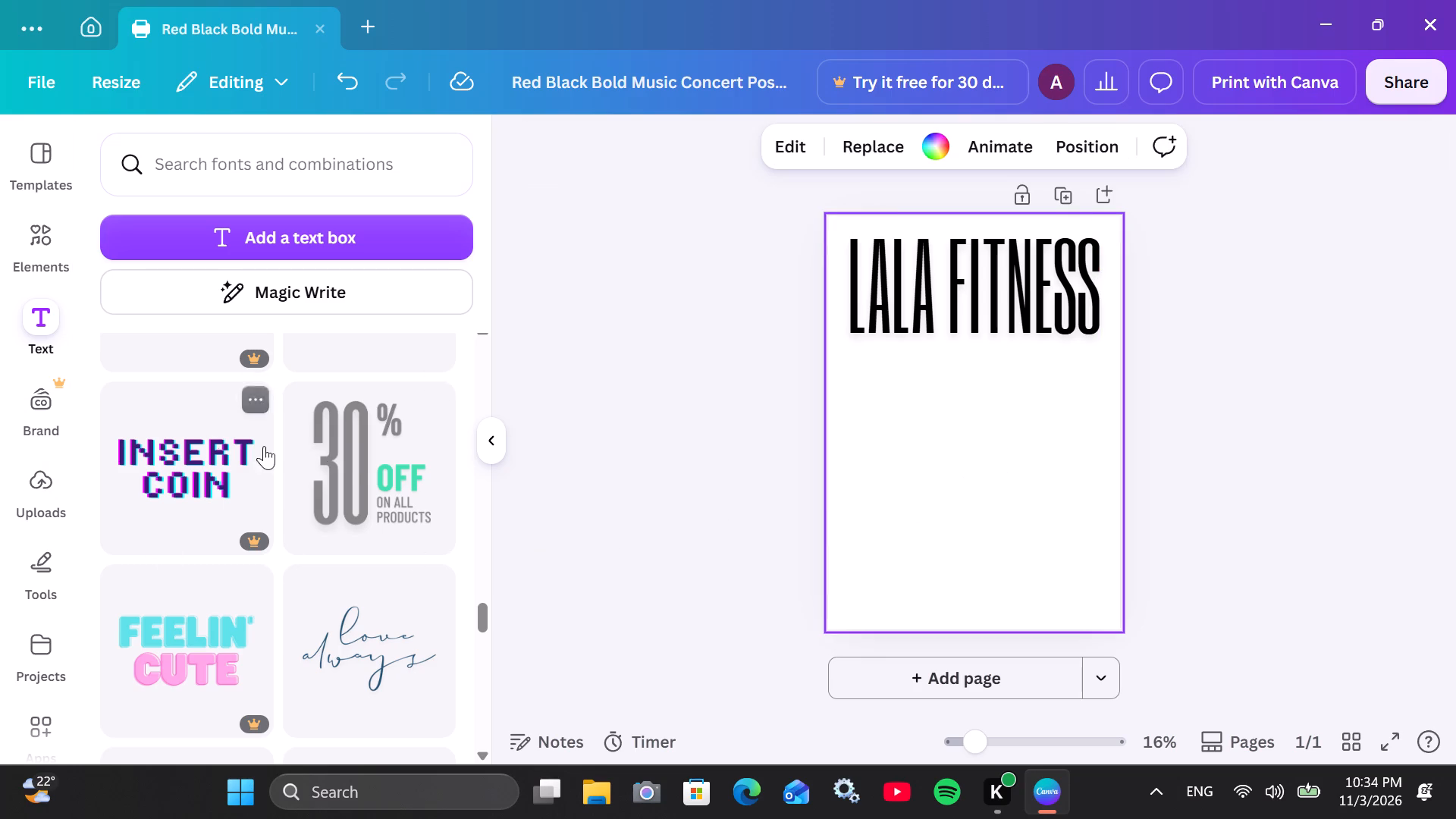
Look back through the font combinations for another text style for the poster.
scroll(362, 450, up, 11)
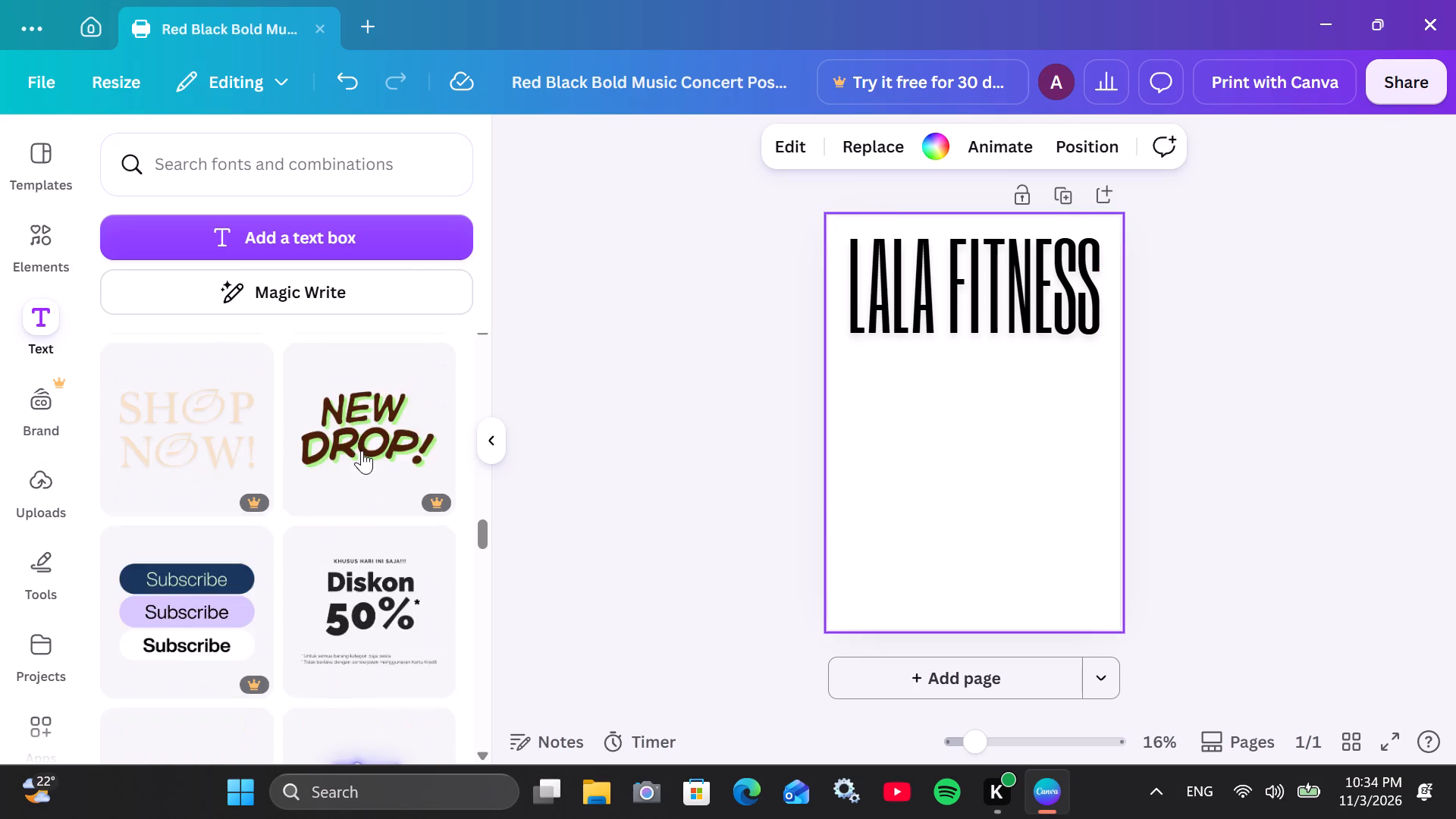
scroll(362, 450, up, 9)
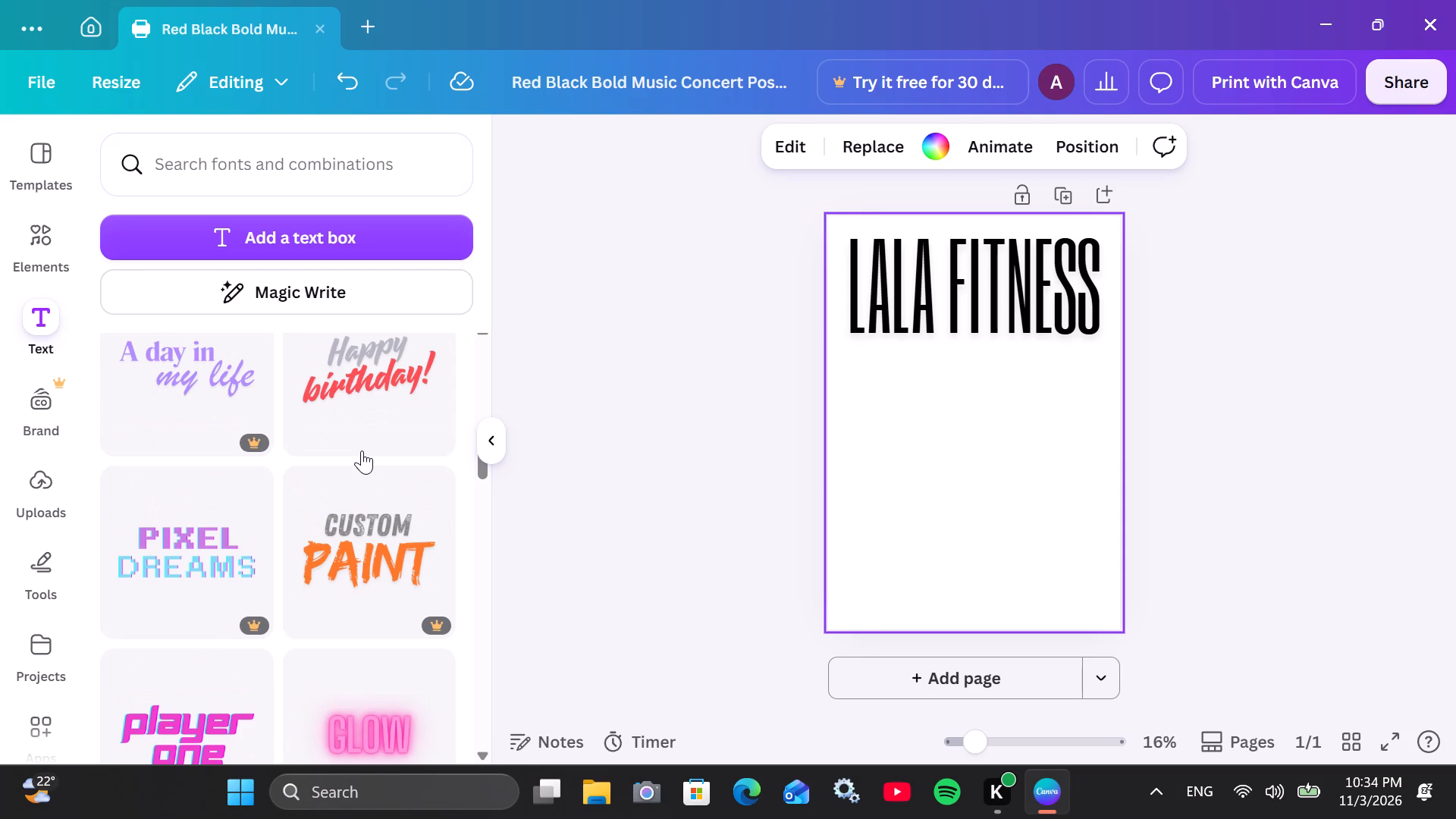
scroll(362, 450, up, 15)
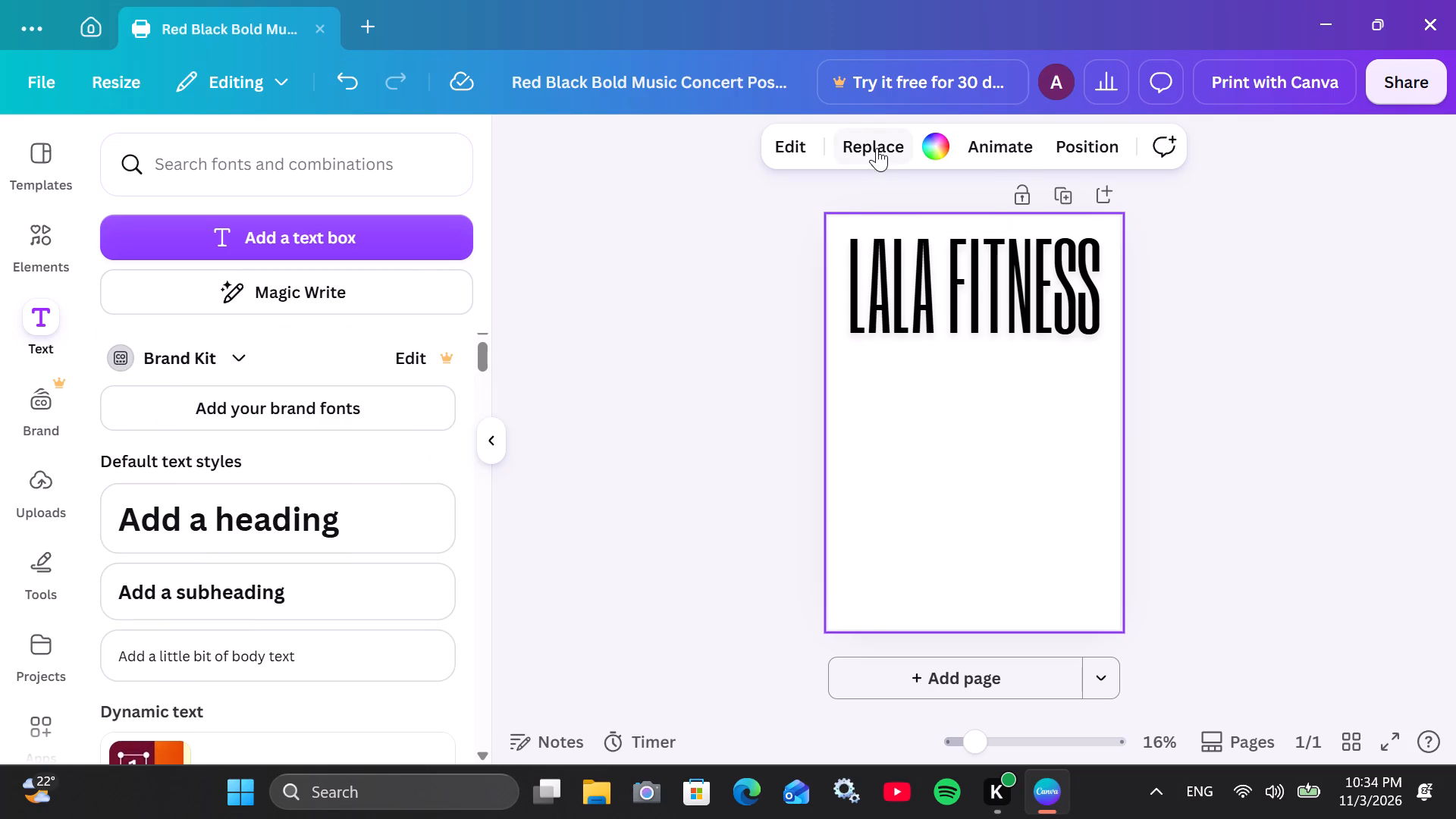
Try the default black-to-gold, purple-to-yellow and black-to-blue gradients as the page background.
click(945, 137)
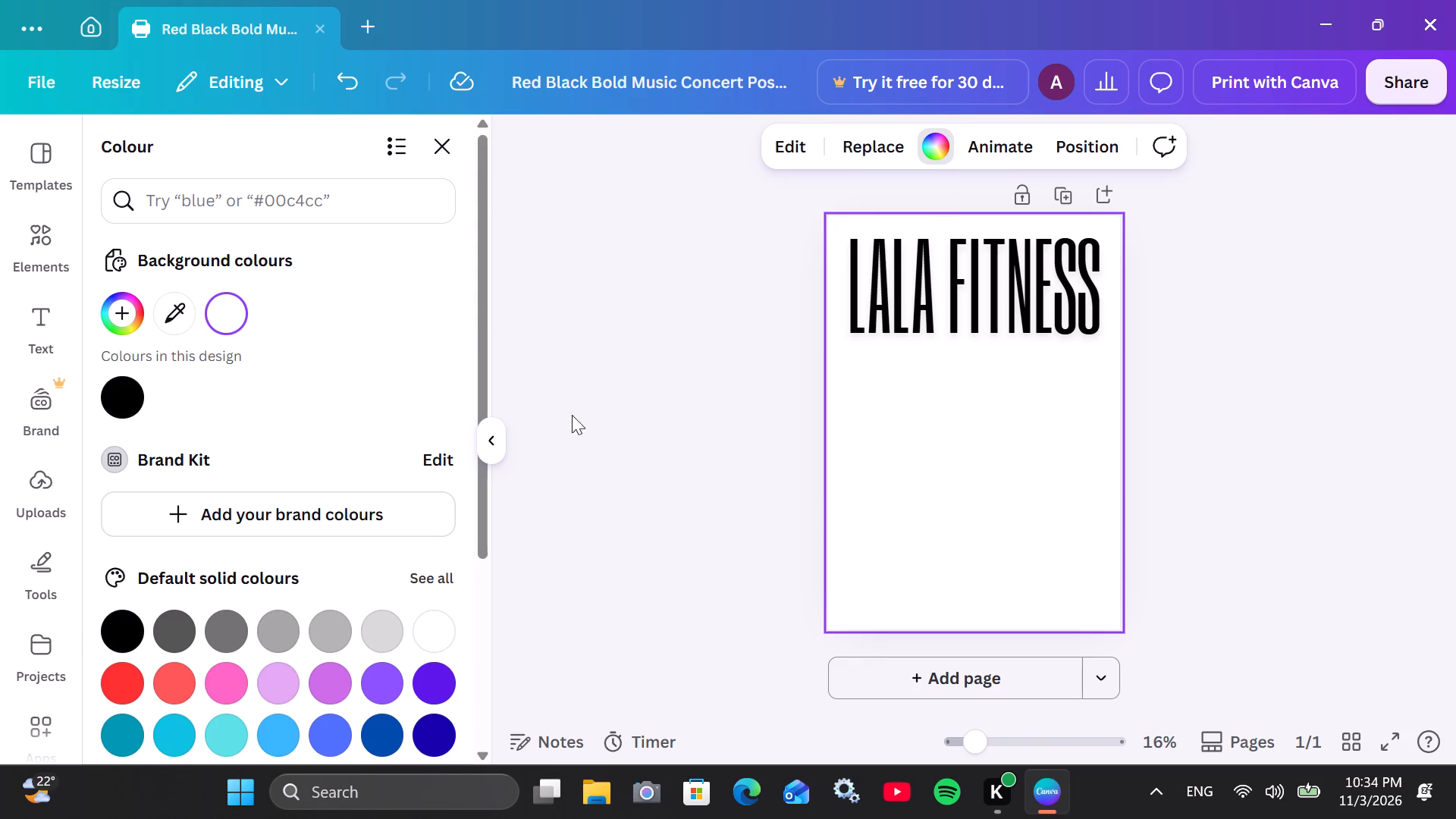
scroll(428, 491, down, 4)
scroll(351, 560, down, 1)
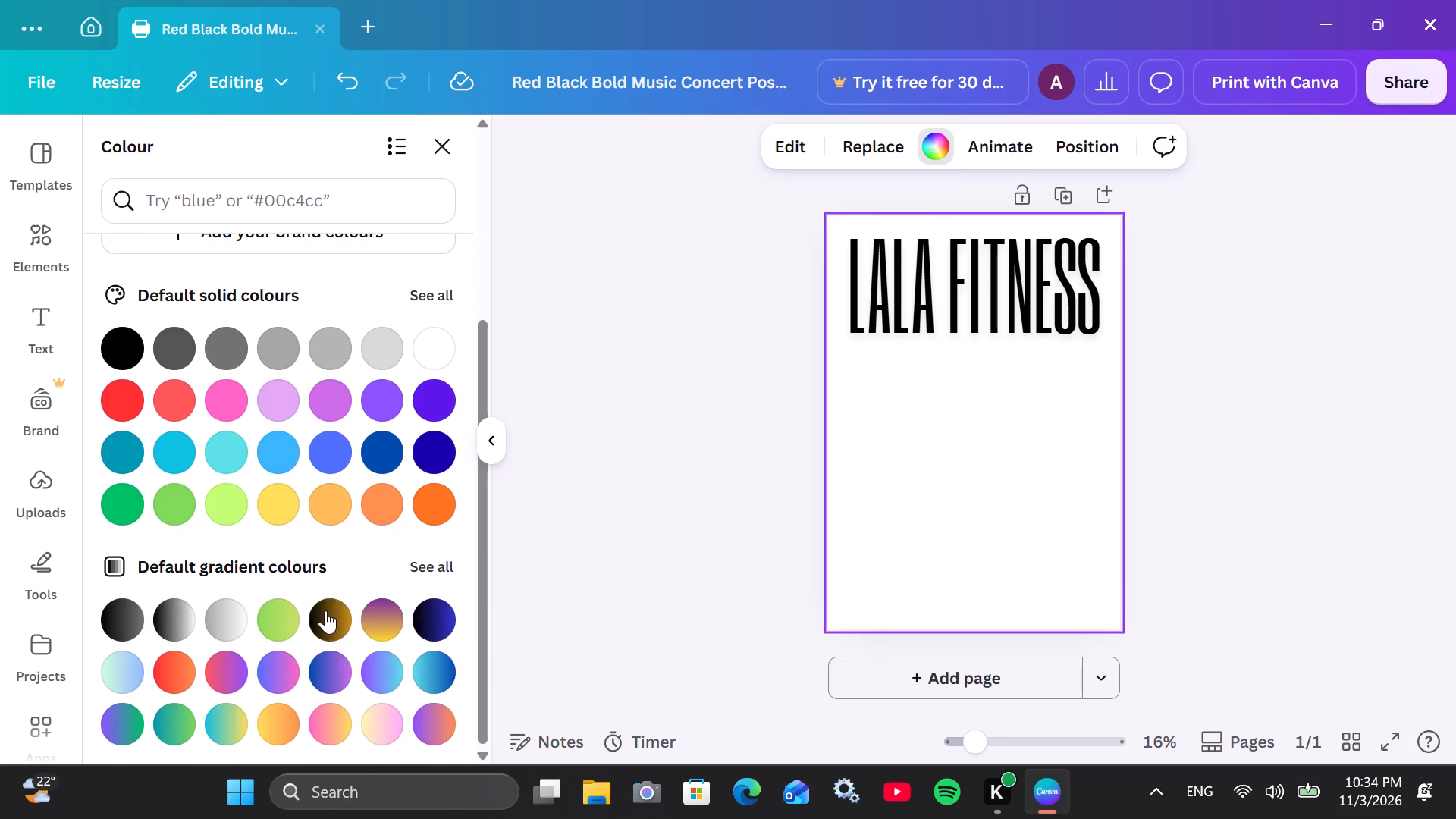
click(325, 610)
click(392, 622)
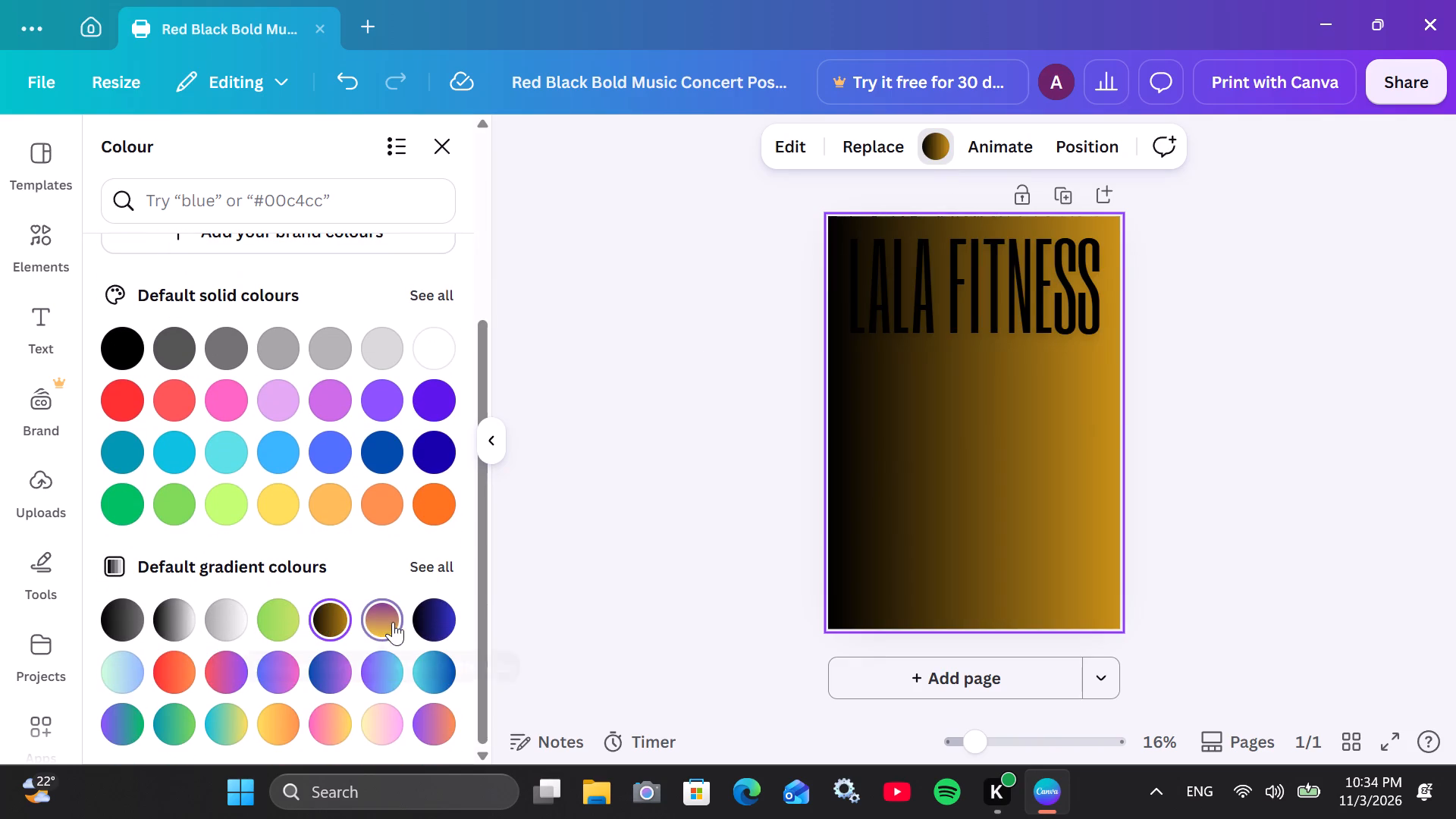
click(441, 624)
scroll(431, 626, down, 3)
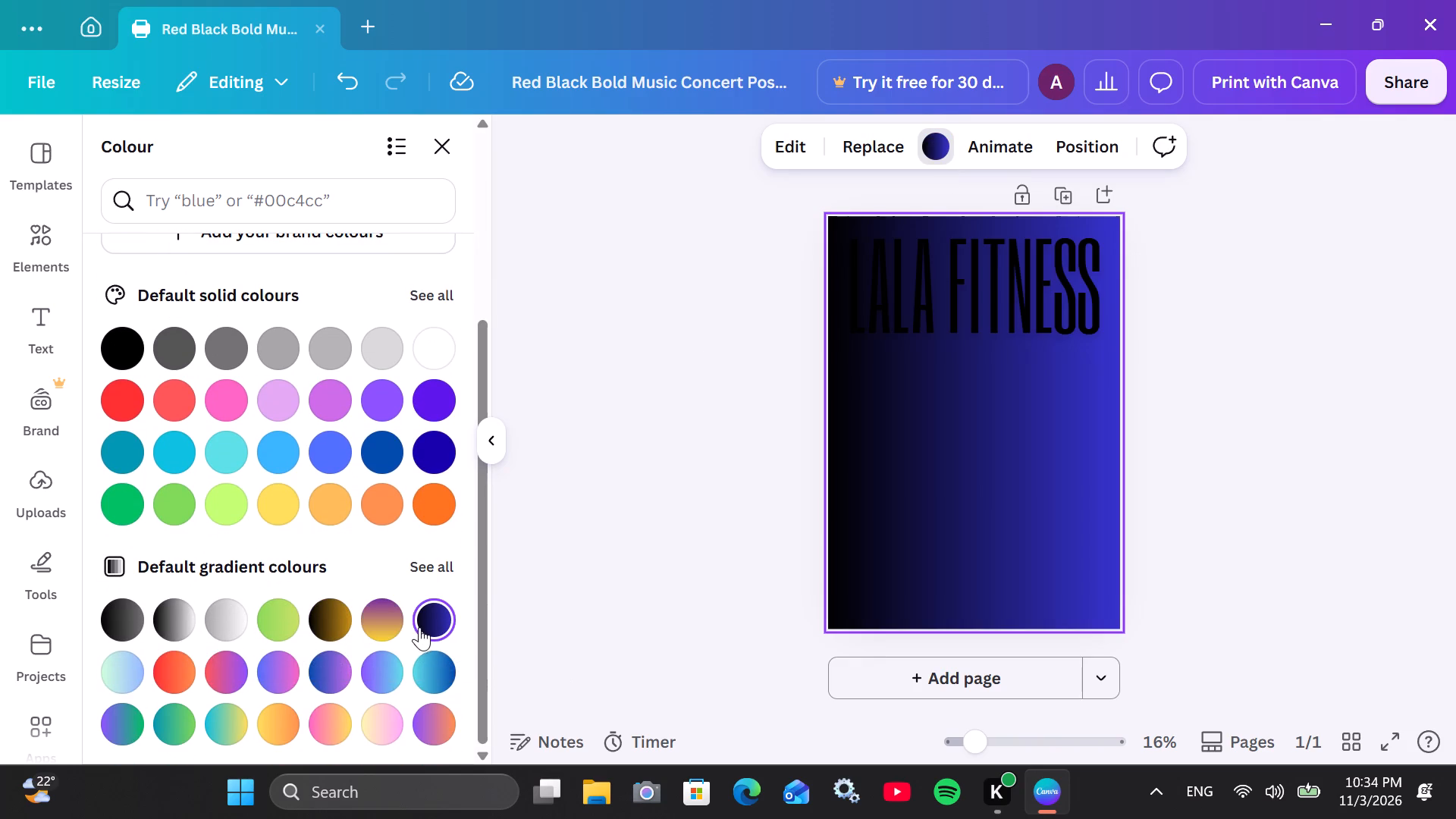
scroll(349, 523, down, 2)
Compare gradients from the full default gradient collection and set the page background to the vertical blue-to-black one.
click(422, 568)
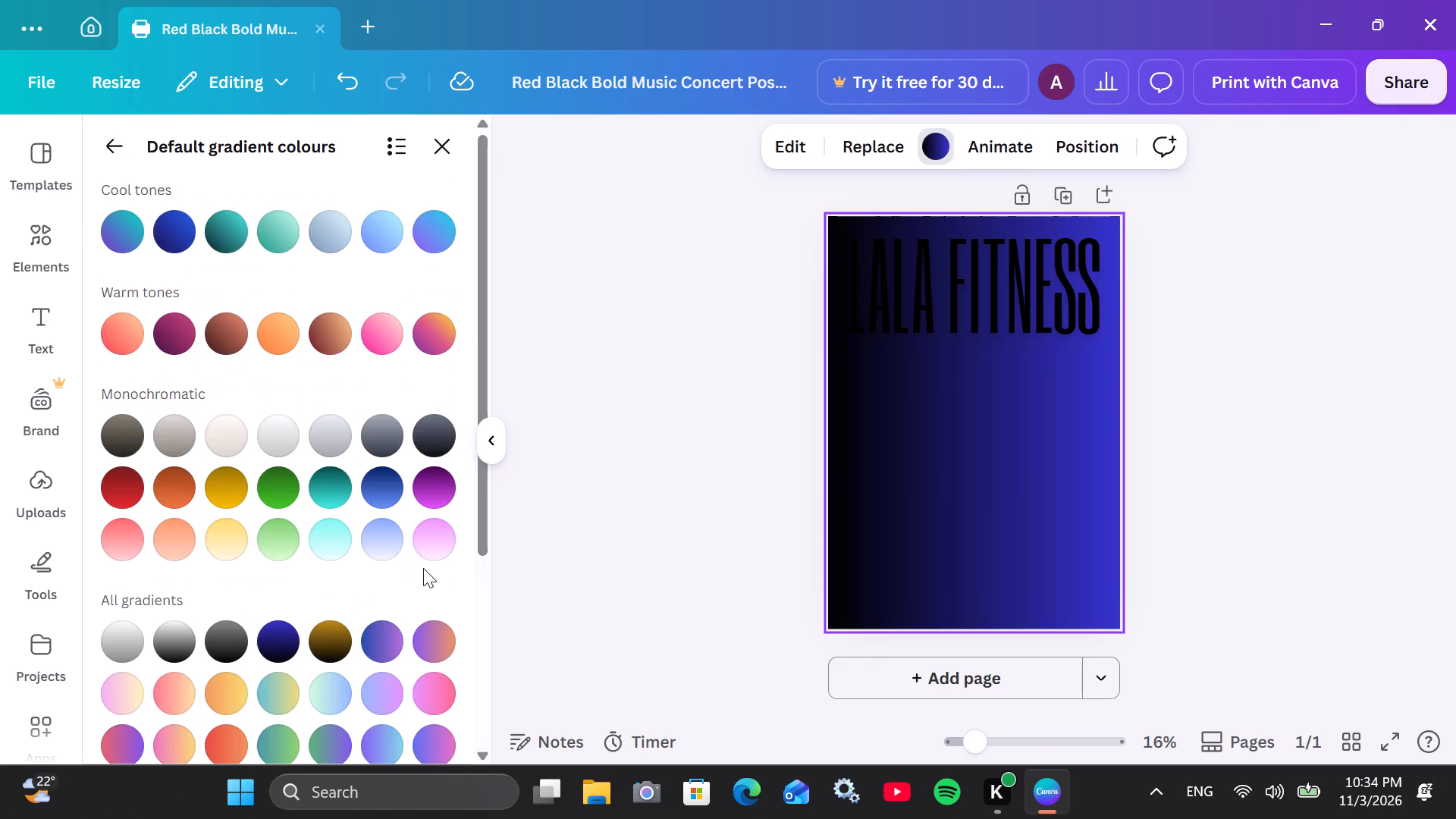
click(171, 326)
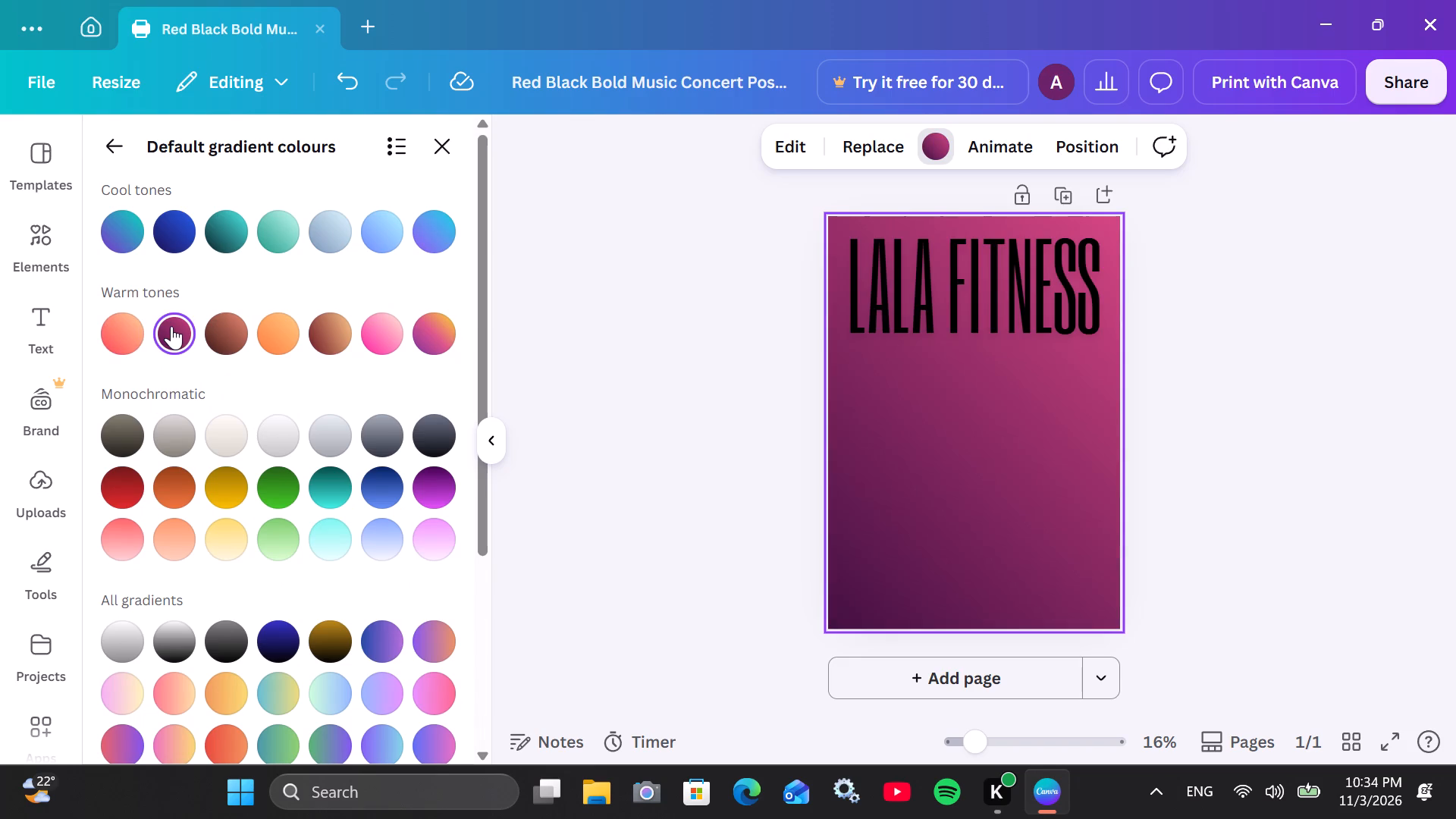
click(388, 472)
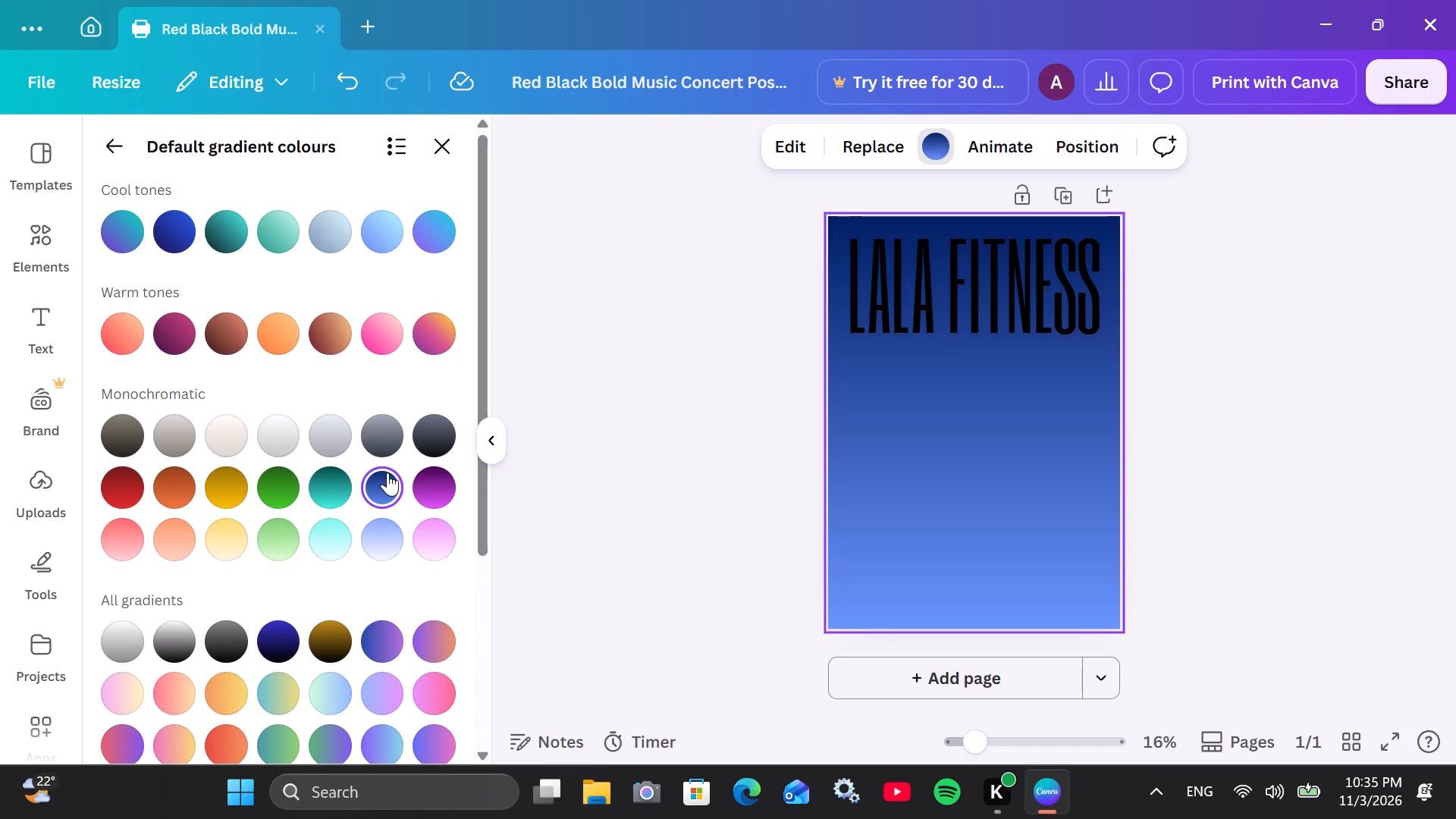
scroll(385, 504, down, 3)
scroll(381, 523, up, 1)
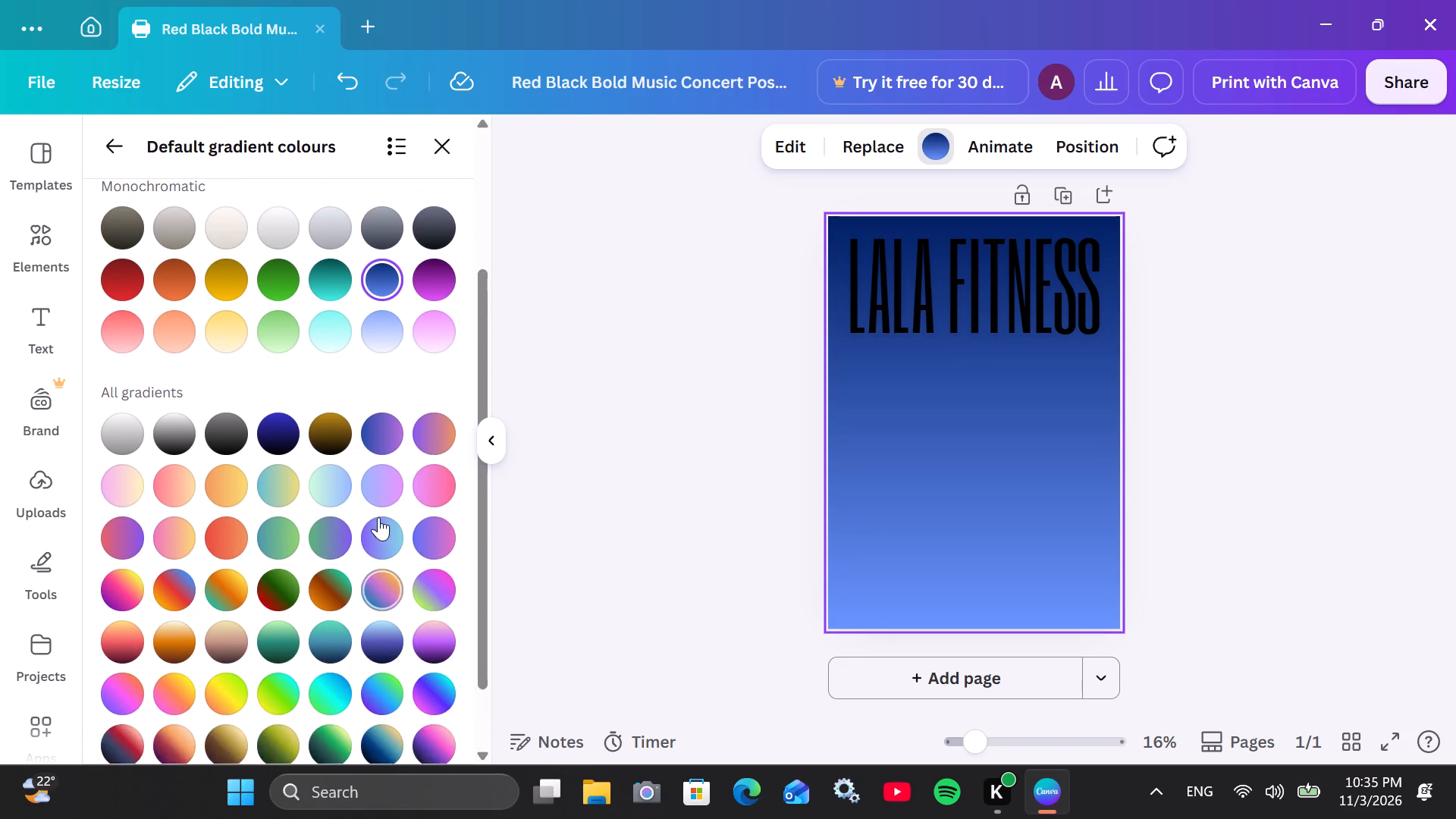
click(337, 468)
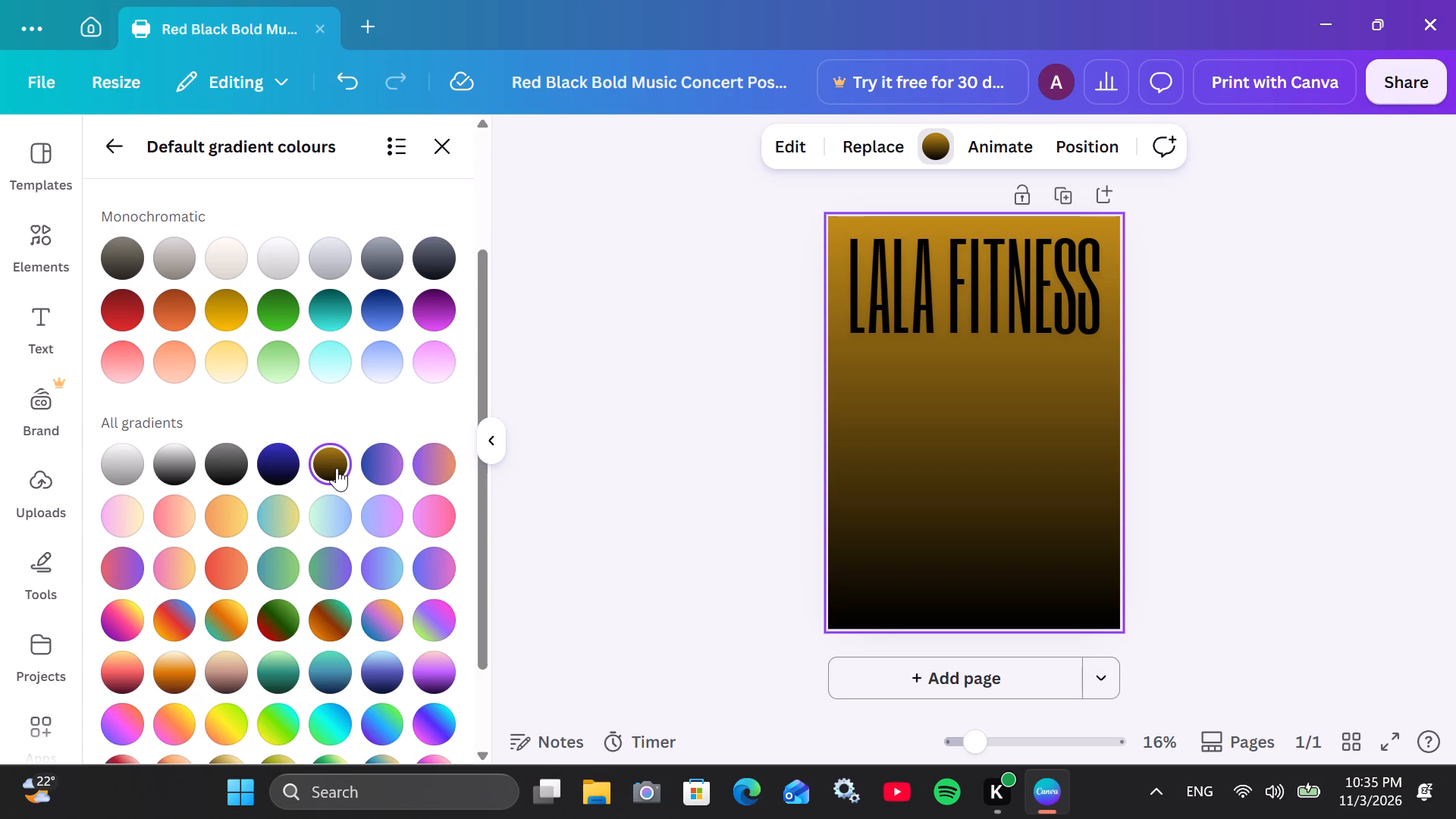
click(273, 469)
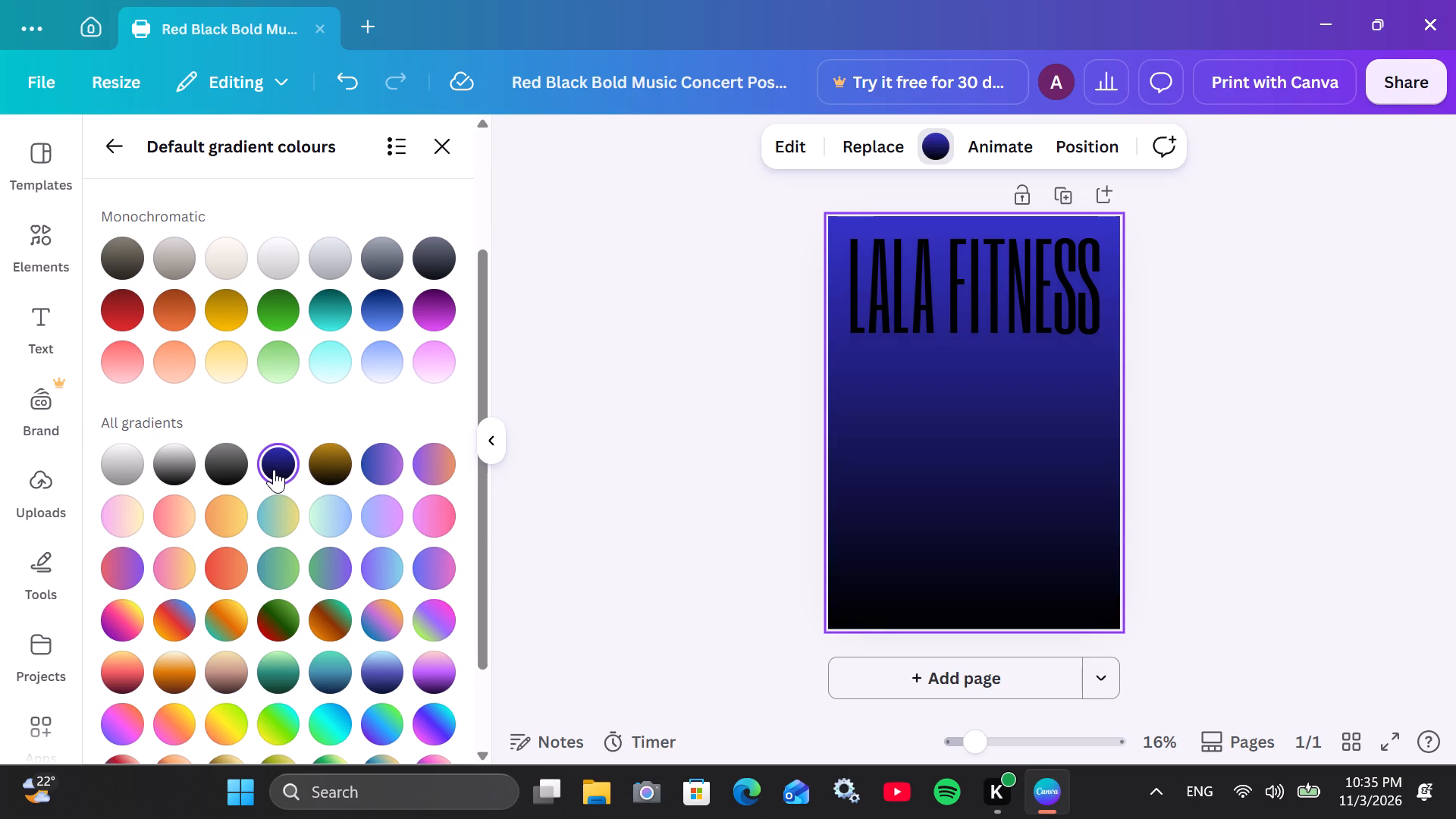
click(324, 465)
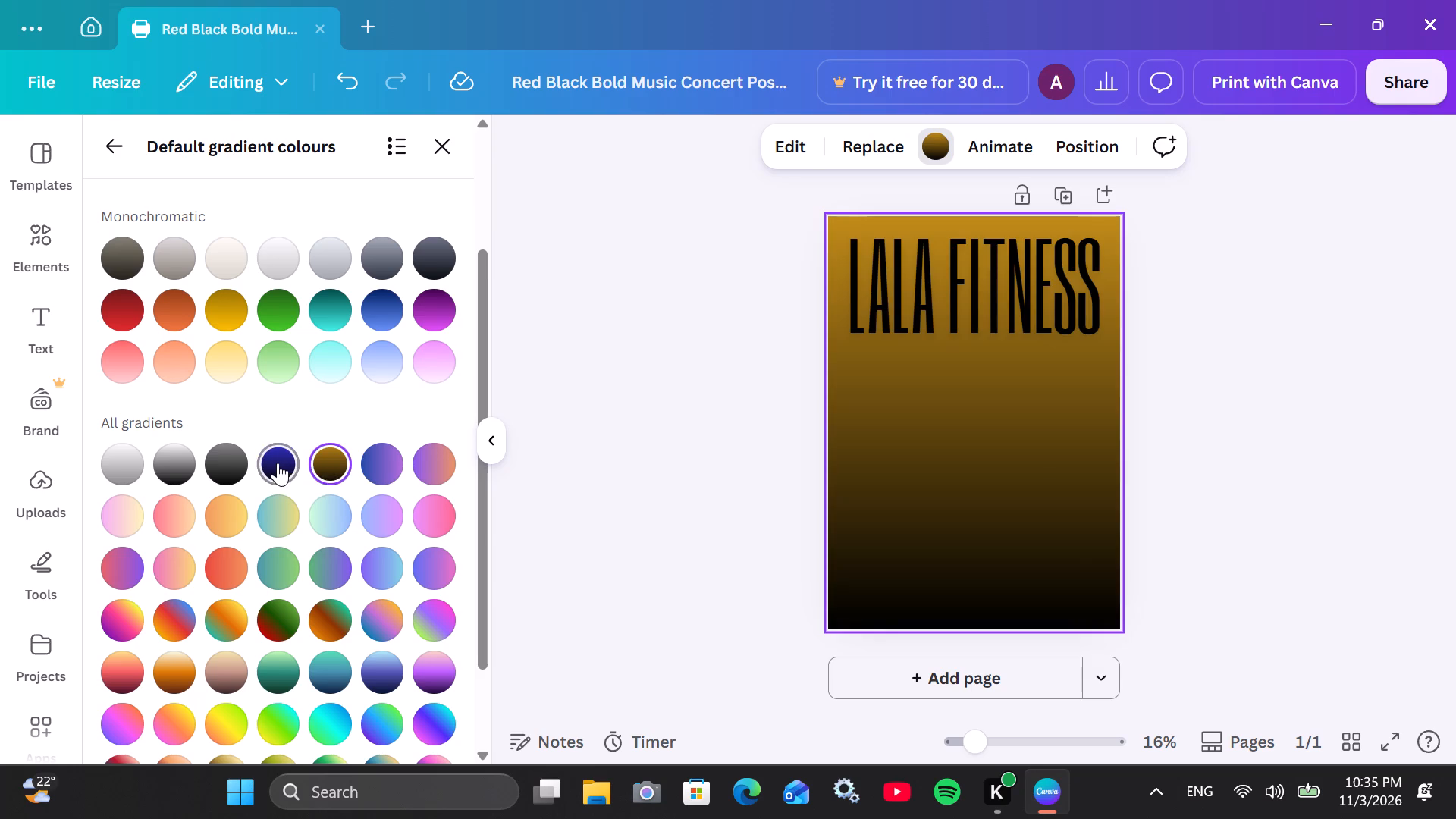
click(278, 463)
Change the text colour of the "LALA FITNESS" title to white.
click(930, 300)
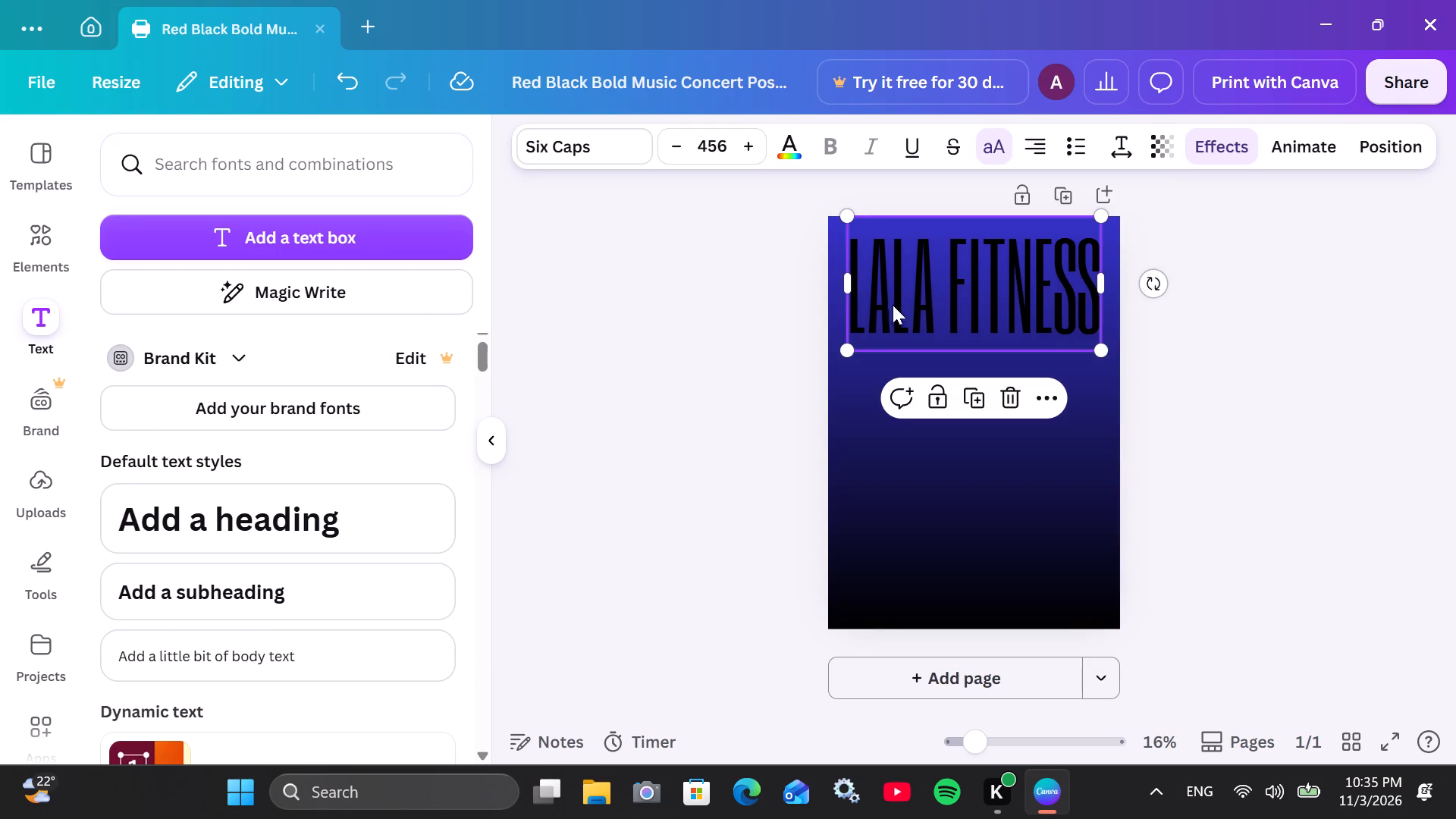
click(794, 153)
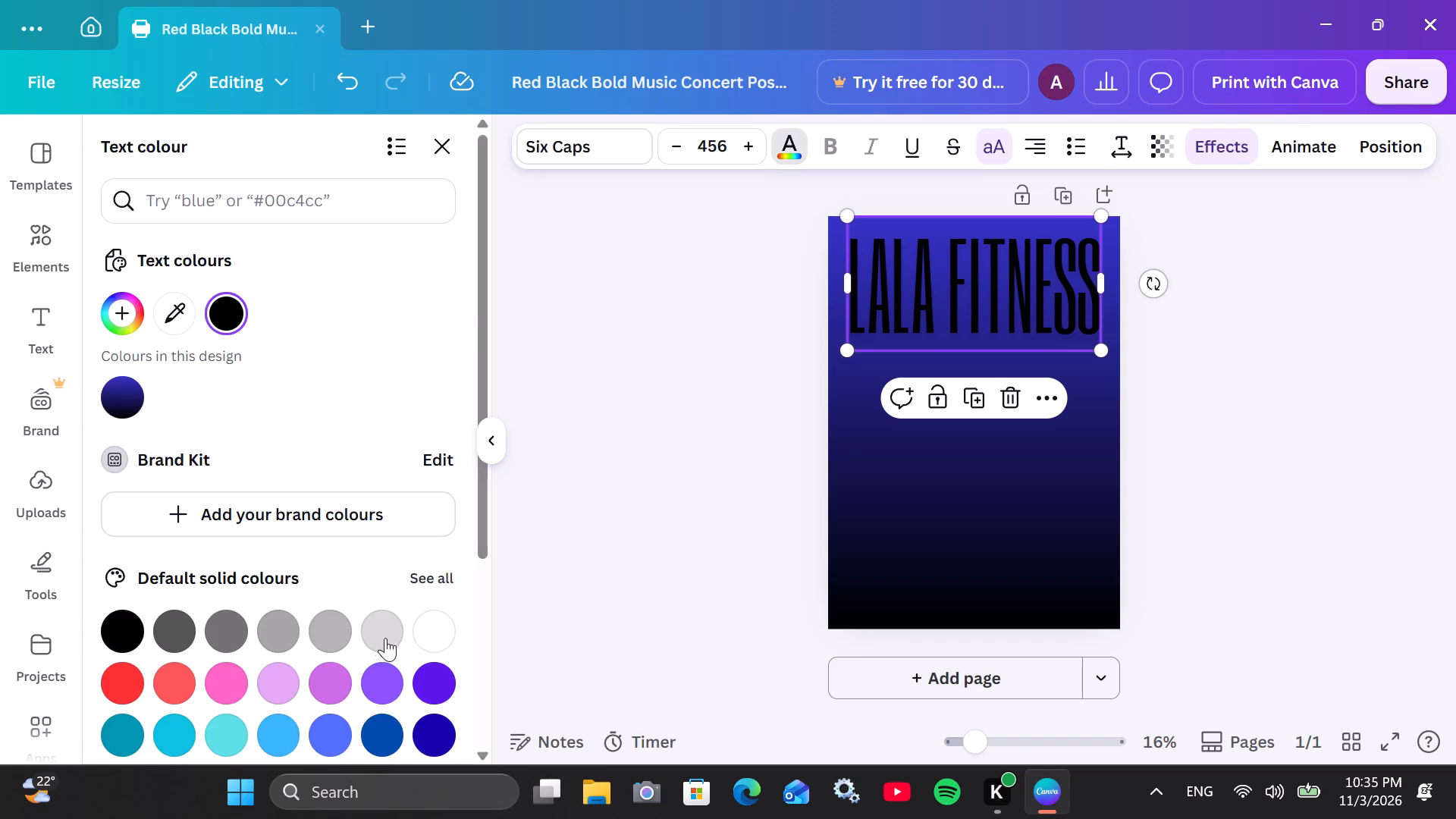
click(439, 632)
click(612, 566)
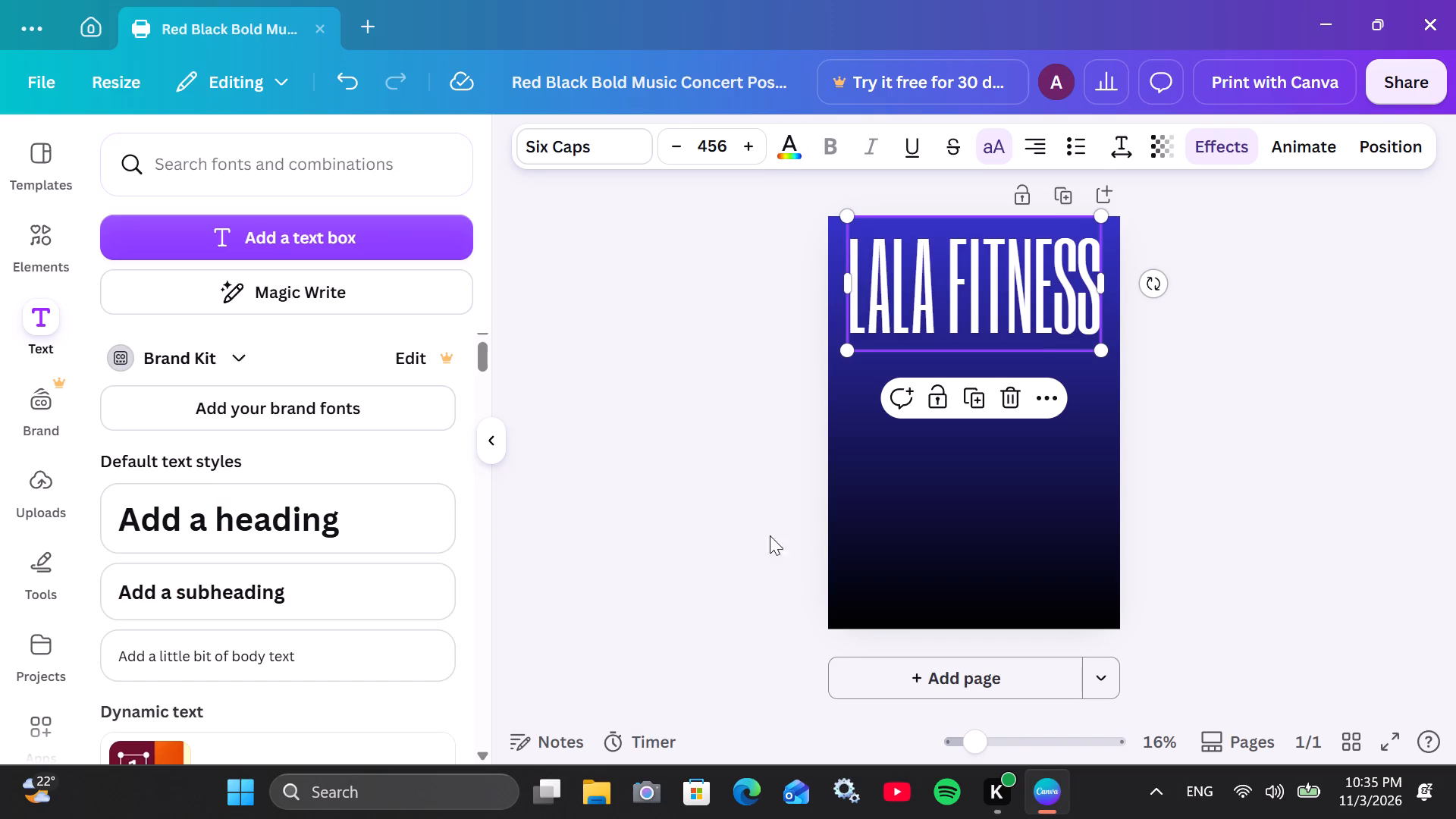
click(864, 522)
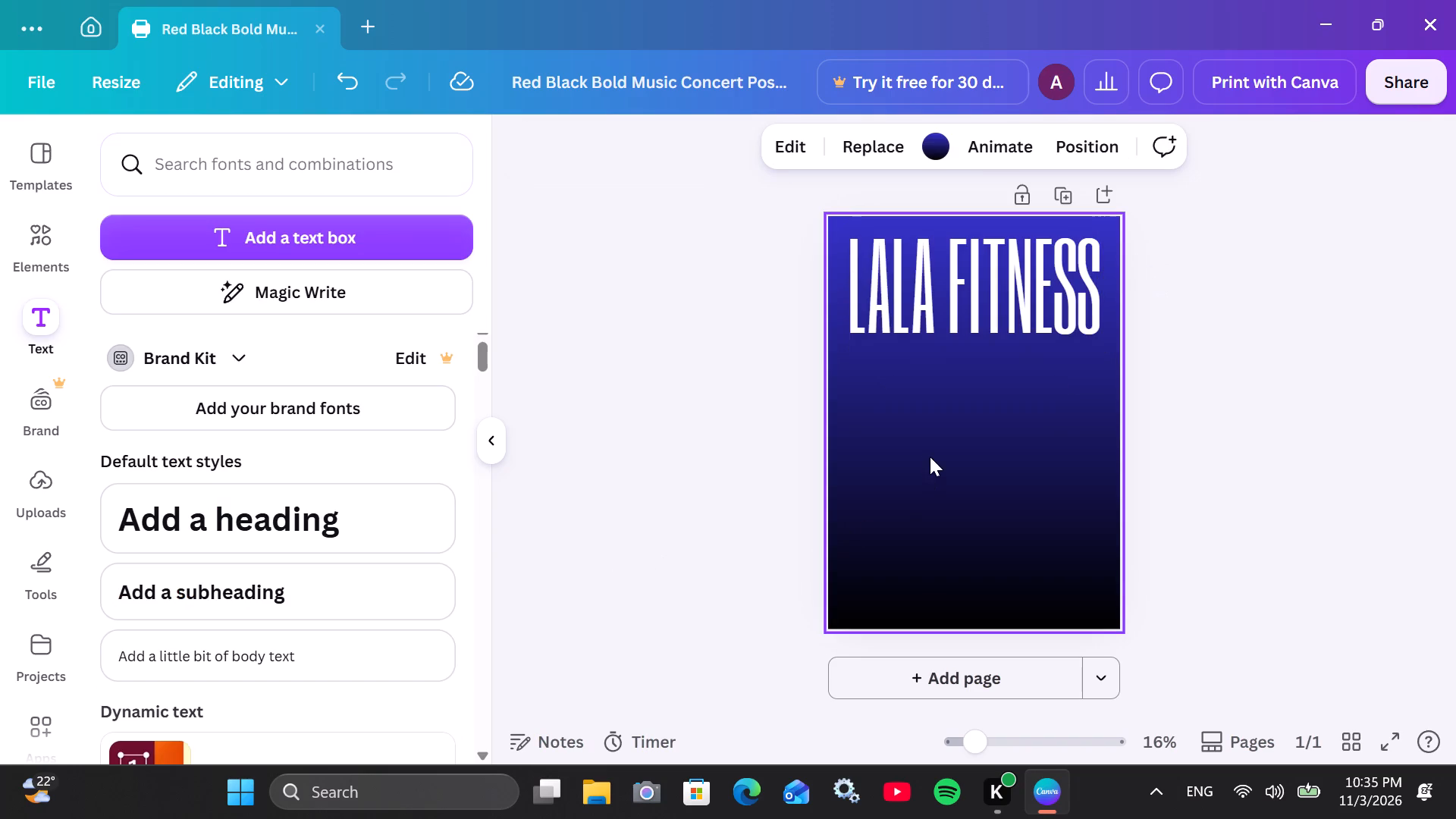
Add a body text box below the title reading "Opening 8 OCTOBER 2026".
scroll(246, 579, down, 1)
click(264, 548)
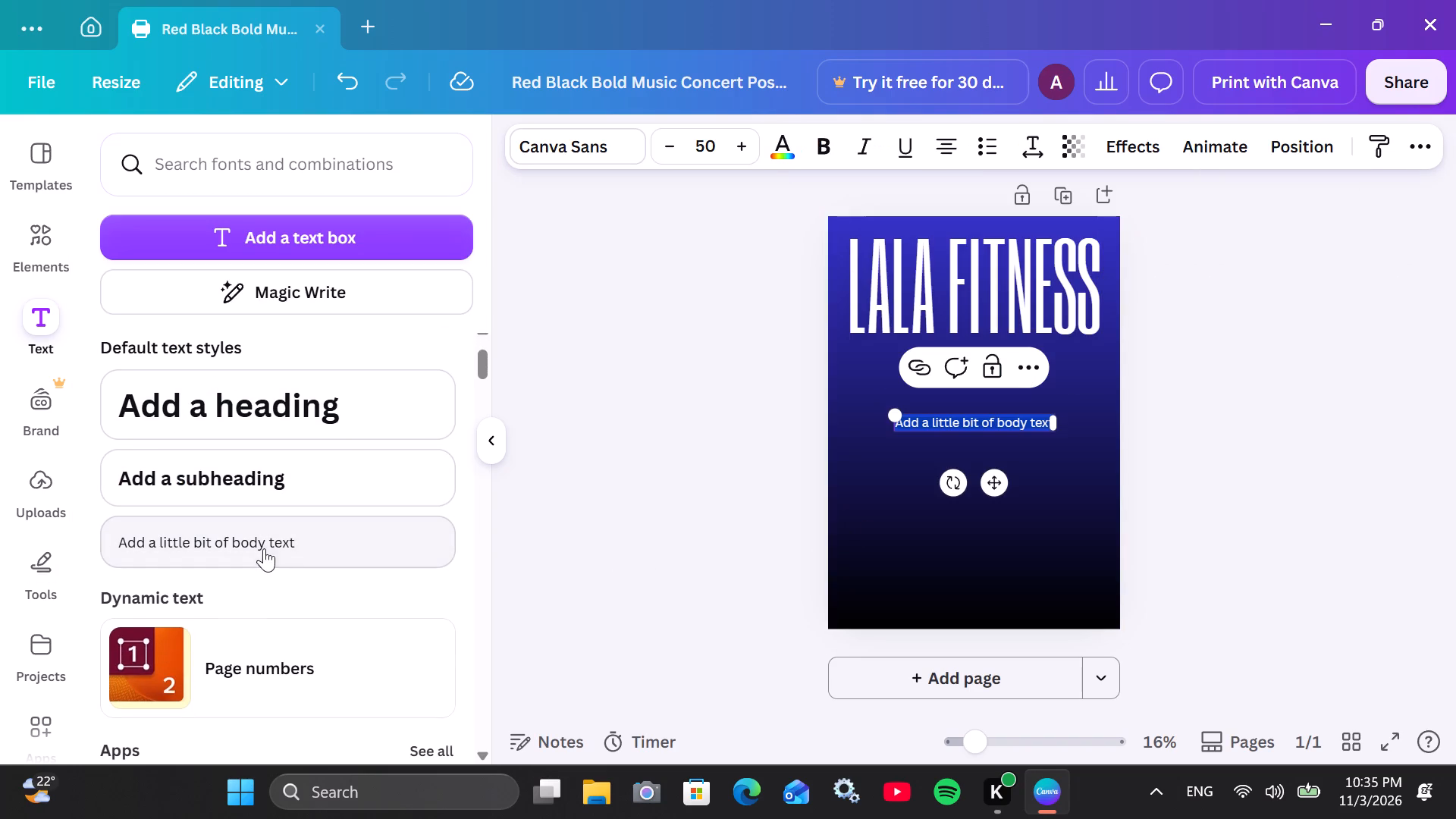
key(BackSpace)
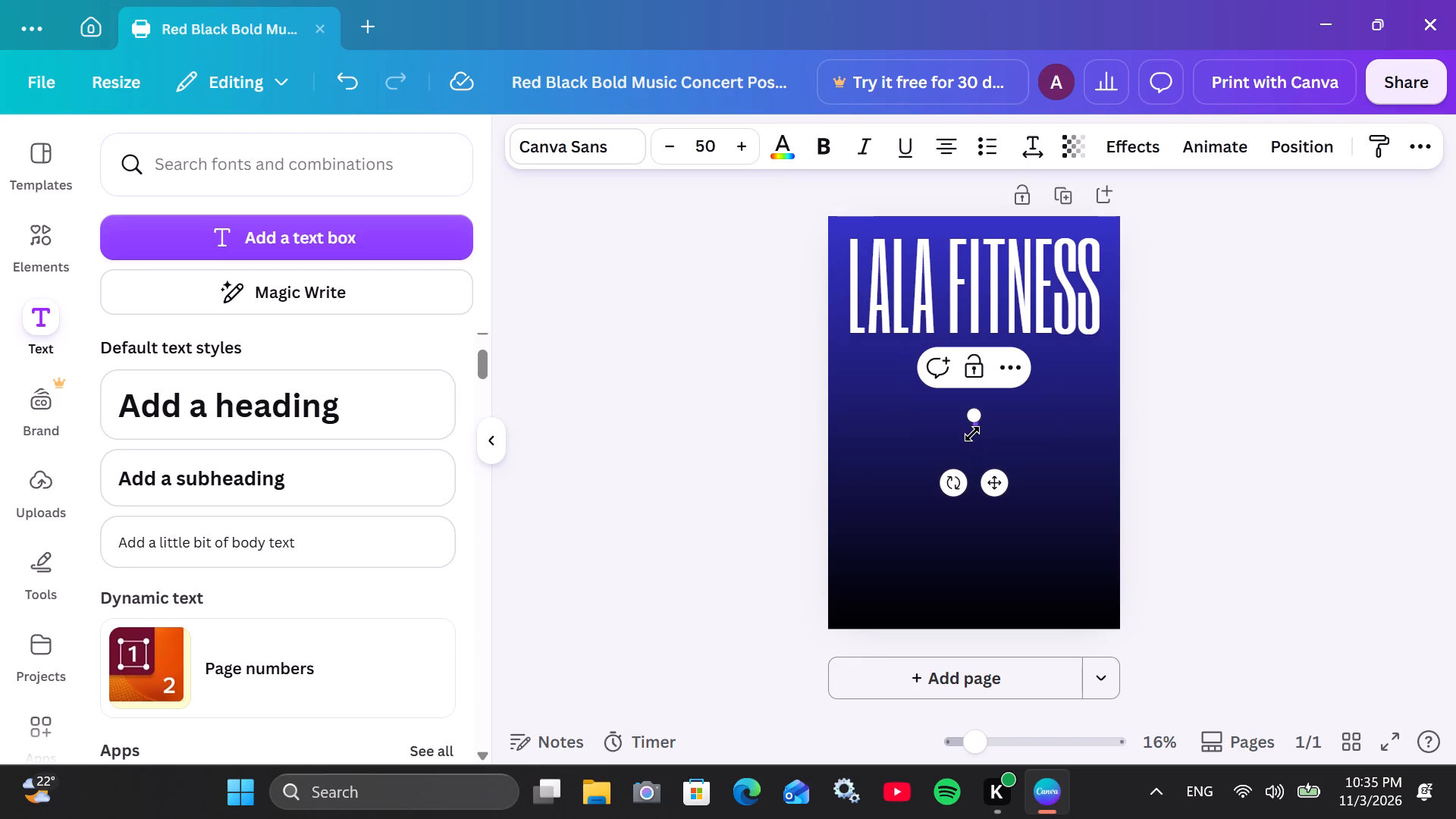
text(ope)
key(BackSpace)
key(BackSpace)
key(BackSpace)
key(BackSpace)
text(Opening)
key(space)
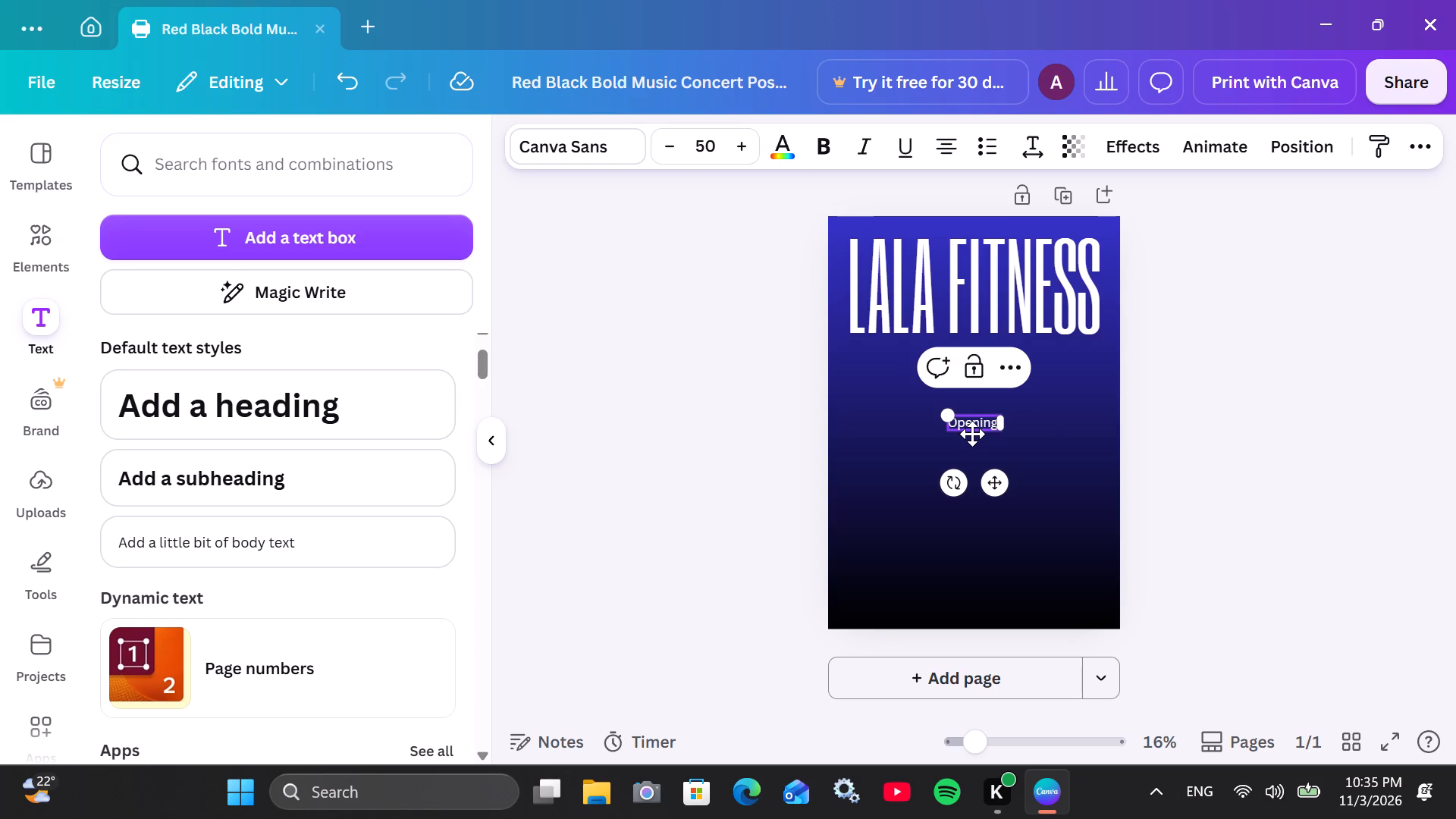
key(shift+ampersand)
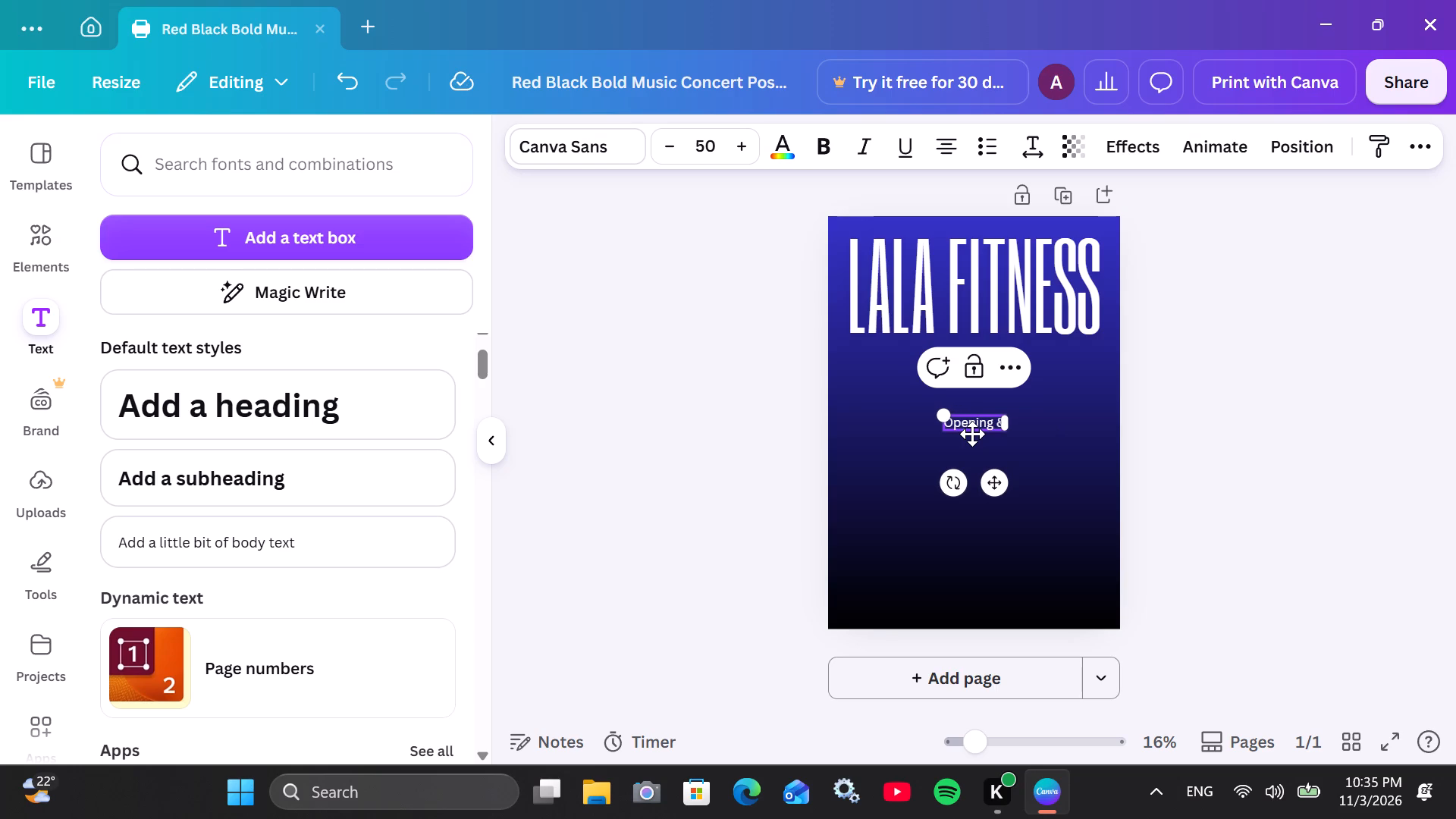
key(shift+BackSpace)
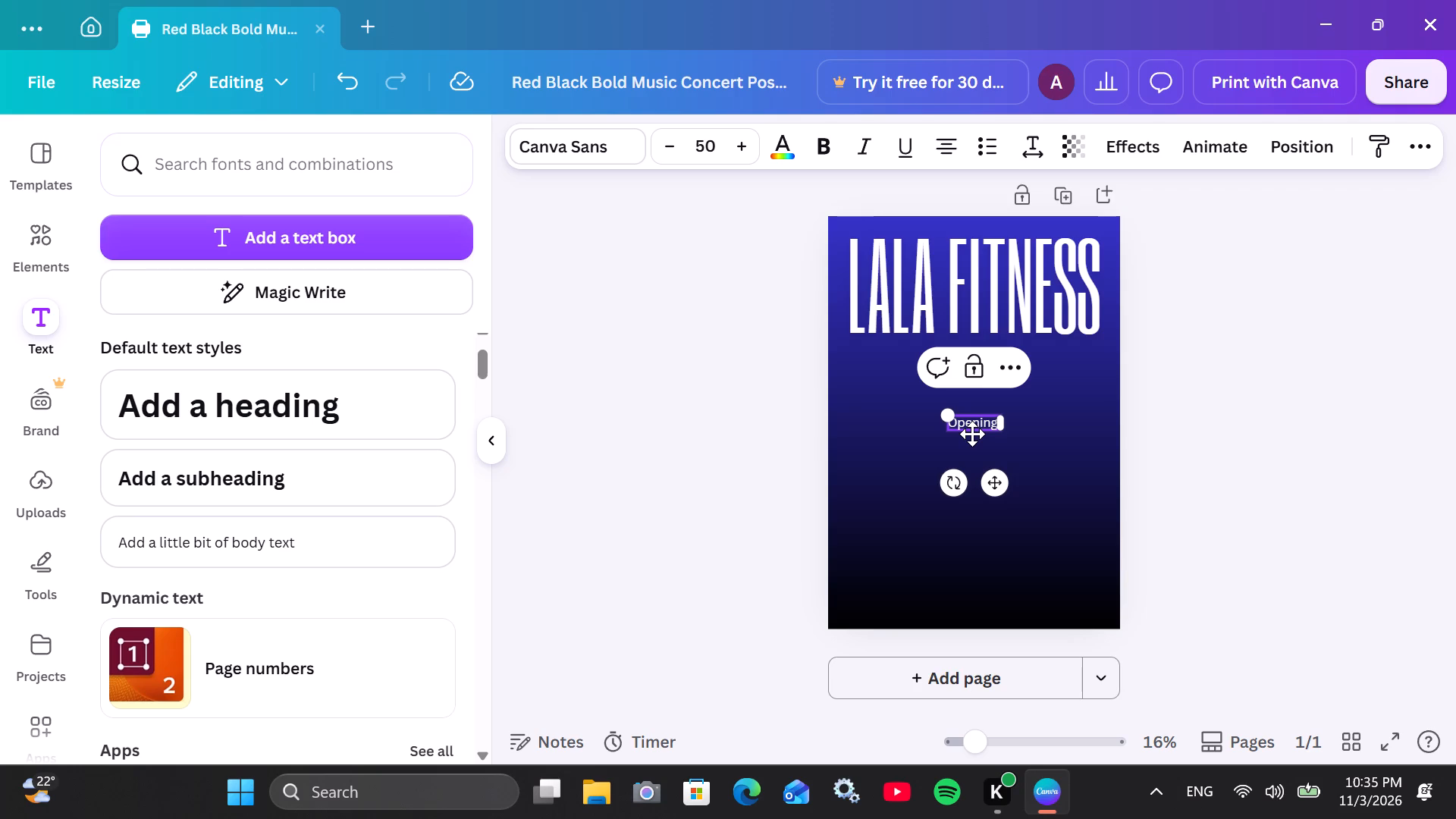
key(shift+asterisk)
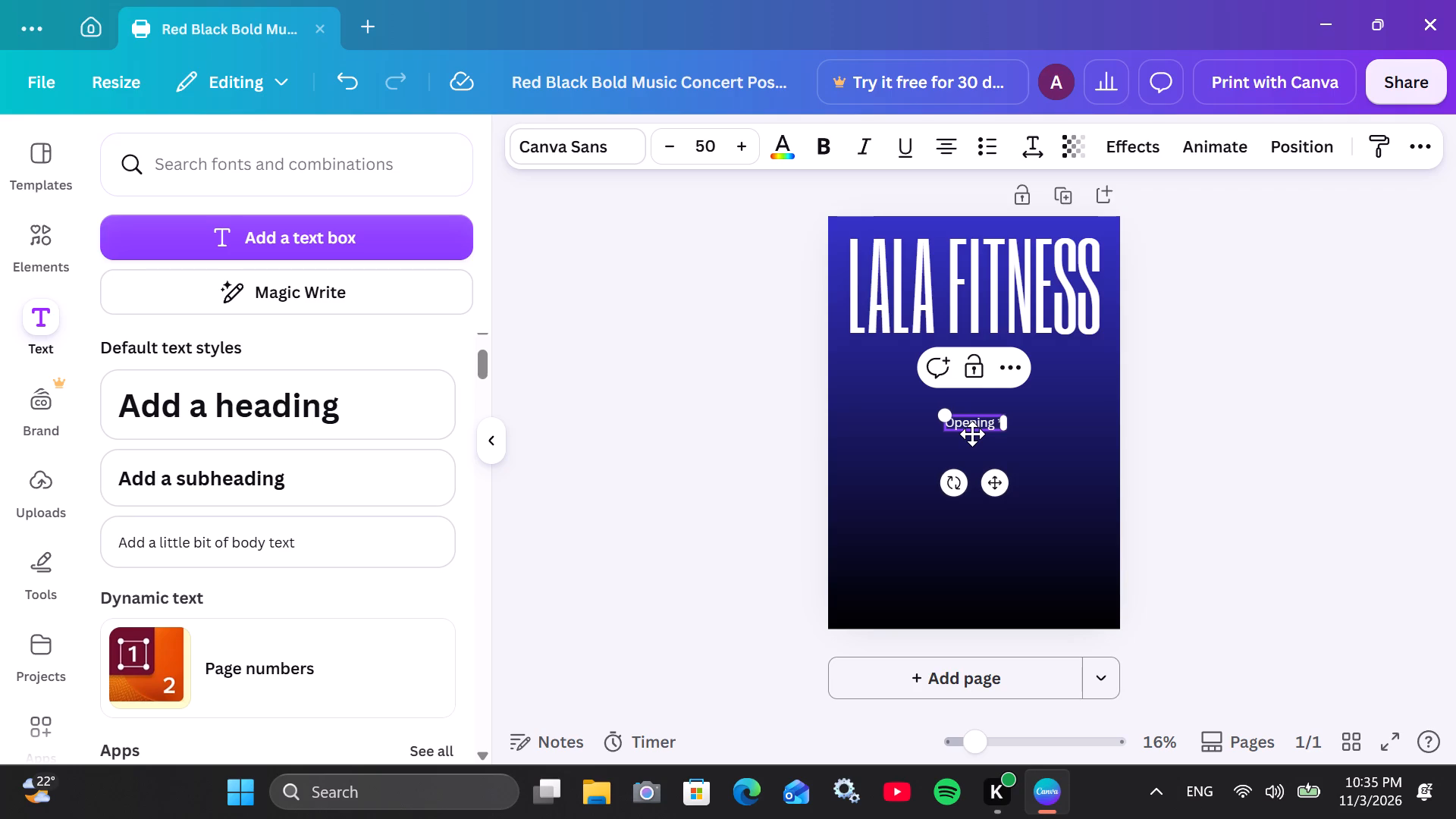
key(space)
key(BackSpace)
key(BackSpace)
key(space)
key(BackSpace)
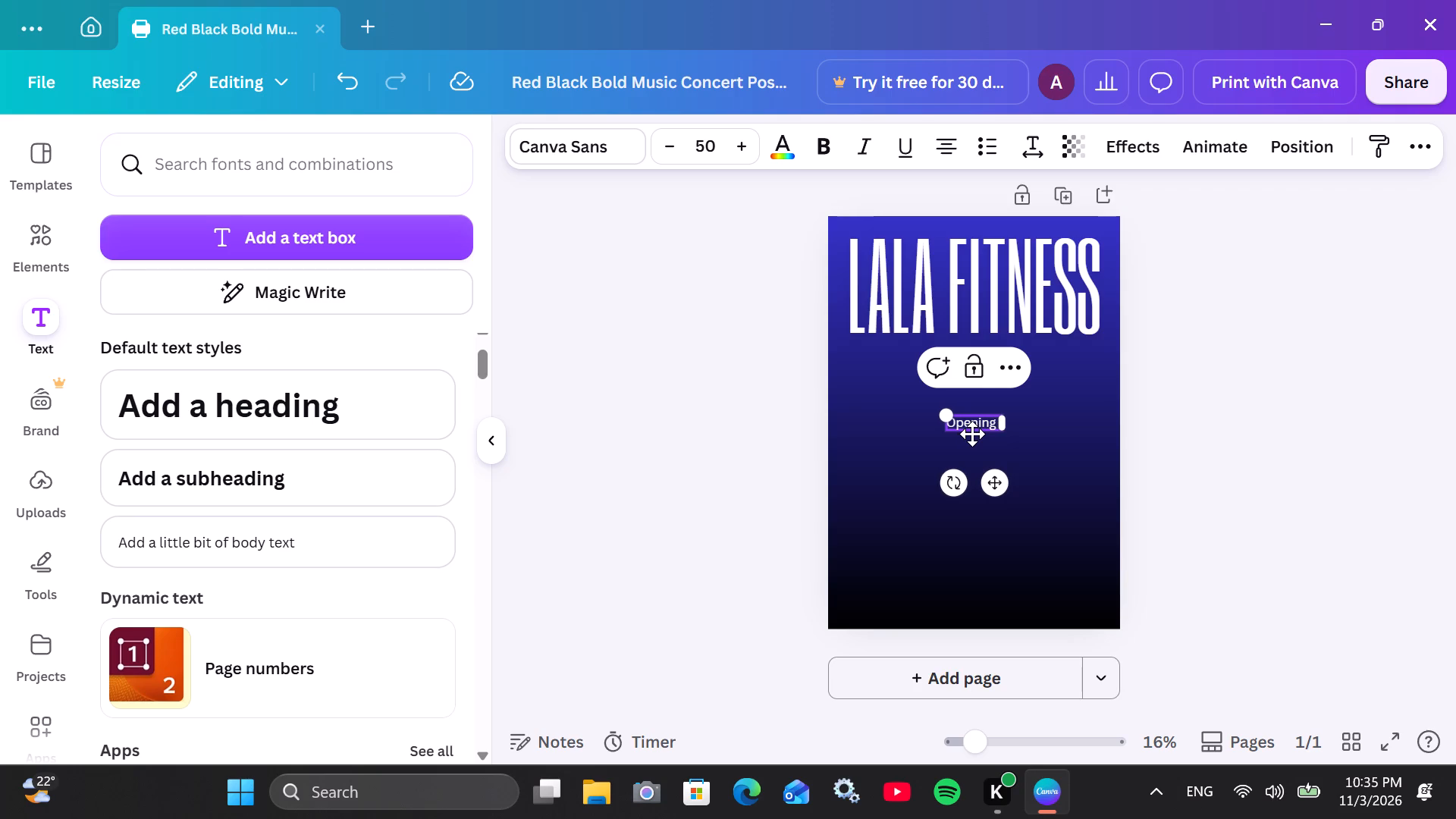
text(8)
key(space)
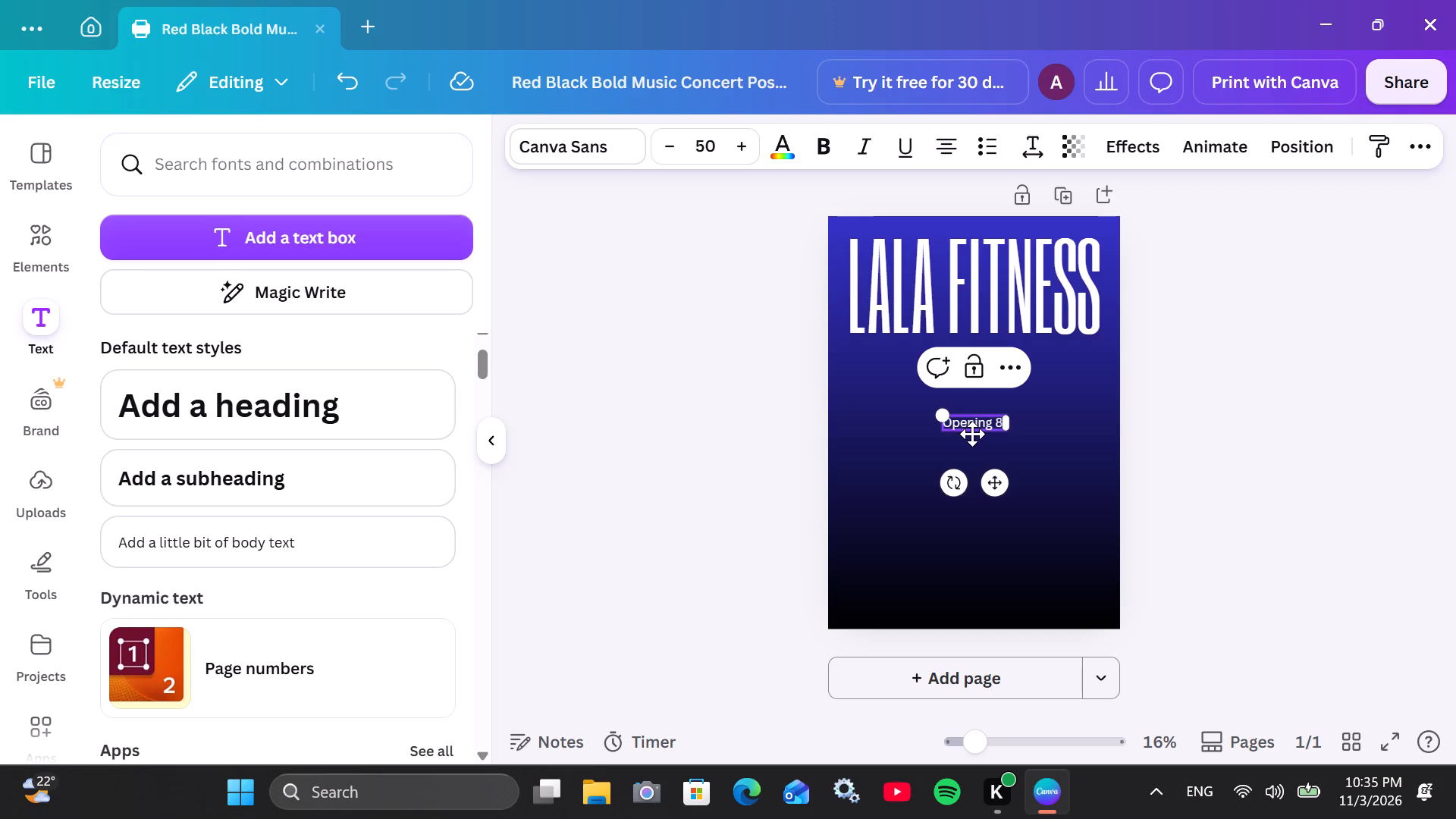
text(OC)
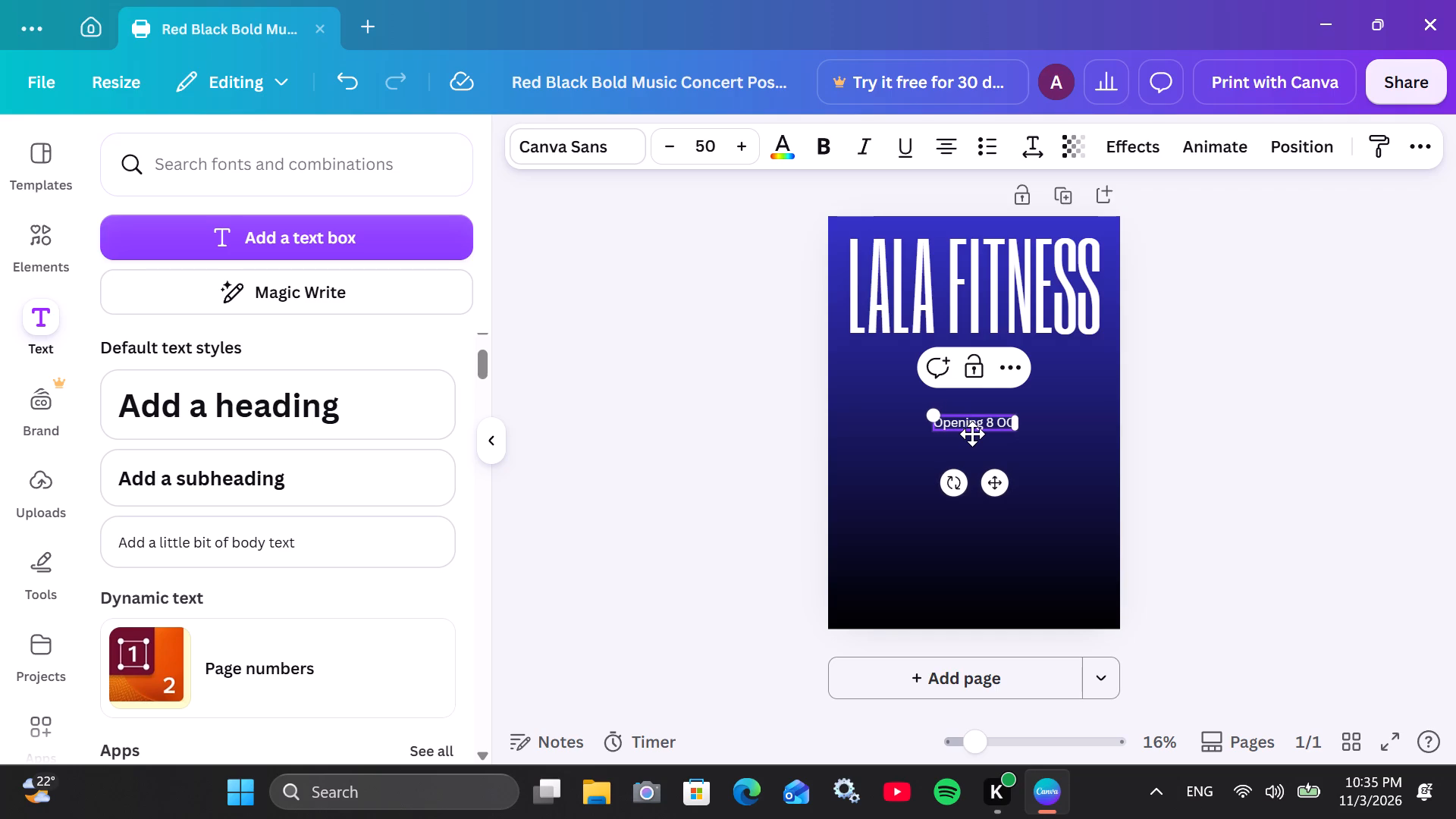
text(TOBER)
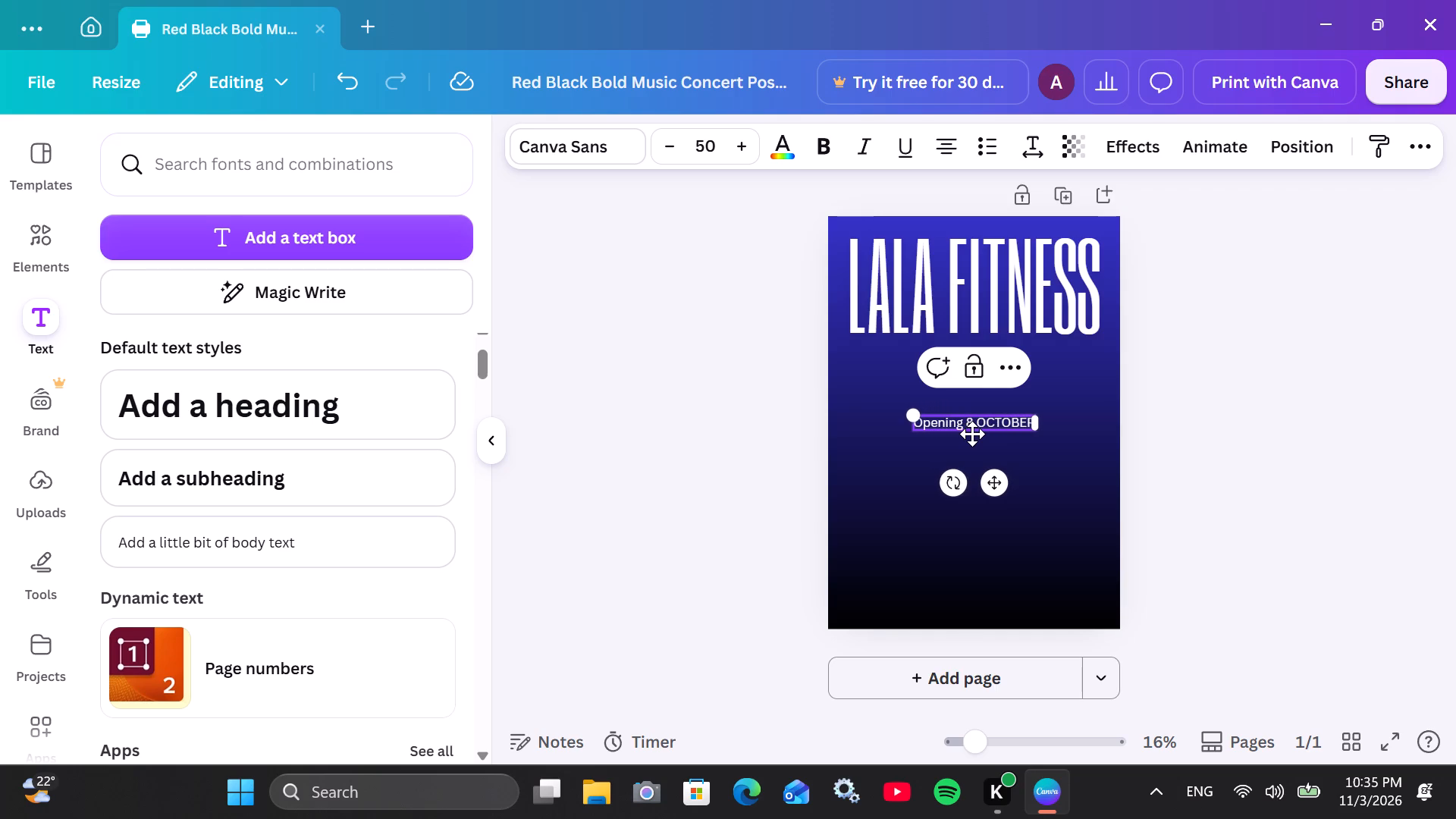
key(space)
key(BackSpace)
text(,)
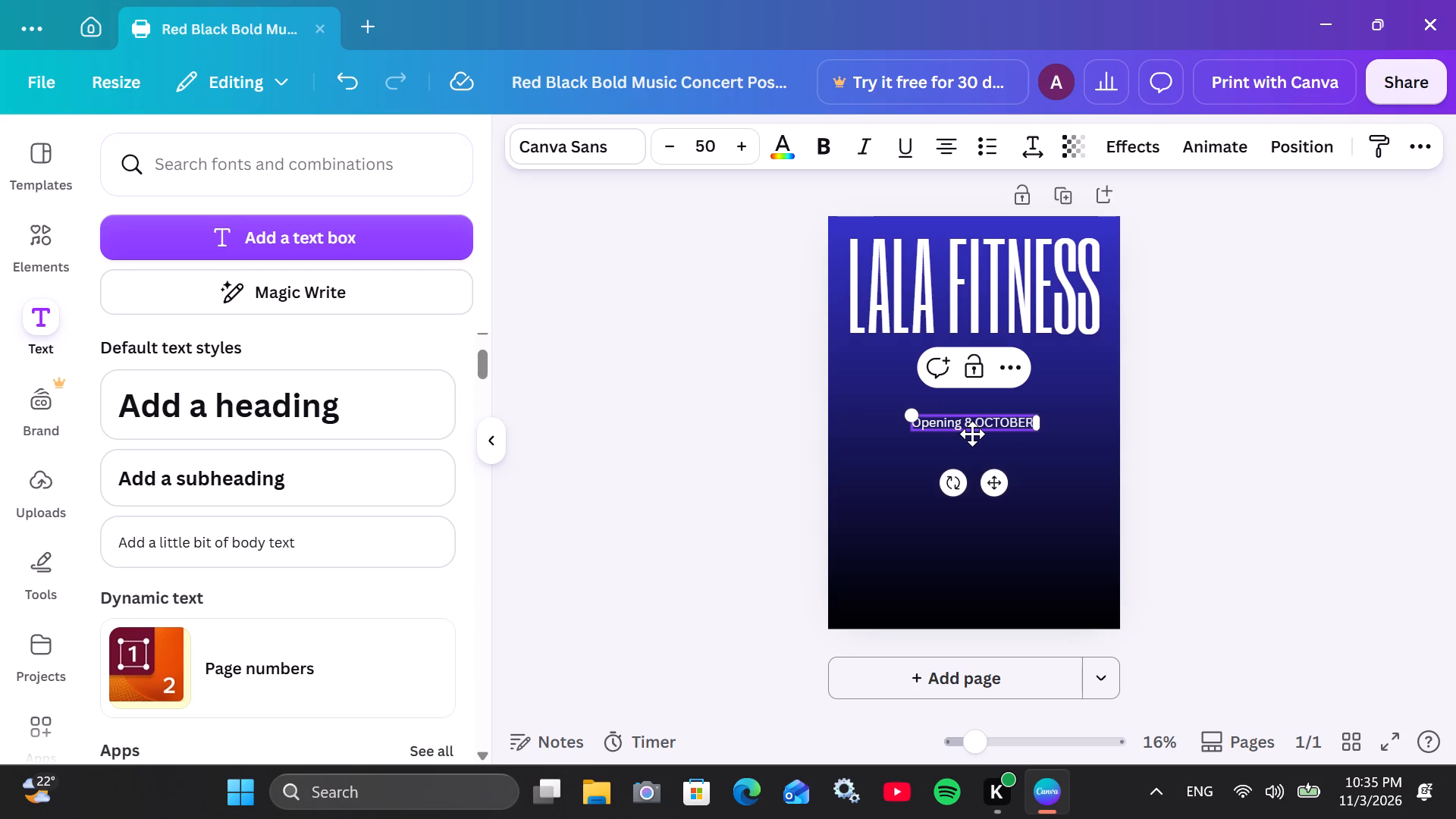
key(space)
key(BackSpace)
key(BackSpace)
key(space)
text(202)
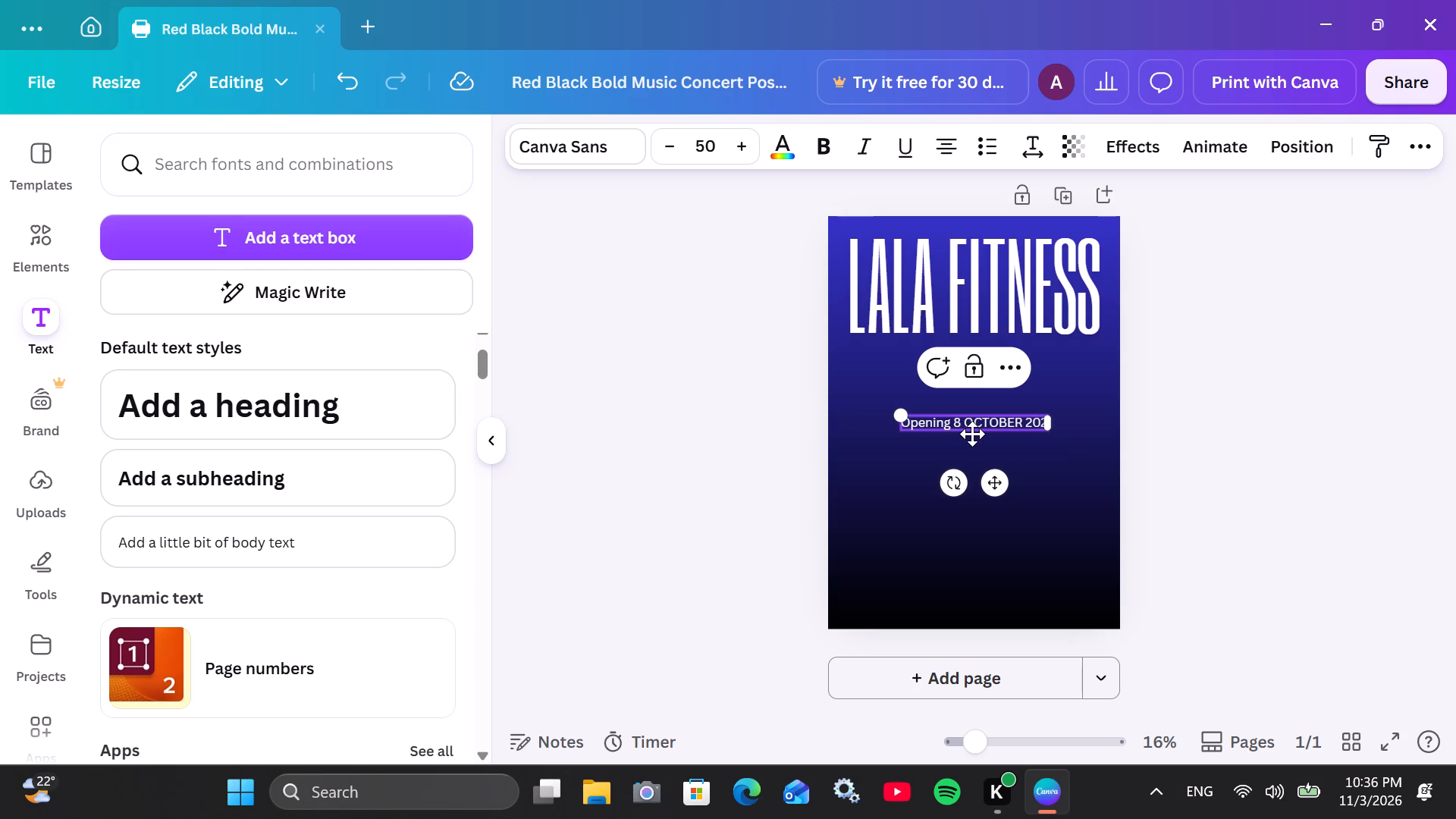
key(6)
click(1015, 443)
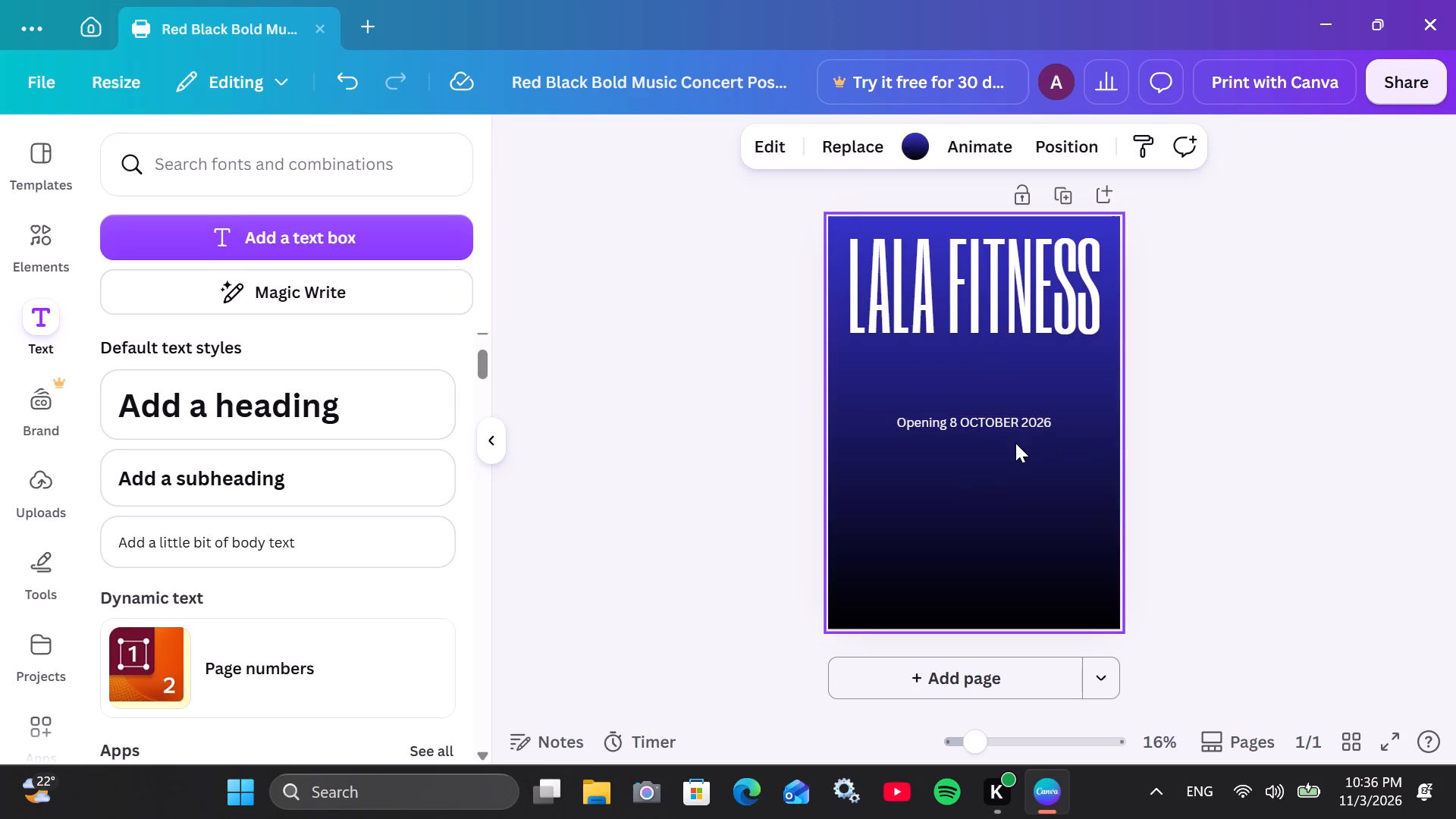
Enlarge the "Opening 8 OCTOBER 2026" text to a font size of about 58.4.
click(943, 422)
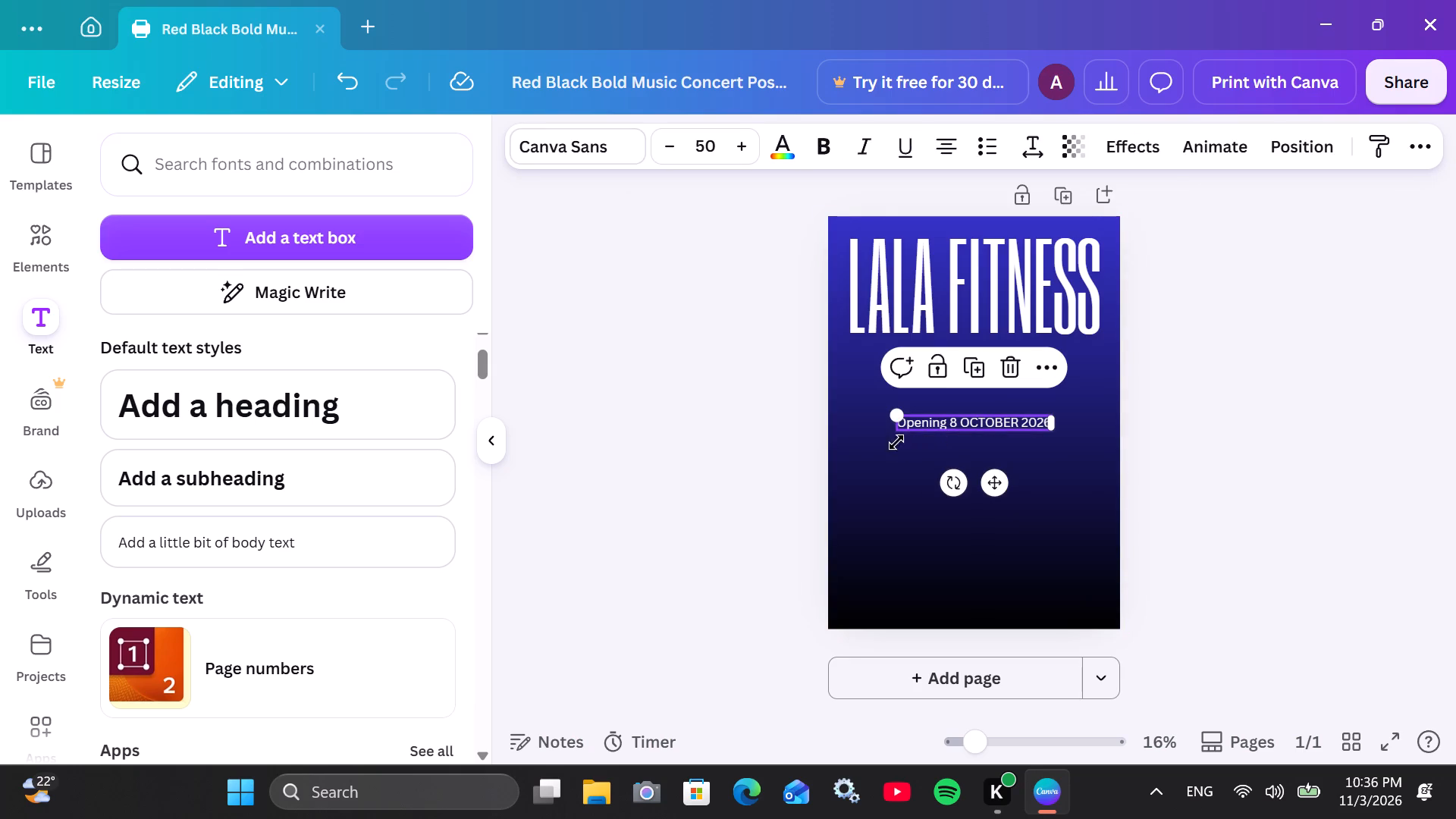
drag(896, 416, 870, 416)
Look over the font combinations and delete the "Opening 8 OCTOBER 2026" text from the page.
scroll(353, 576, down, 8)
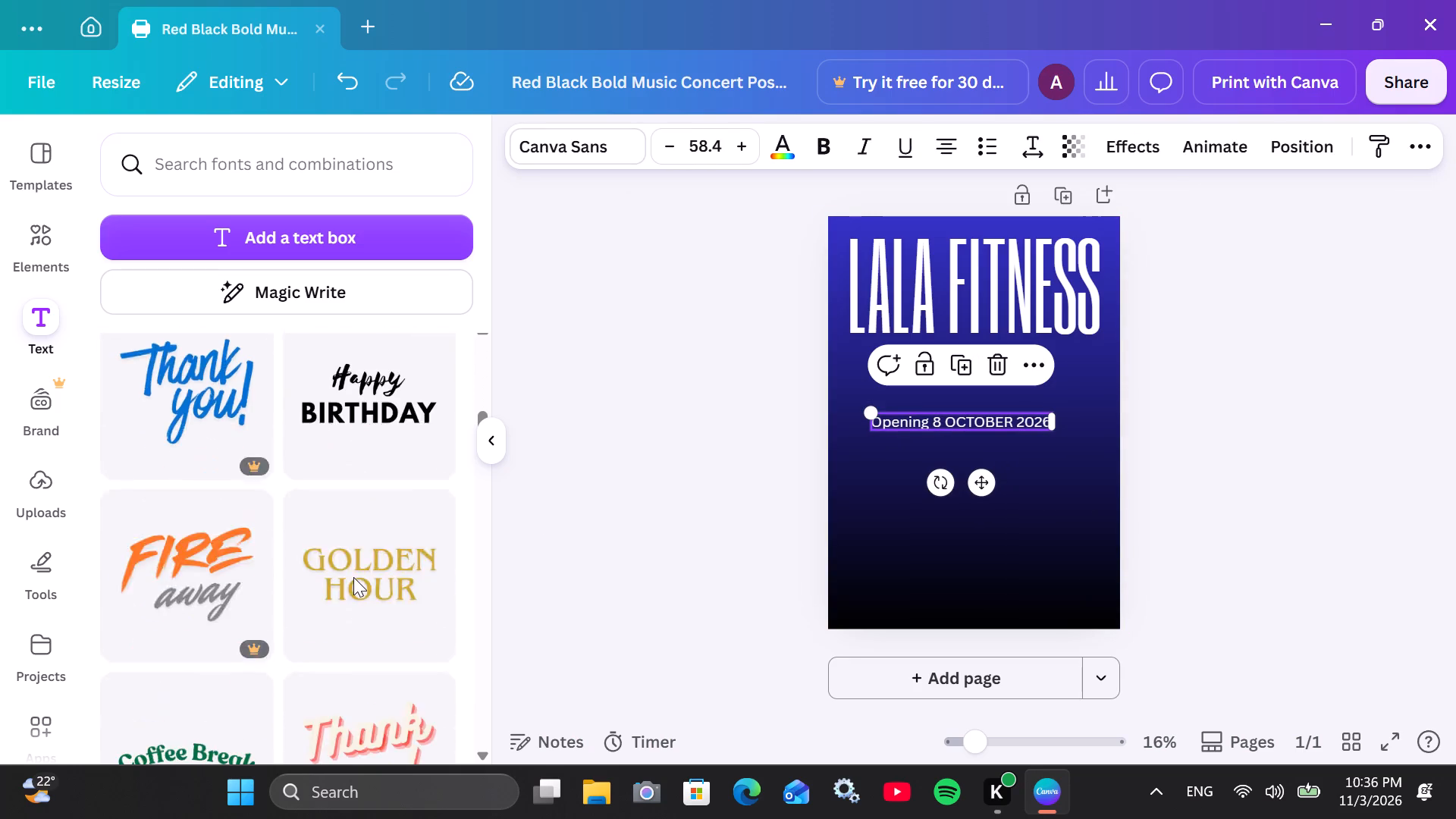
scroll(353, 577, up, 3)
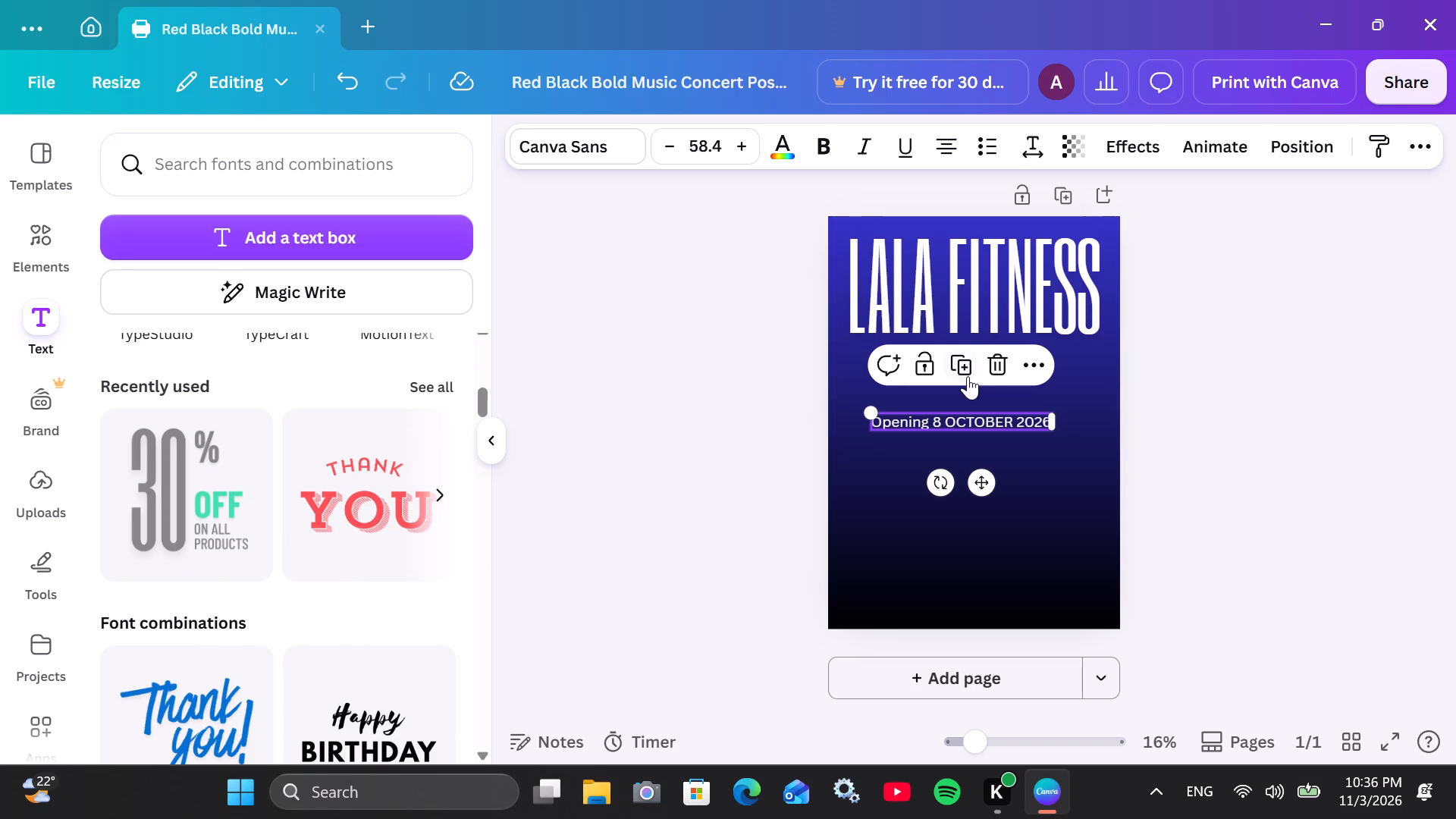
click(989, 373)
Find the yellow "COMING SOON" font combination and add it to the poster.
scroll(384, 498, down, 4)
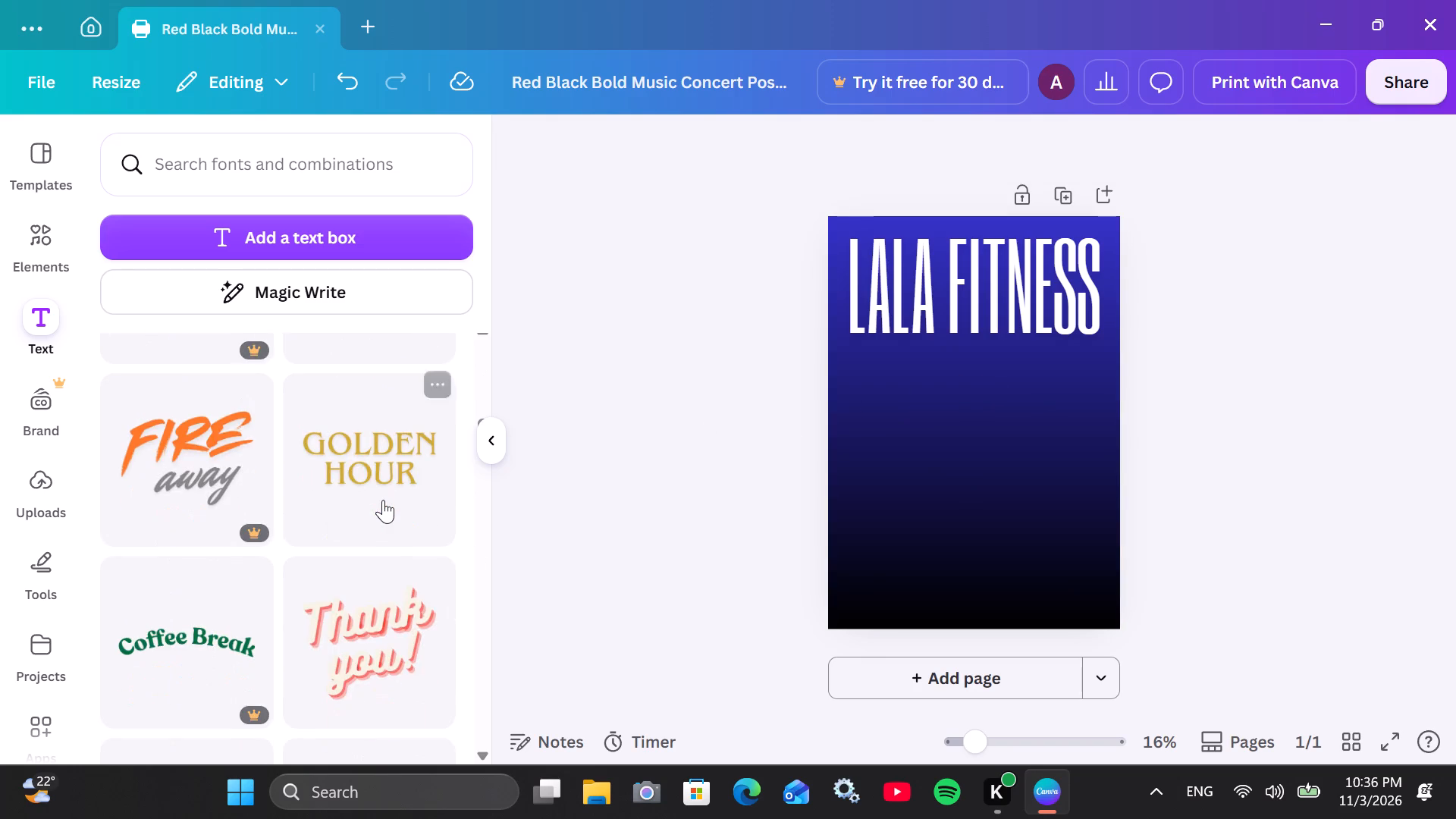
scroll(383, 500, down, 9)
scroll(372, 516, up, 1)
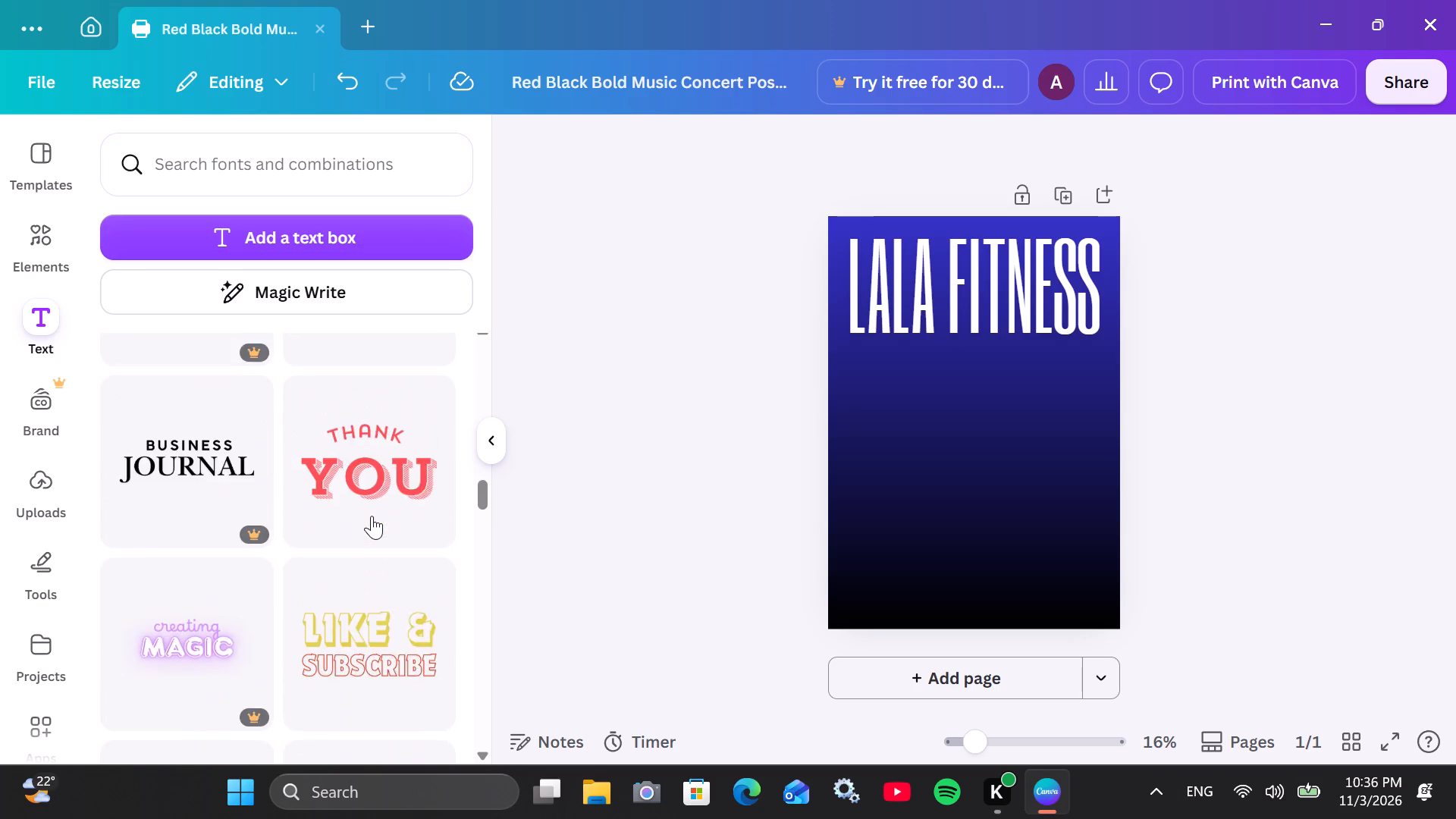
scroll(372, 516, down, 15)
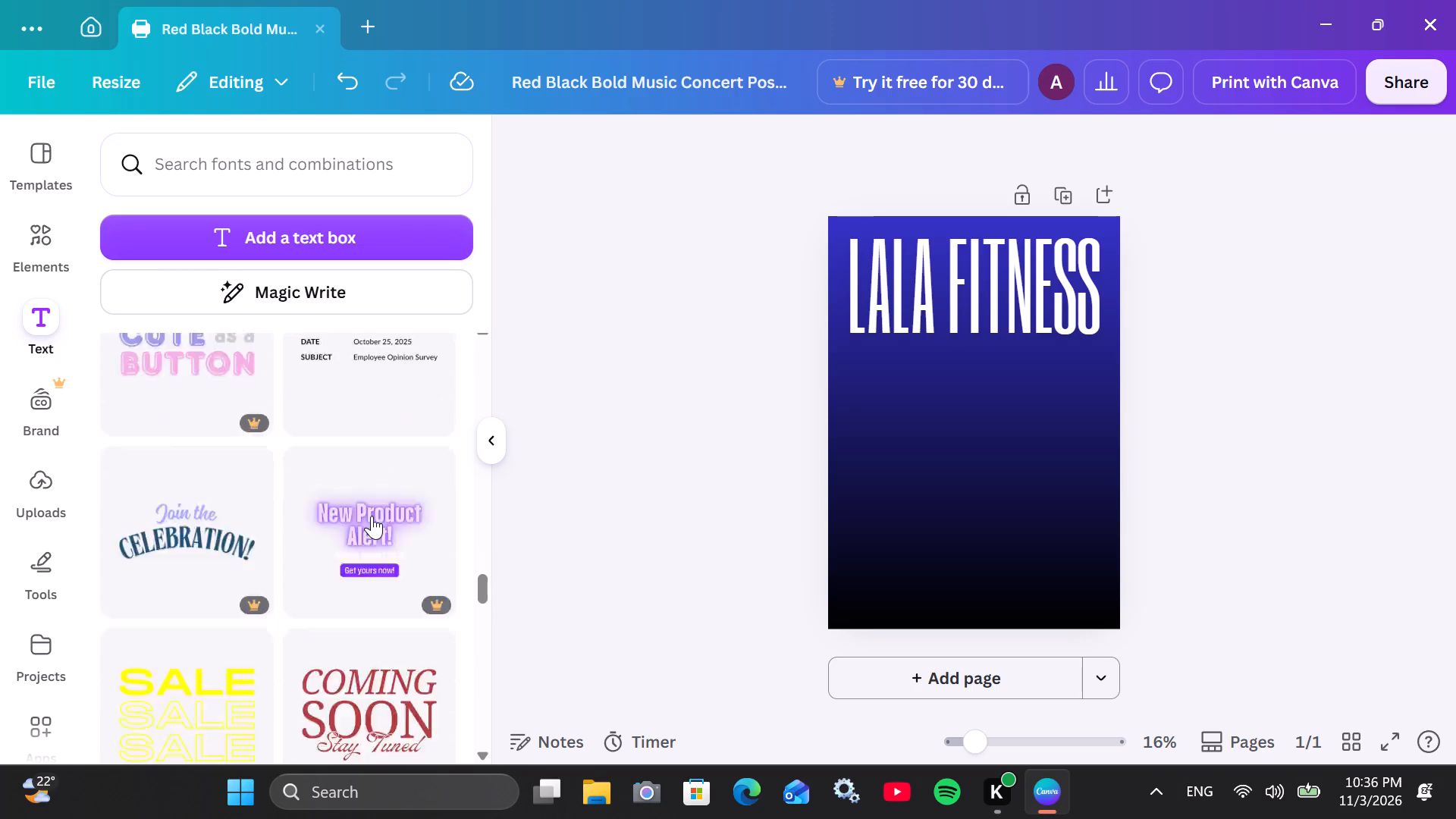
scroll(372, 516, up, 5)
scroll(372, 516, down, 5)
scroll(404, 497, up, 4)
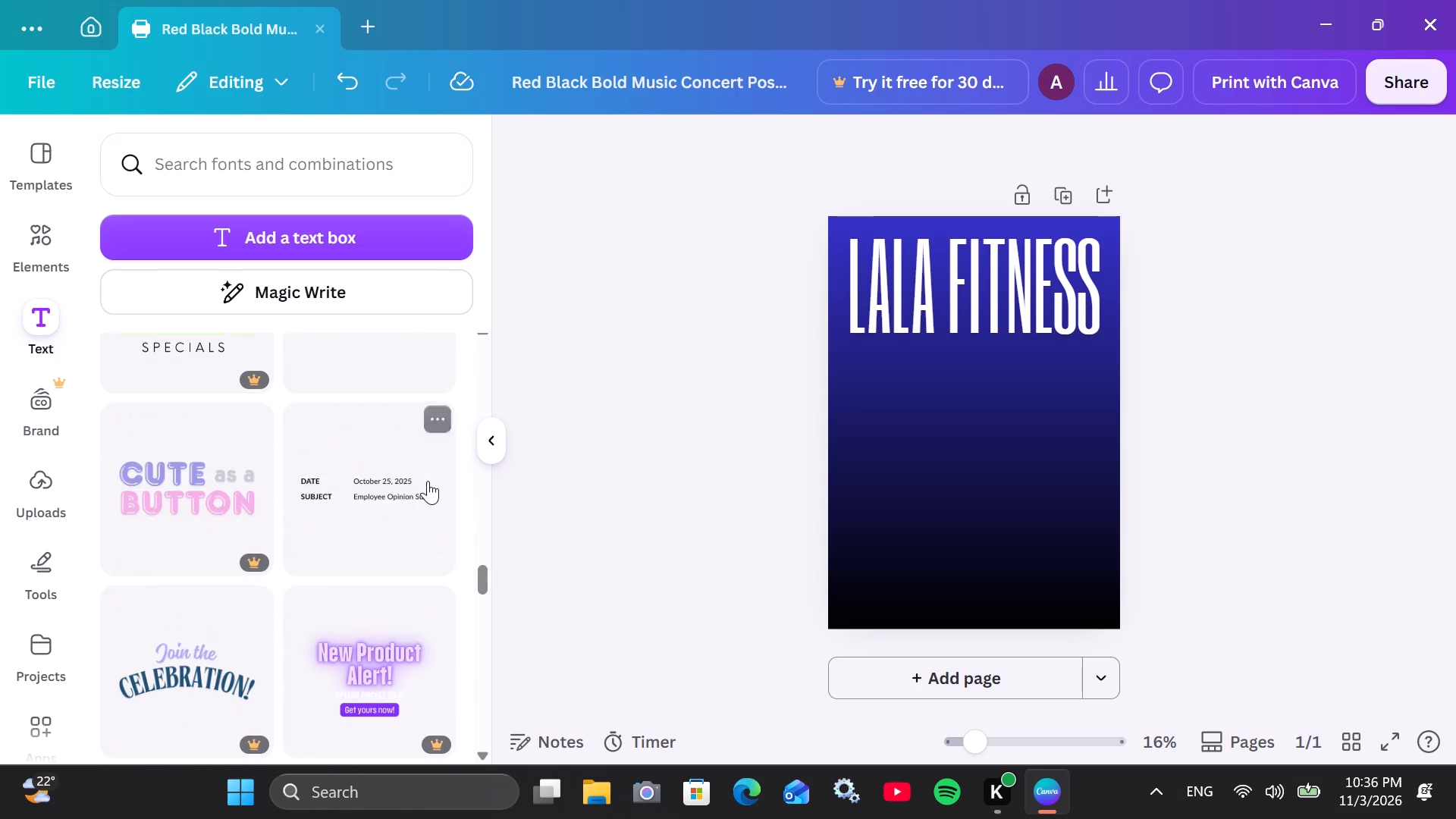
scroll(382, 462, up, 3)
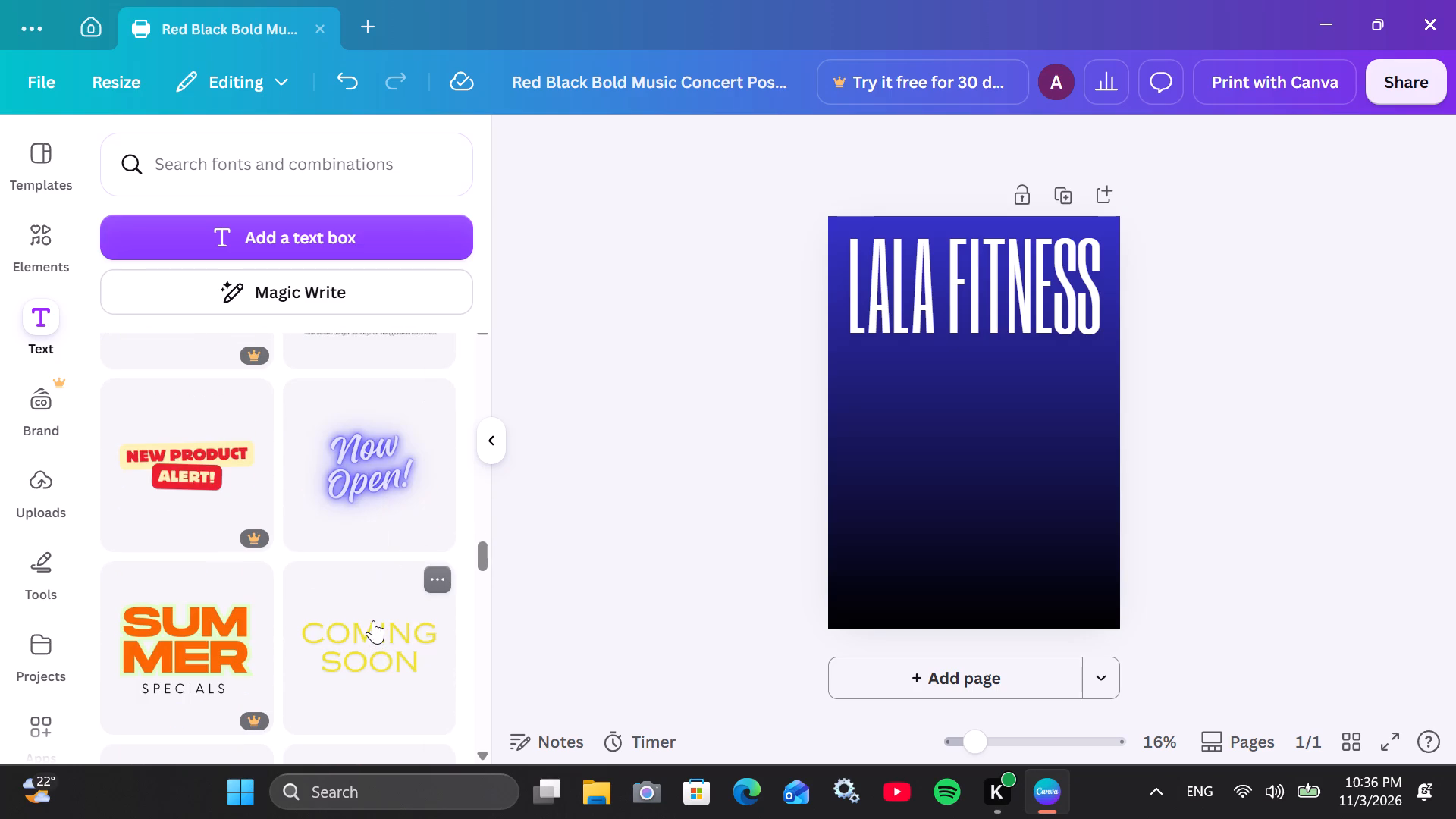
click(373, 620)
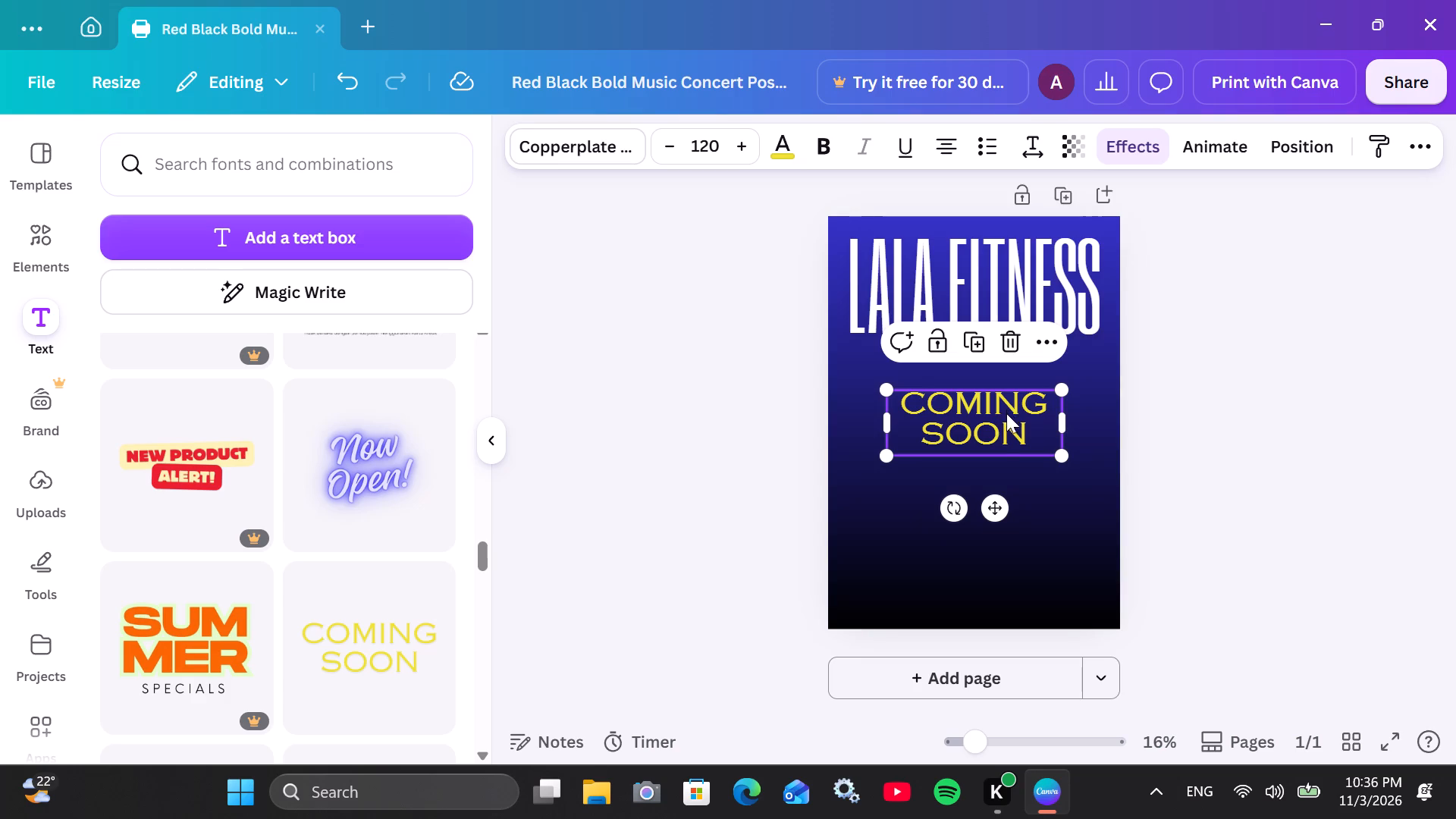
Replace the "COMING SOON" wording with "opening soon".
double_click(1006, 415)
key(BackSpace)
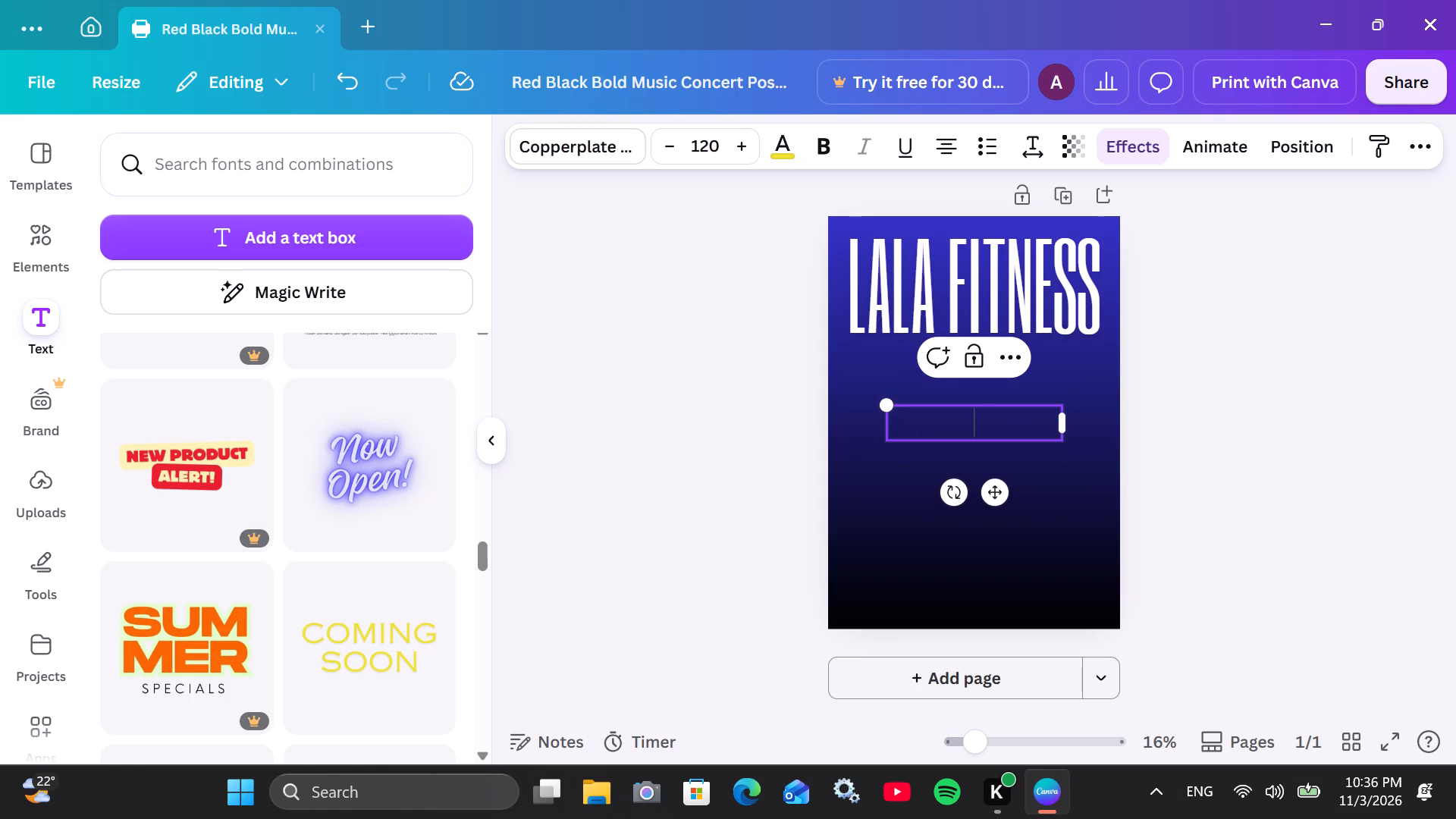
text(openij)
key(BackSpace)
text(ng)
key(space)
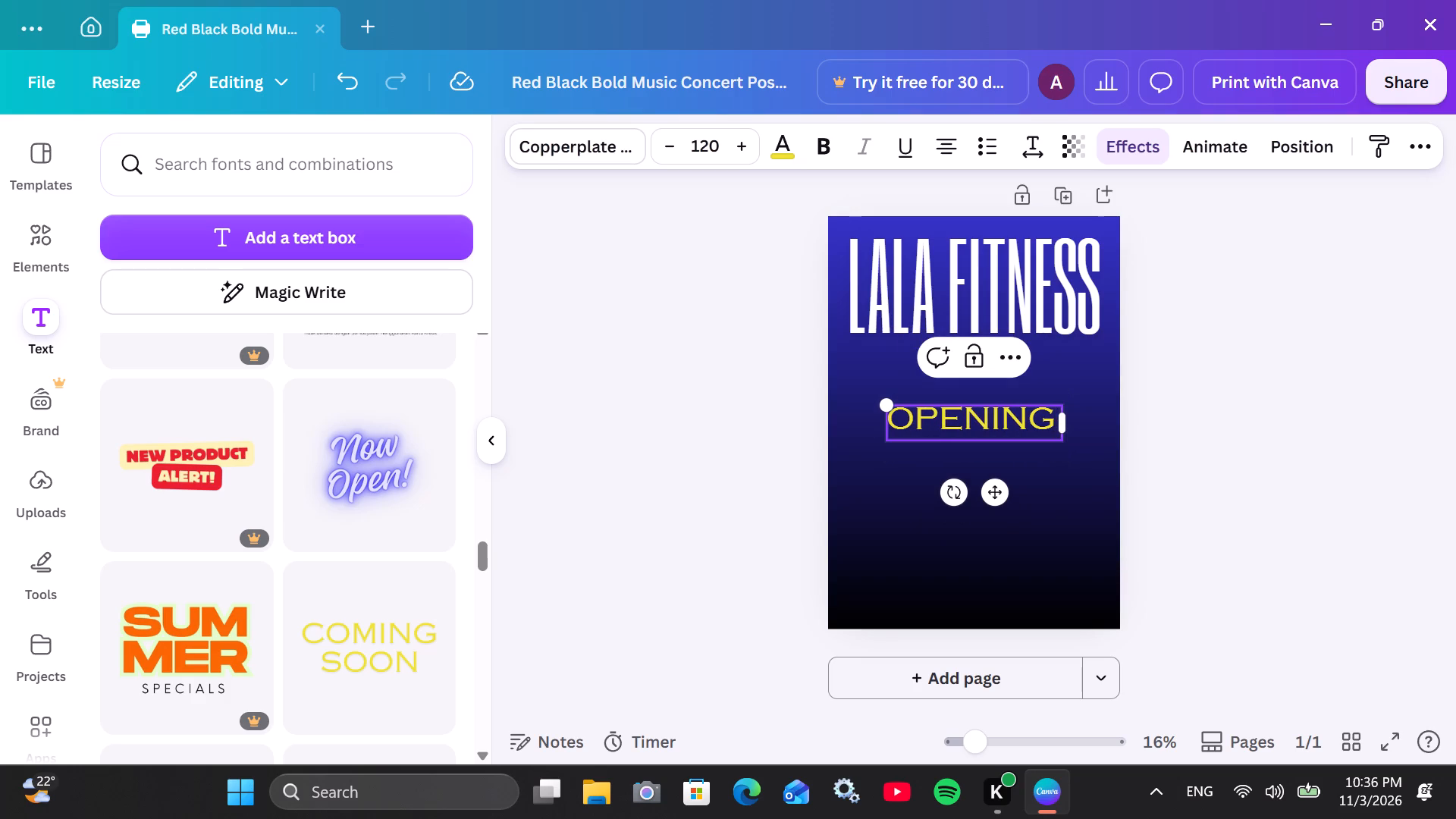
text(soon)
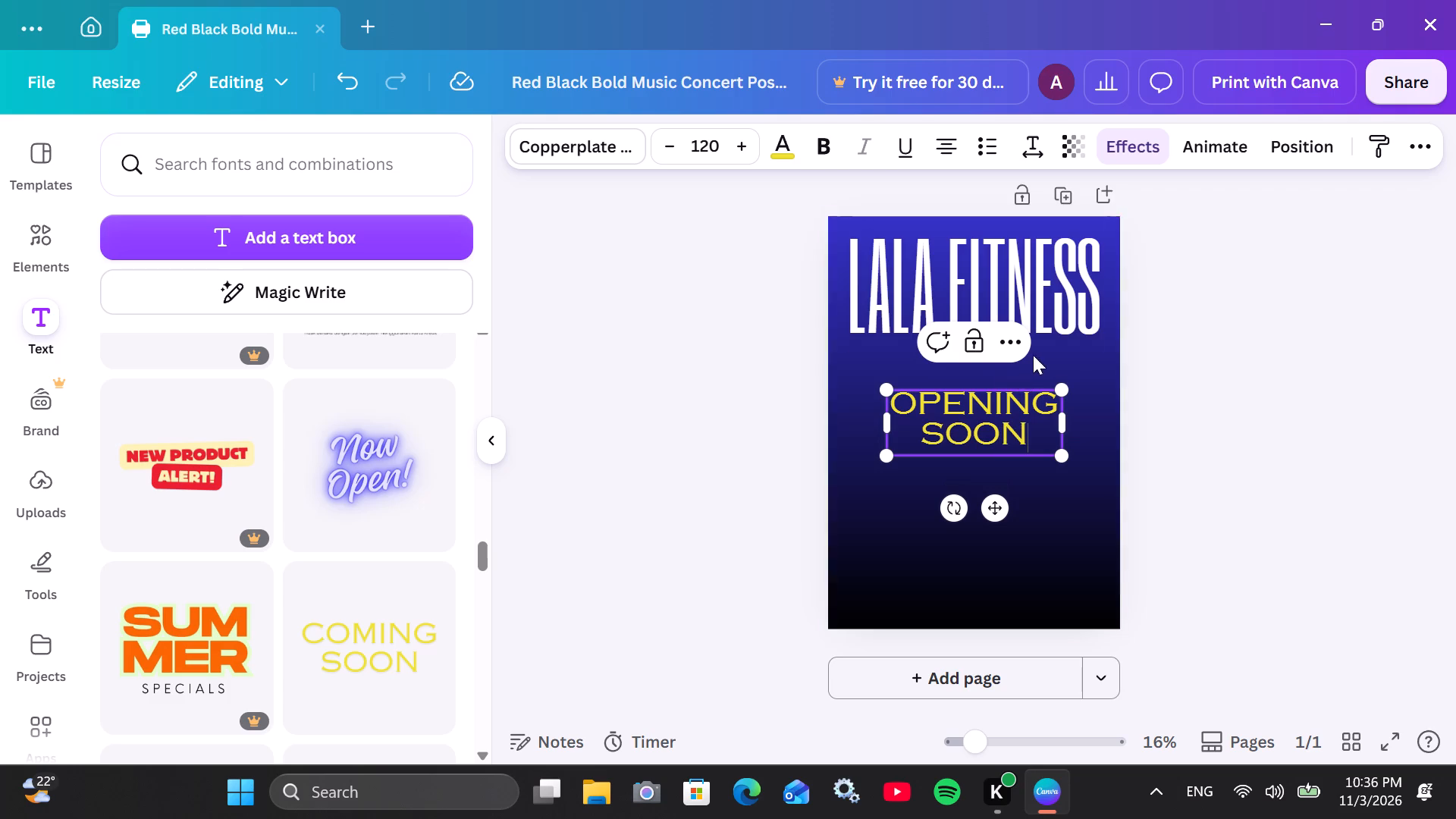
Shrink the "OPENING SOON" text to a font size of about 51.3 and centre it near the poster's bottom edge.
drag(1065, 451, 959, 431)
drag(940, 471, 997, 633)
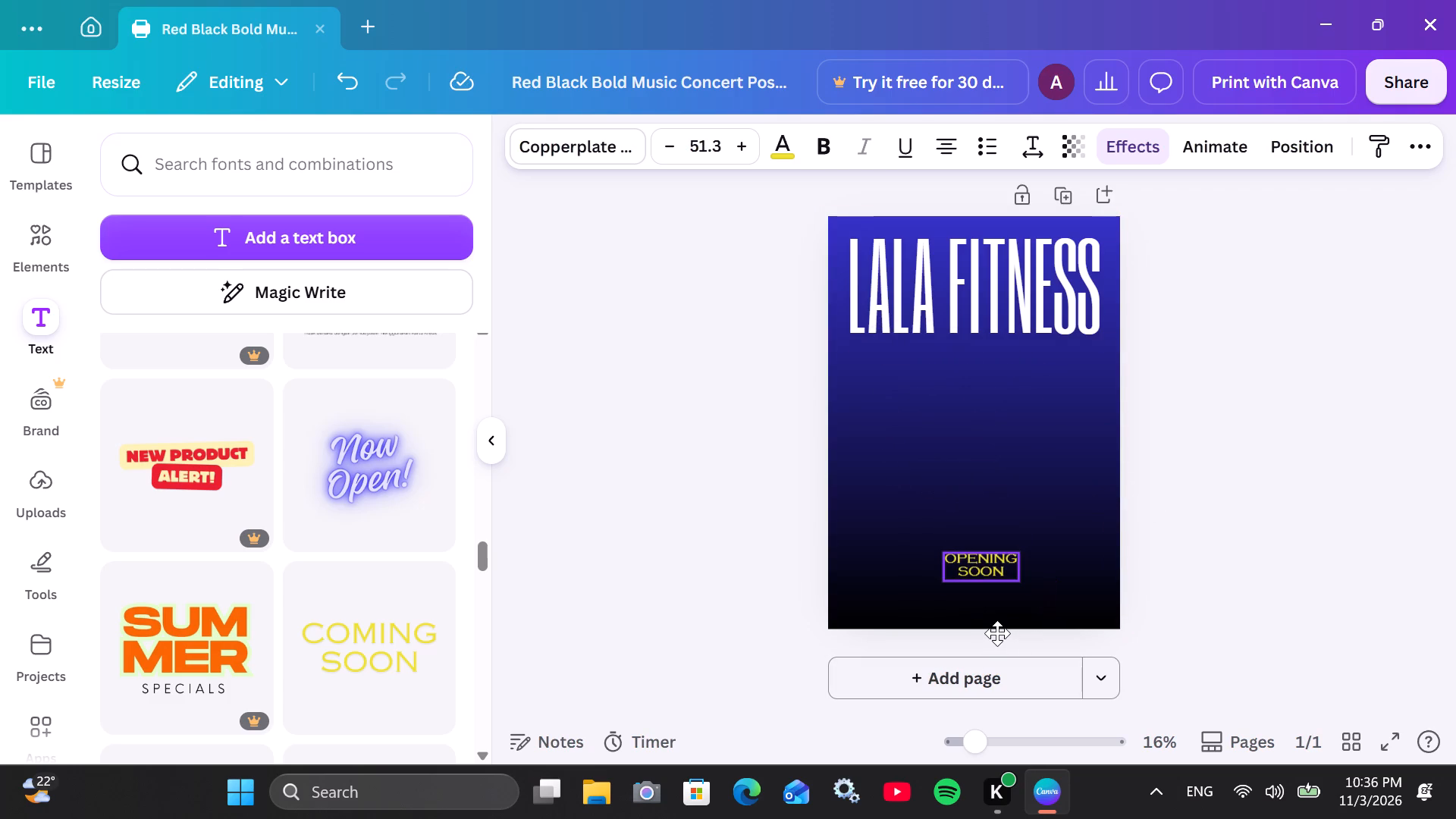
drag(997, 633, 988, 632)
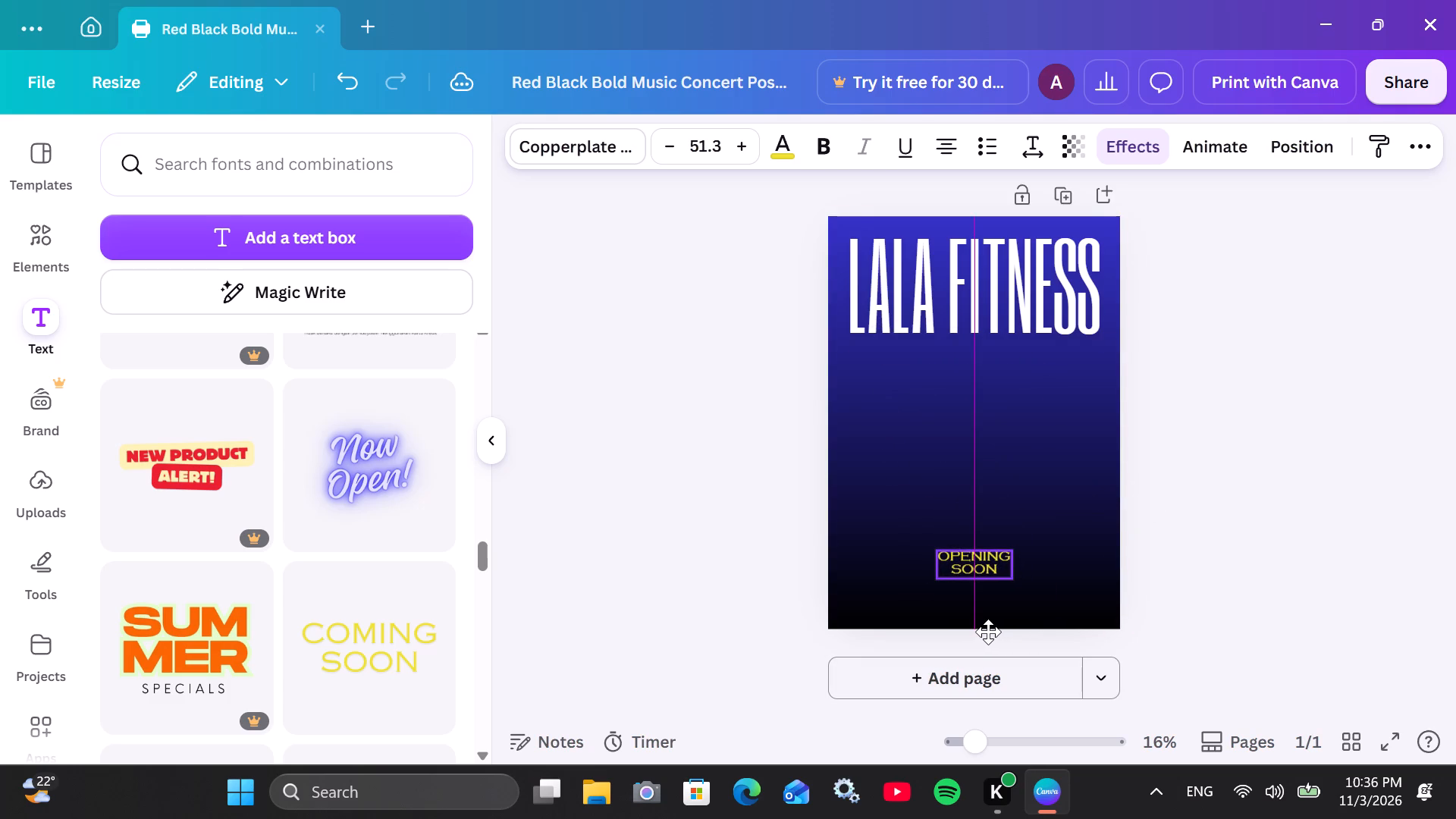
drag(988, 632, 990, 651)
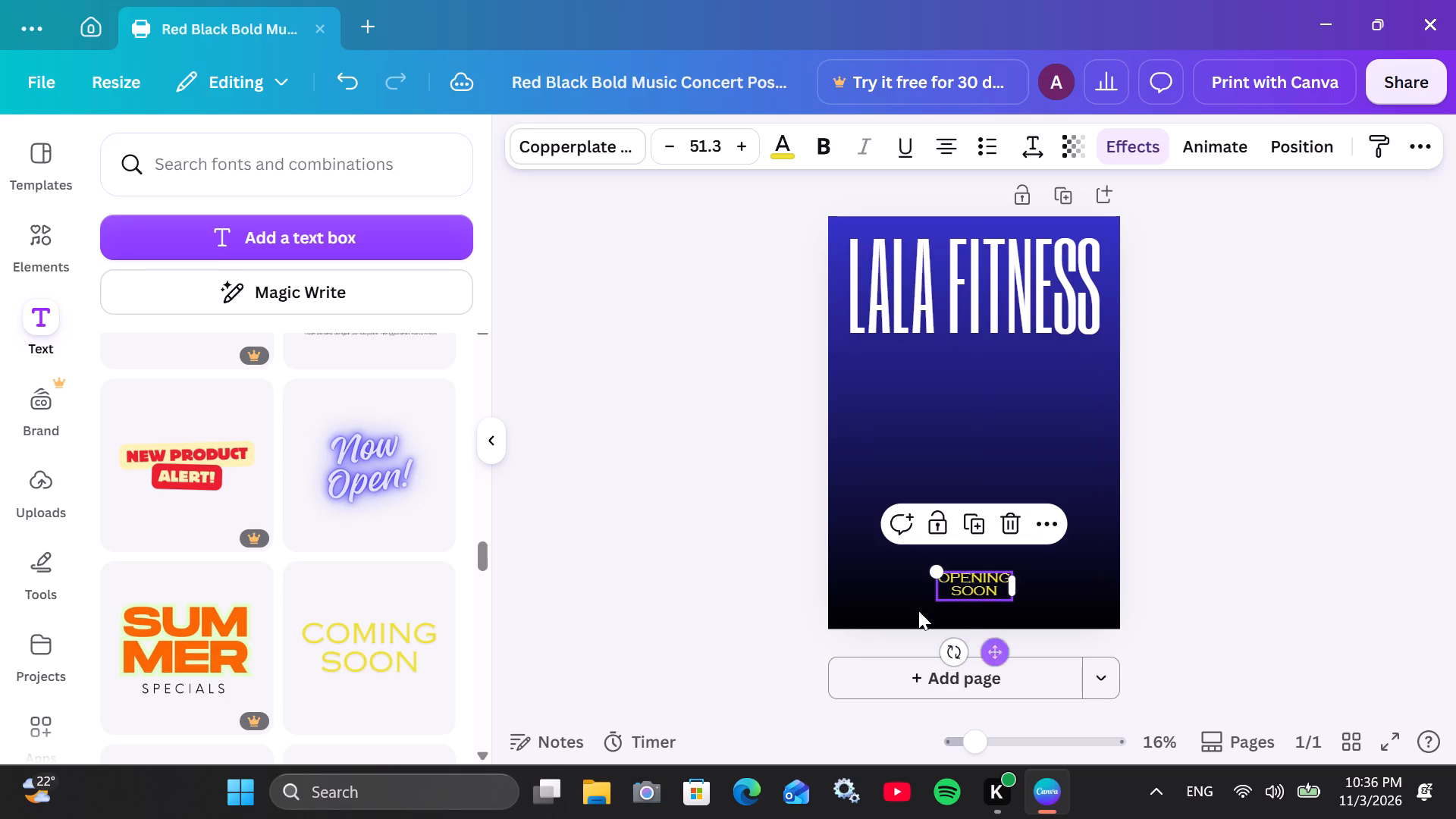
click(769, 538)
Add the "30% OFF ON ALL PRODUCTS" font combination to the poster.
scroll(298, 563, down, 3)
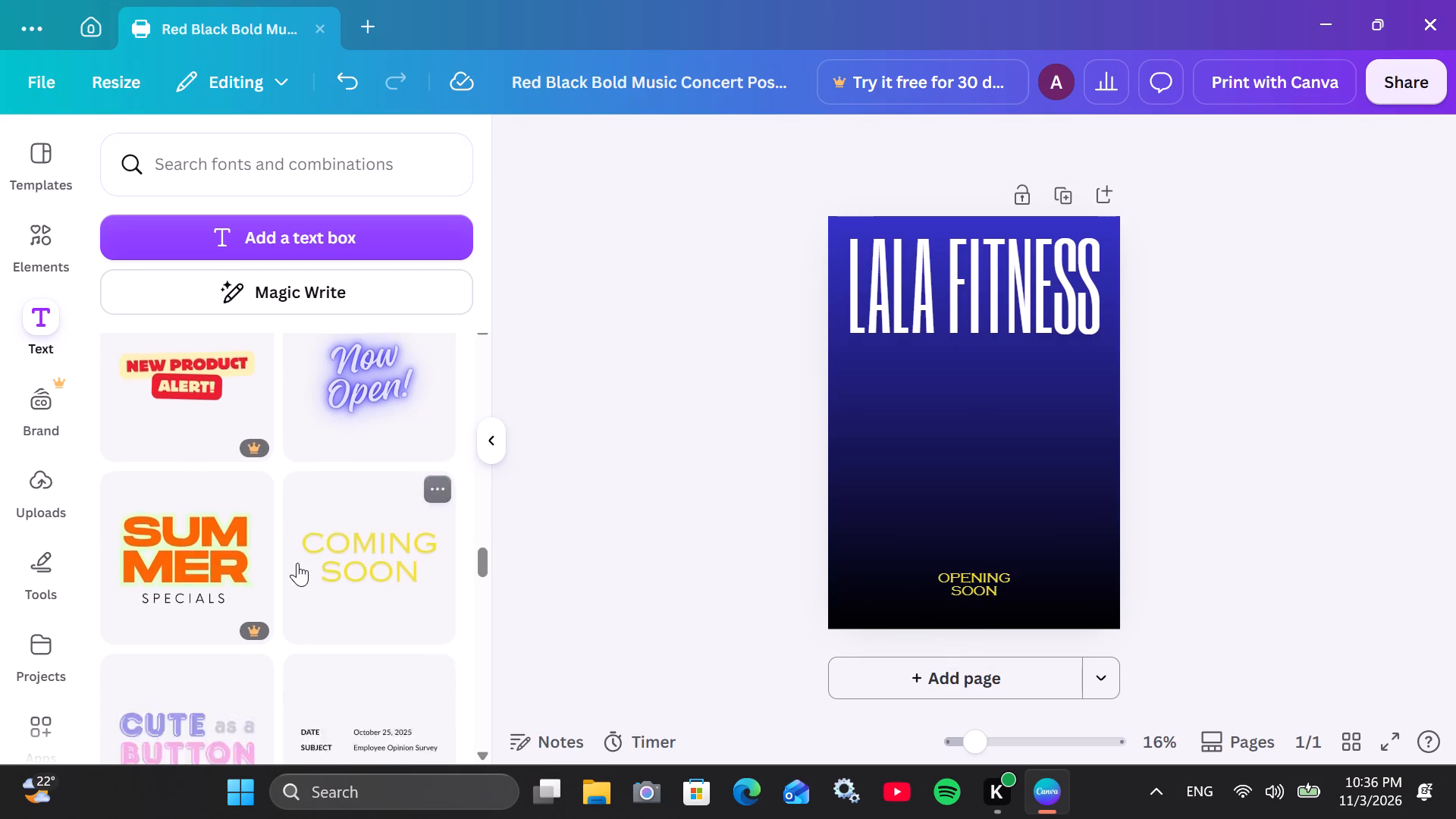
scroll(297, 563, down, 8)
scroll(347, 553, up, 3)
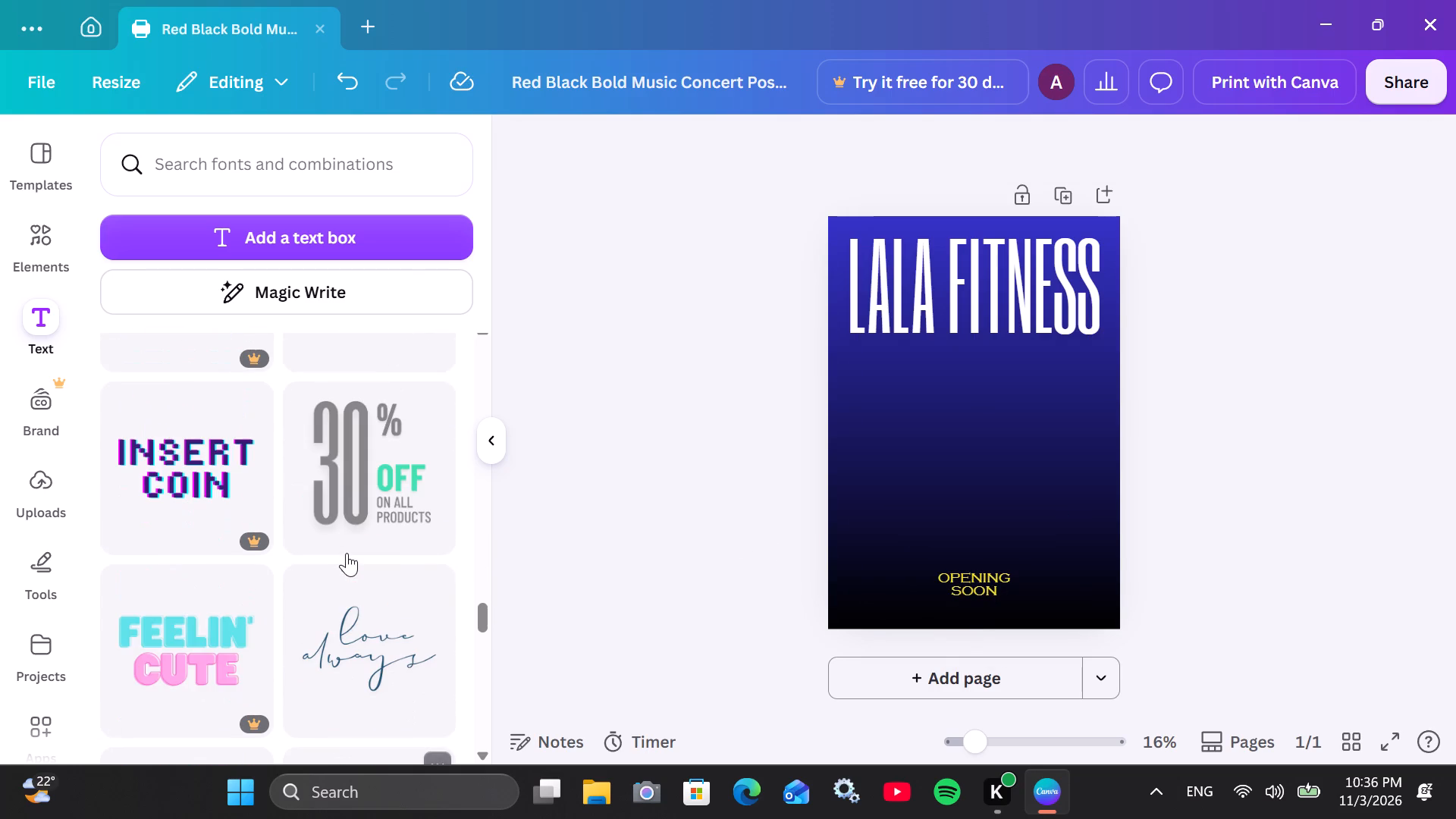
click(415, 484)
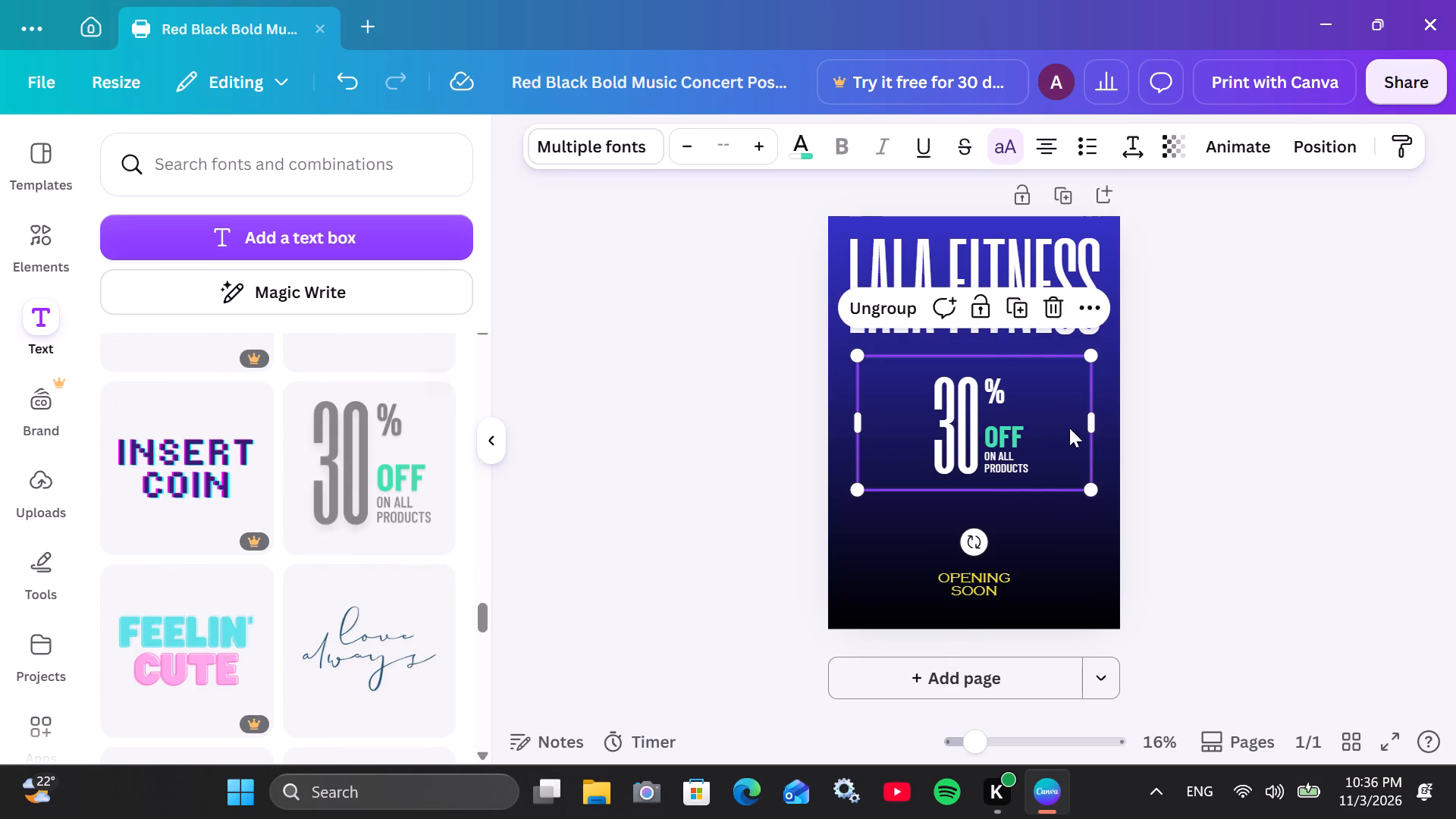
Delete the "%" and "30" texts from the discount text group.
click(966, 429)
click(966, 429)
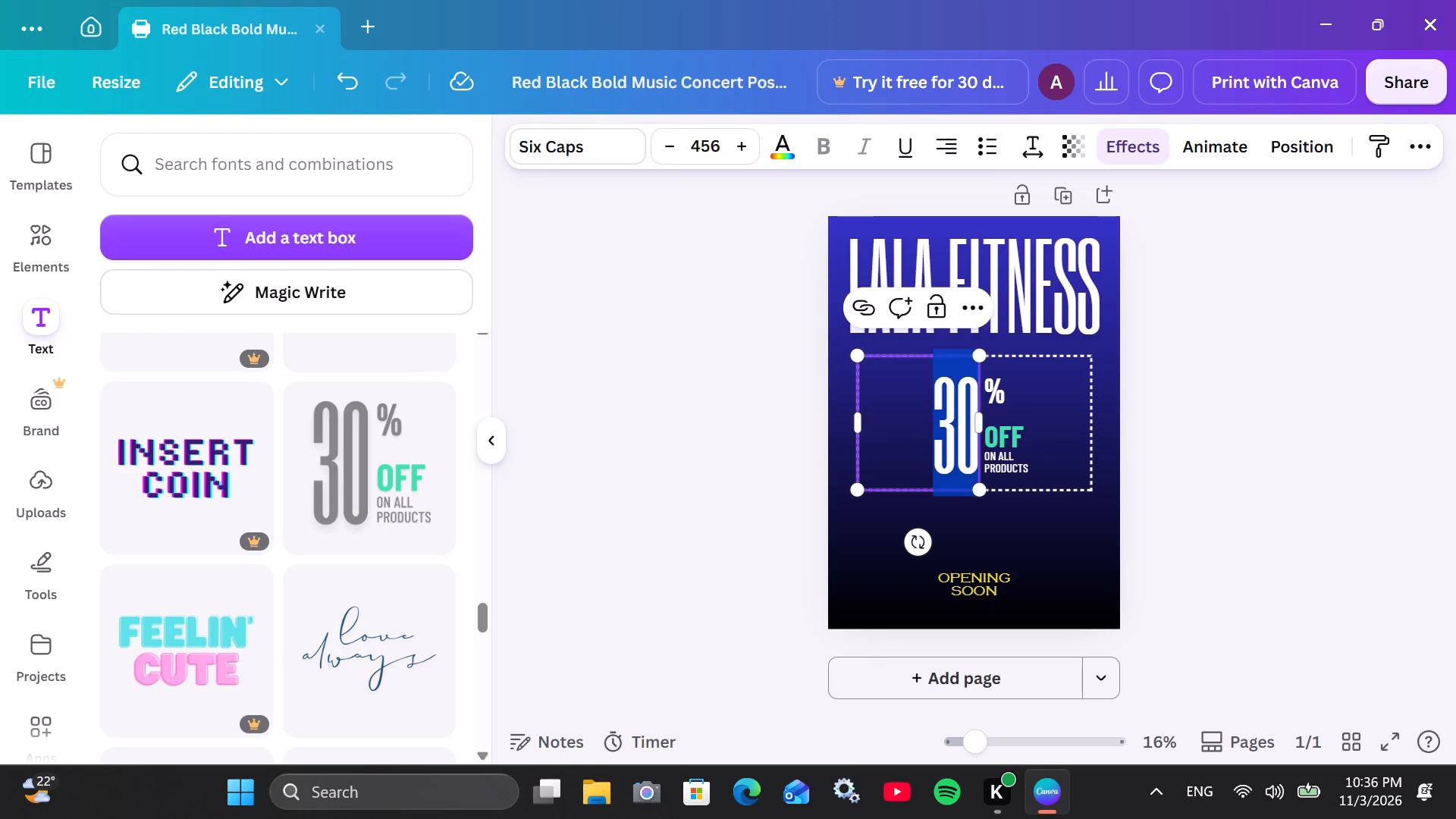
click(959, 435)
click(908, 448)
click(958, 438)
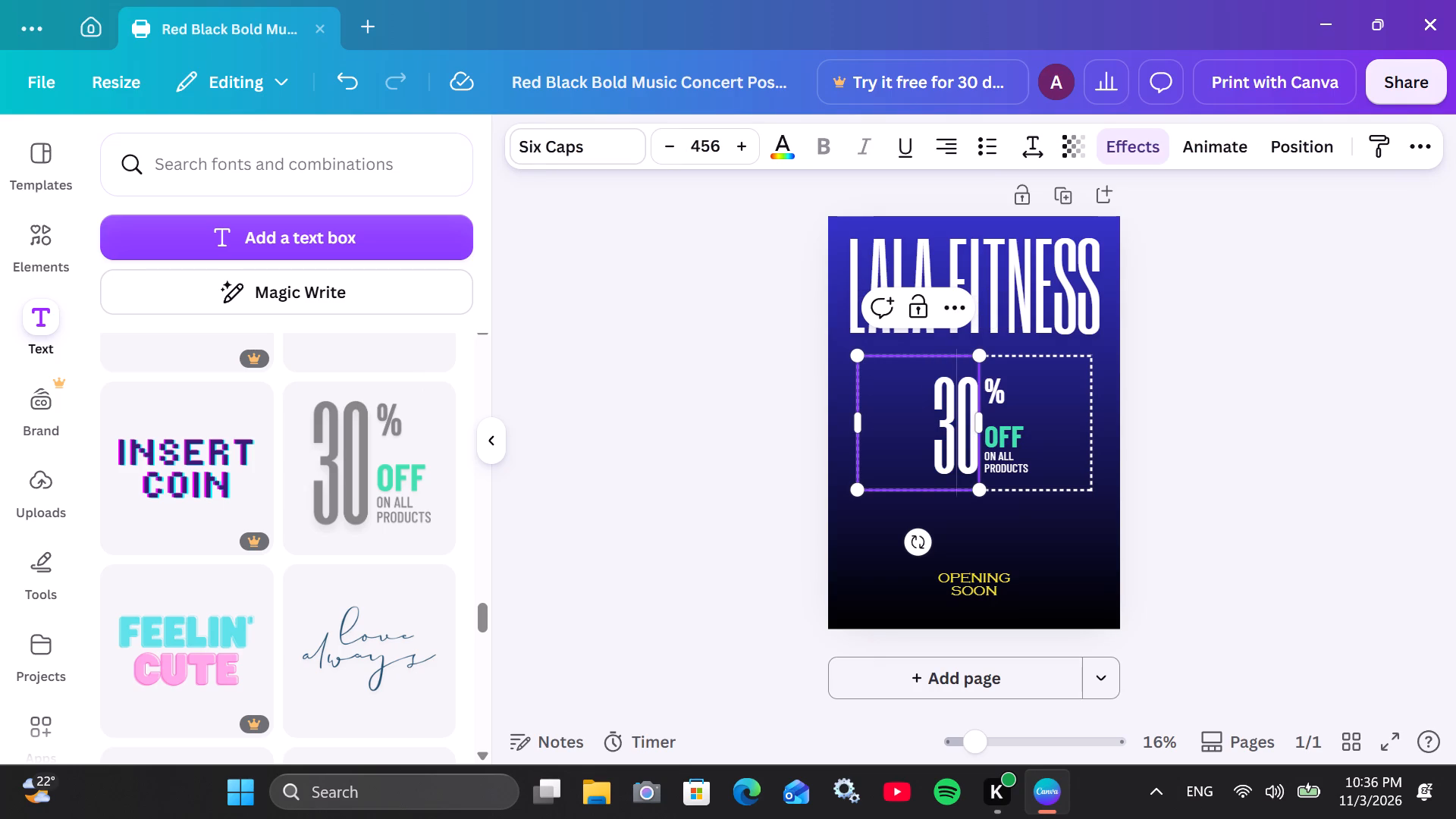
click(953, 309)
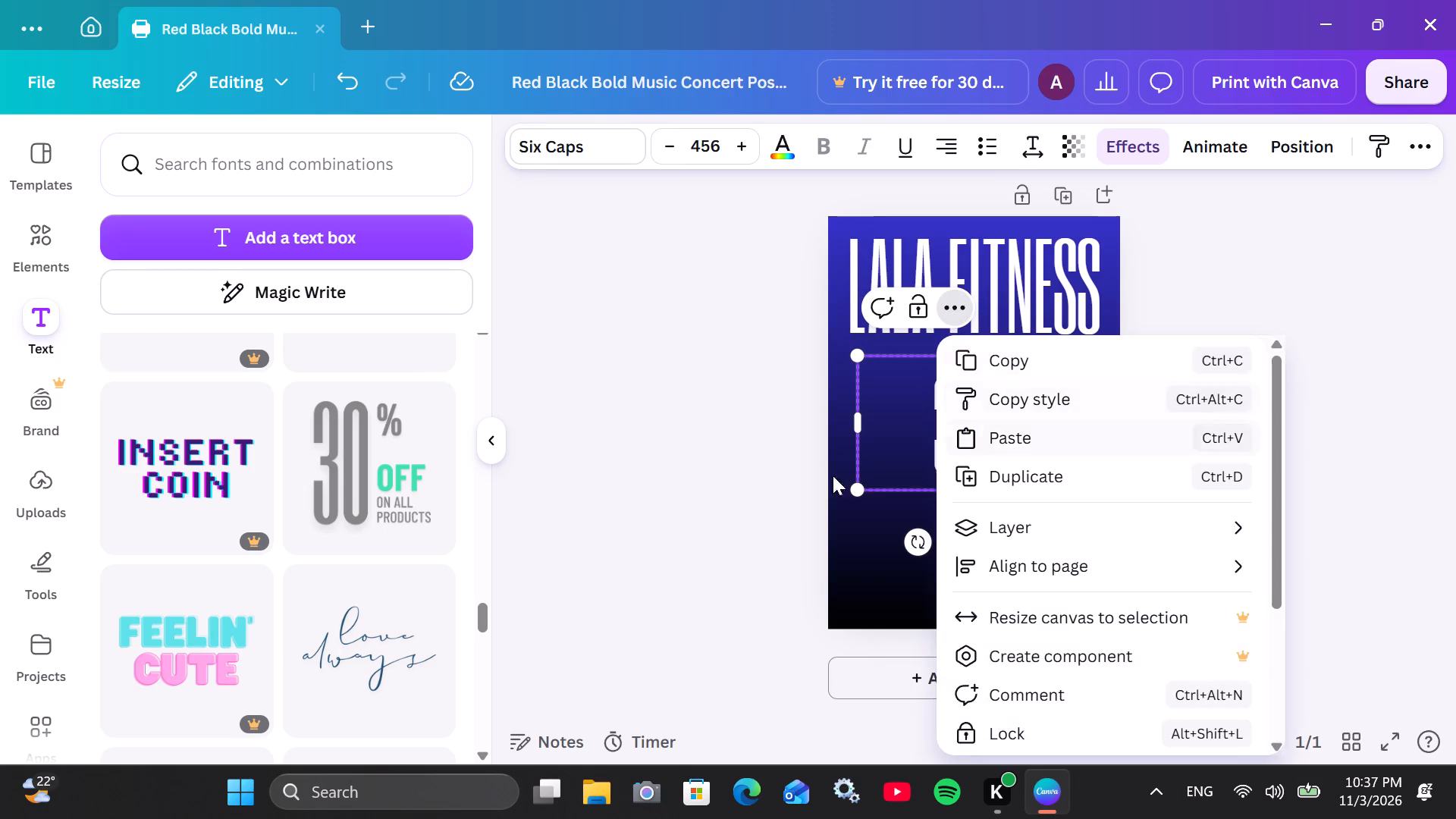
click(780, 475)
click(965, 440)
click(965, 440)
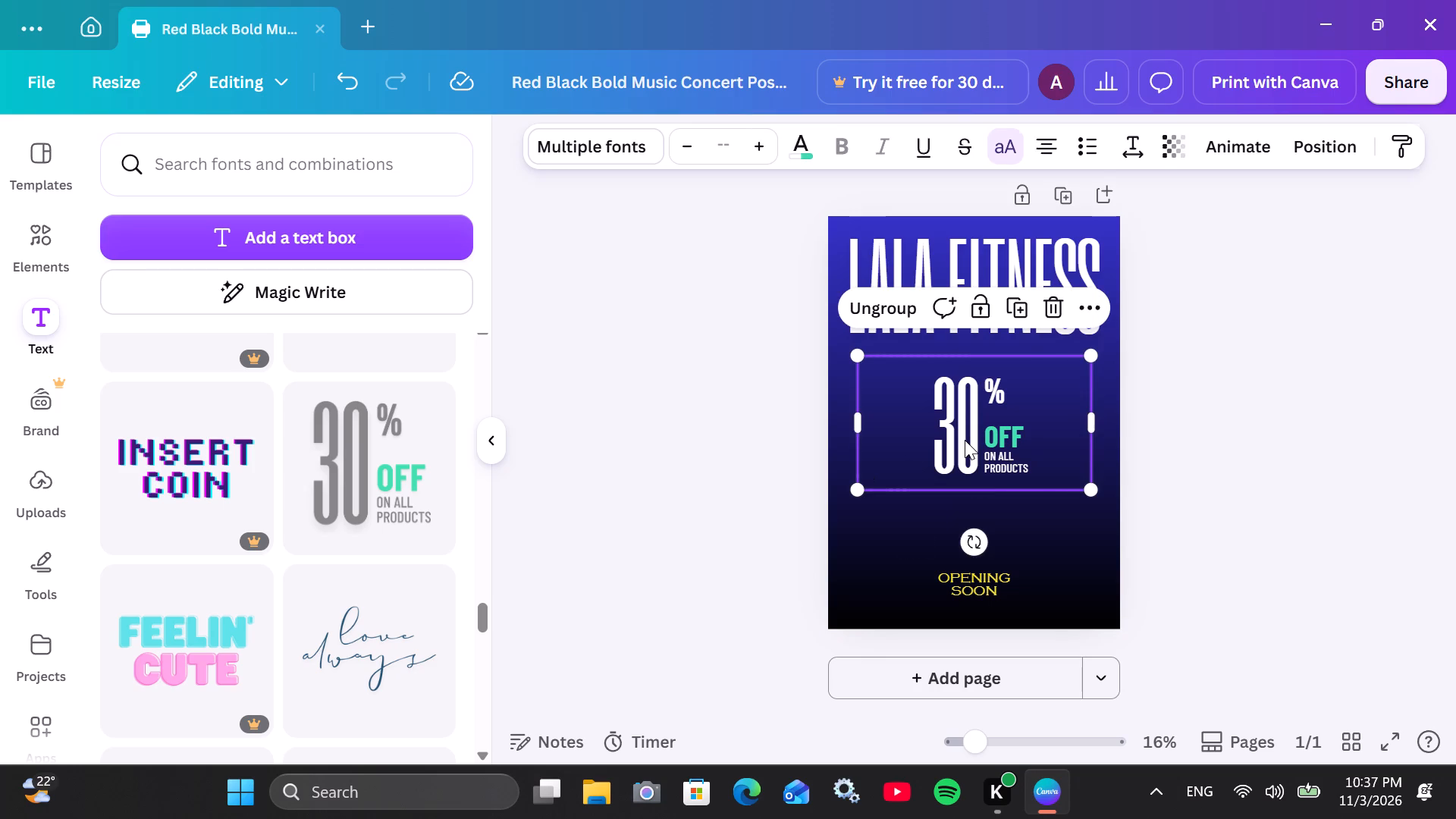
click(999, 397)
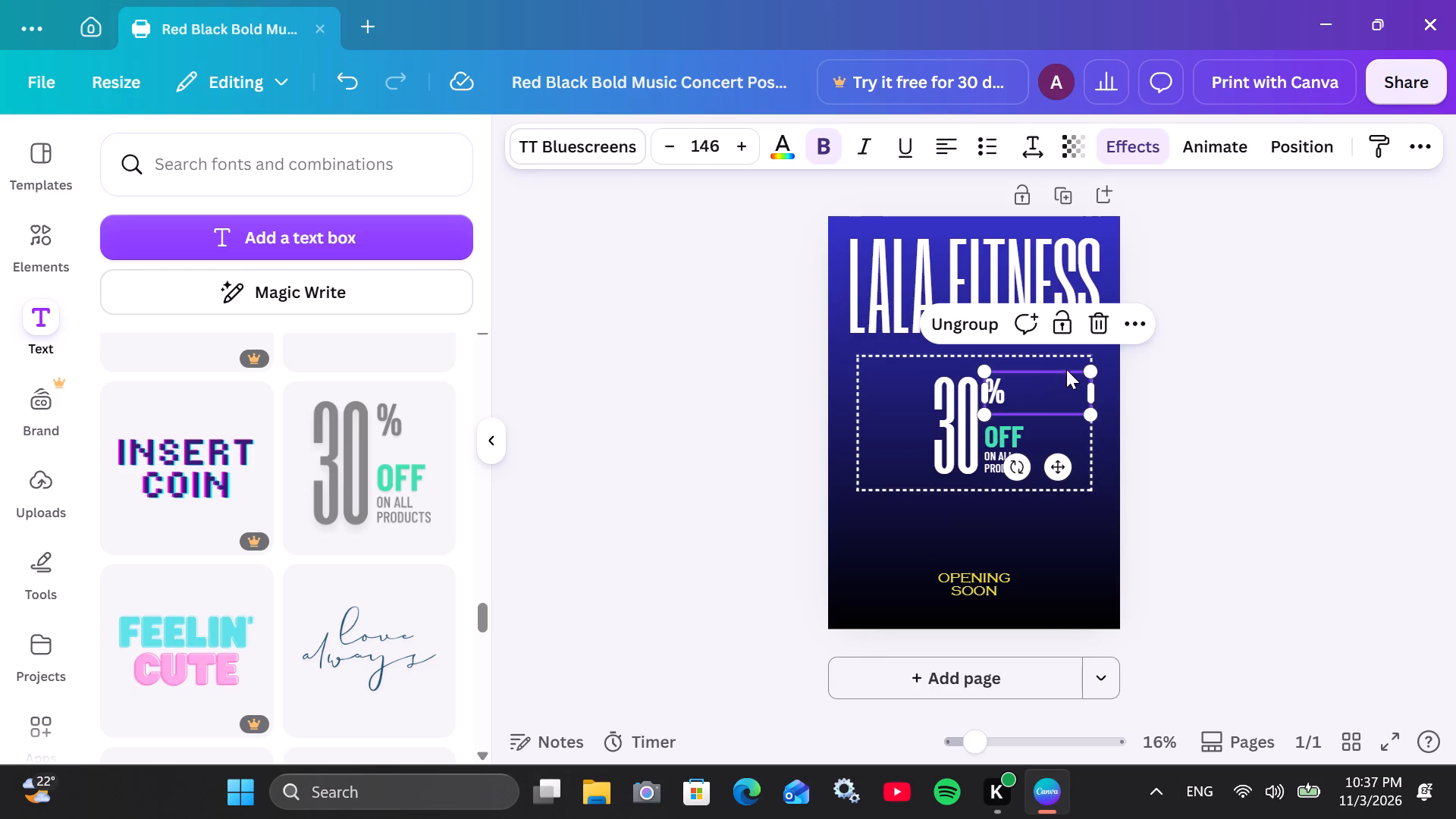
click(1102, 333)
click(905, 433)
click(957, 422)
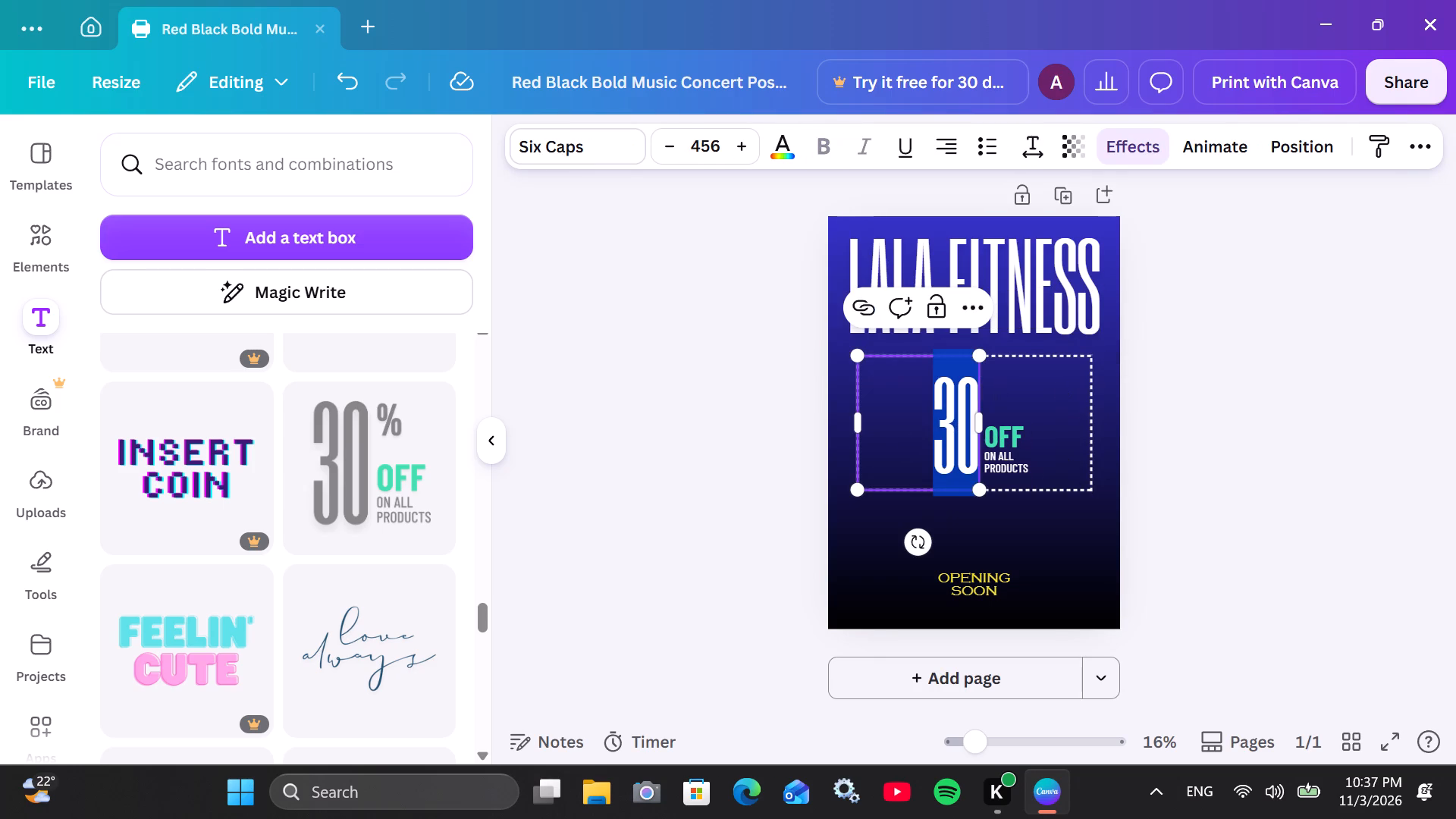
key(BackSpace)
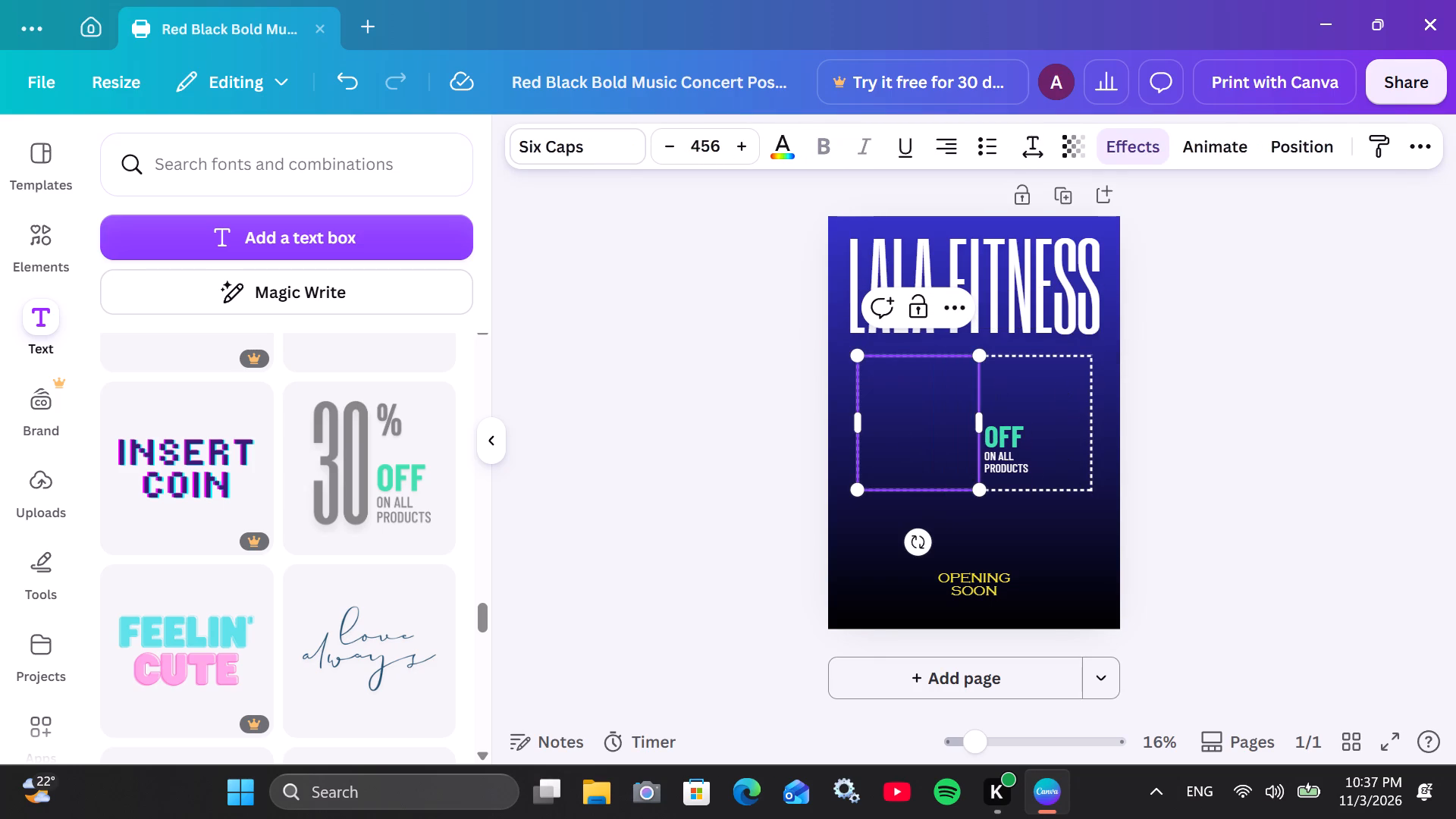
Delete the green "OFF" text from the discount group, keeping "ON ALL PRODUCTS".
click(999, 460)
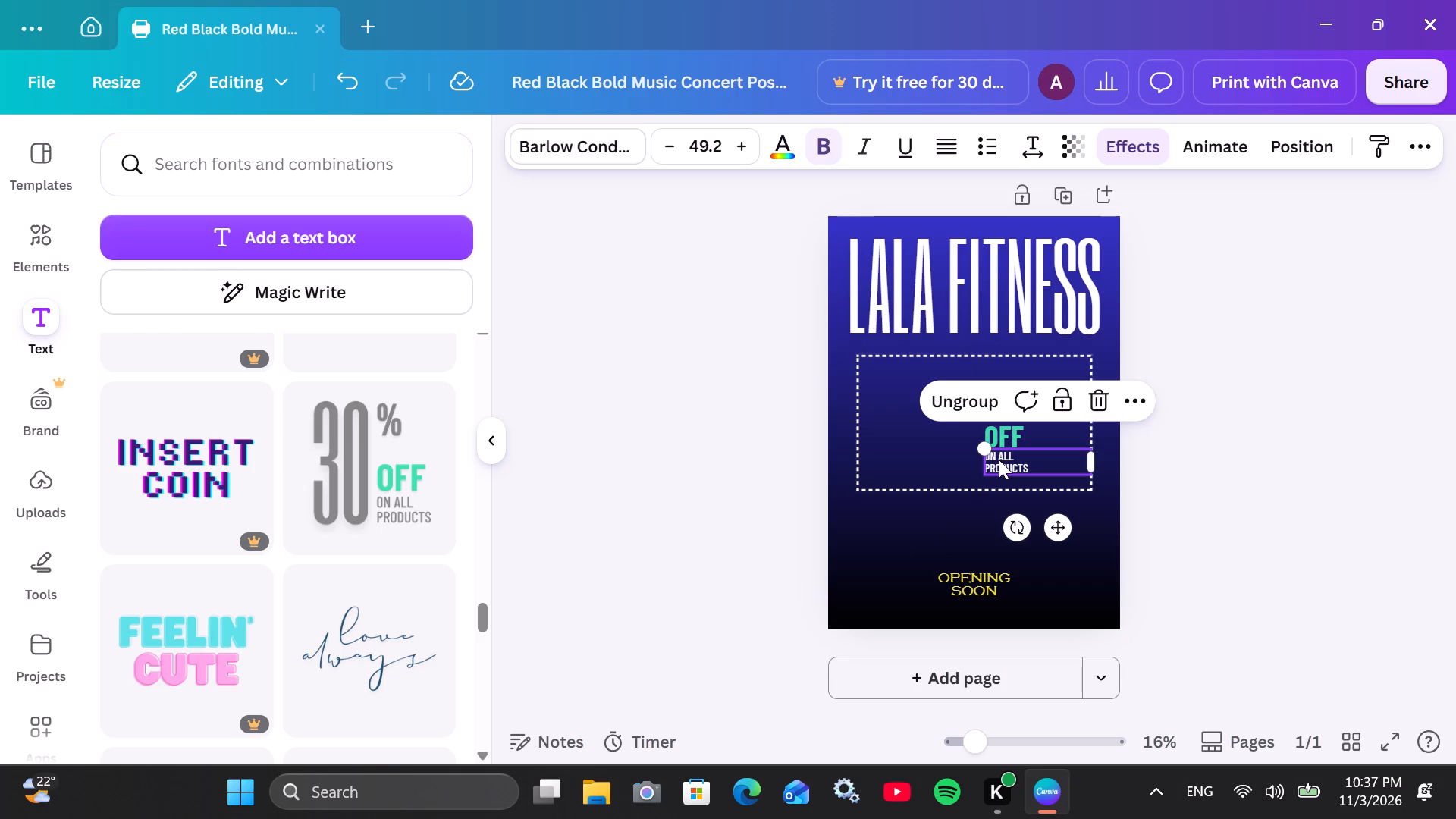
click(1003, 431)
click(1003, 431)
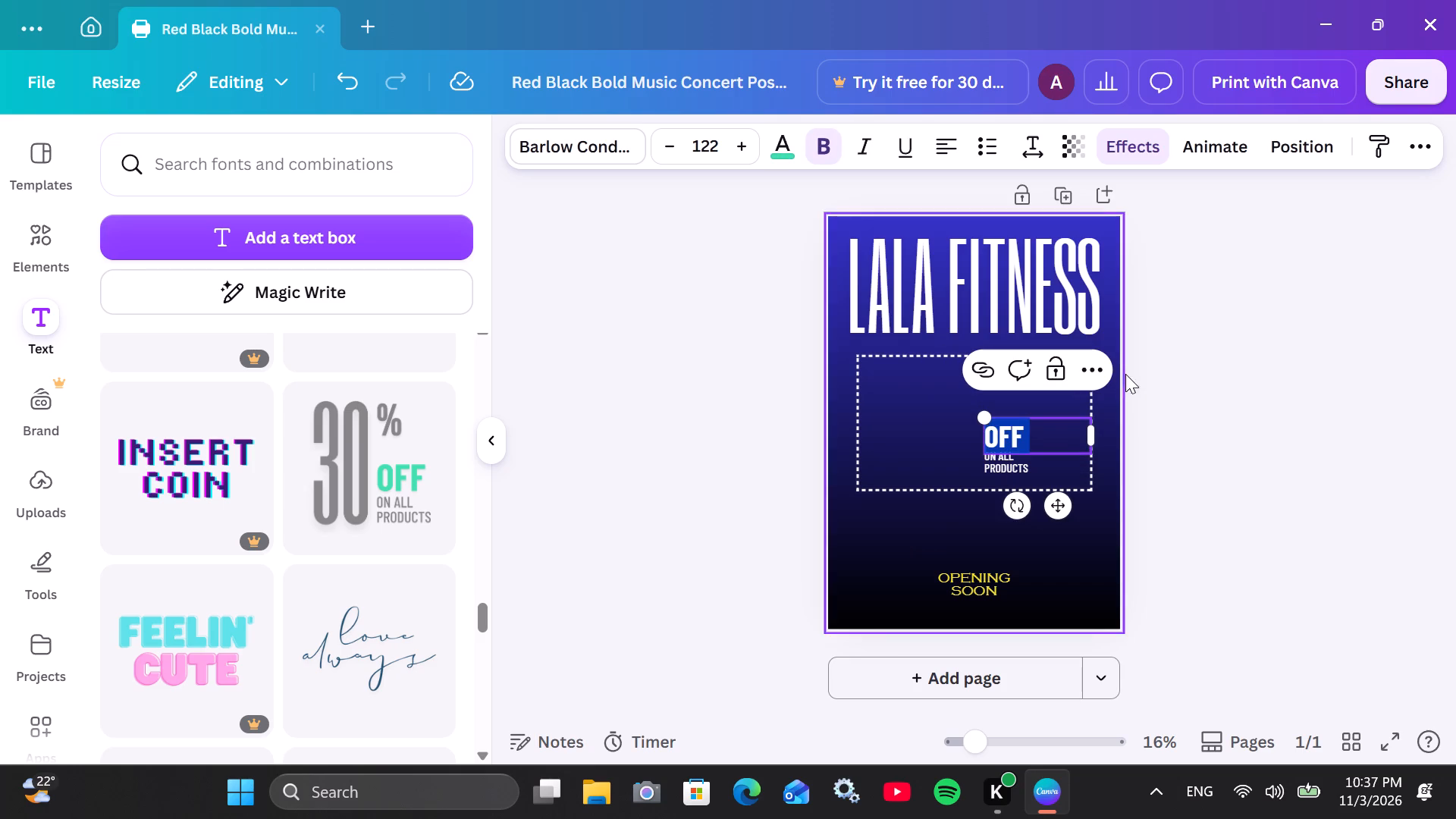
click(951, 406)
click(987, 306)
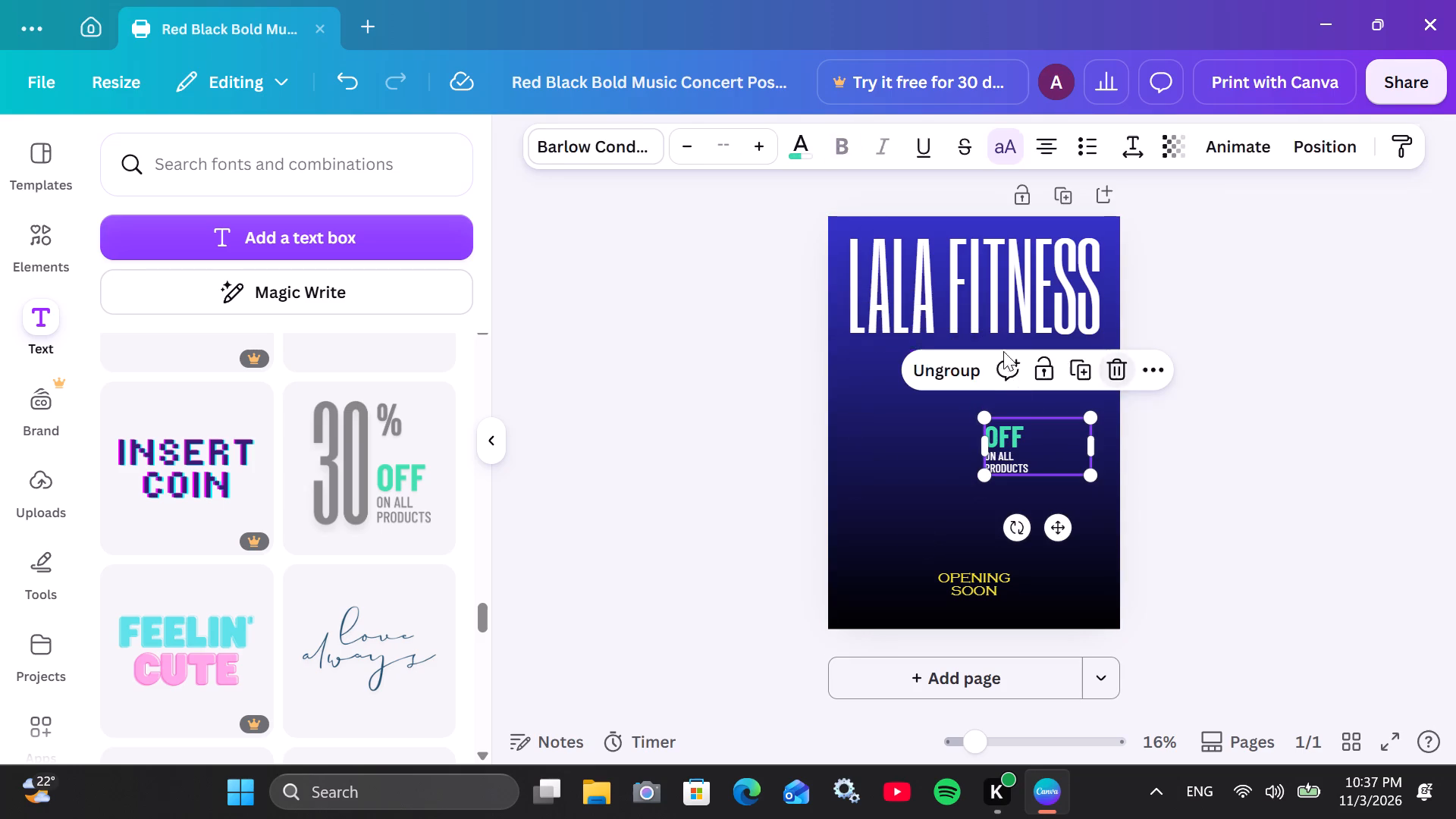
click(1043, 438)
click(1088, 369)
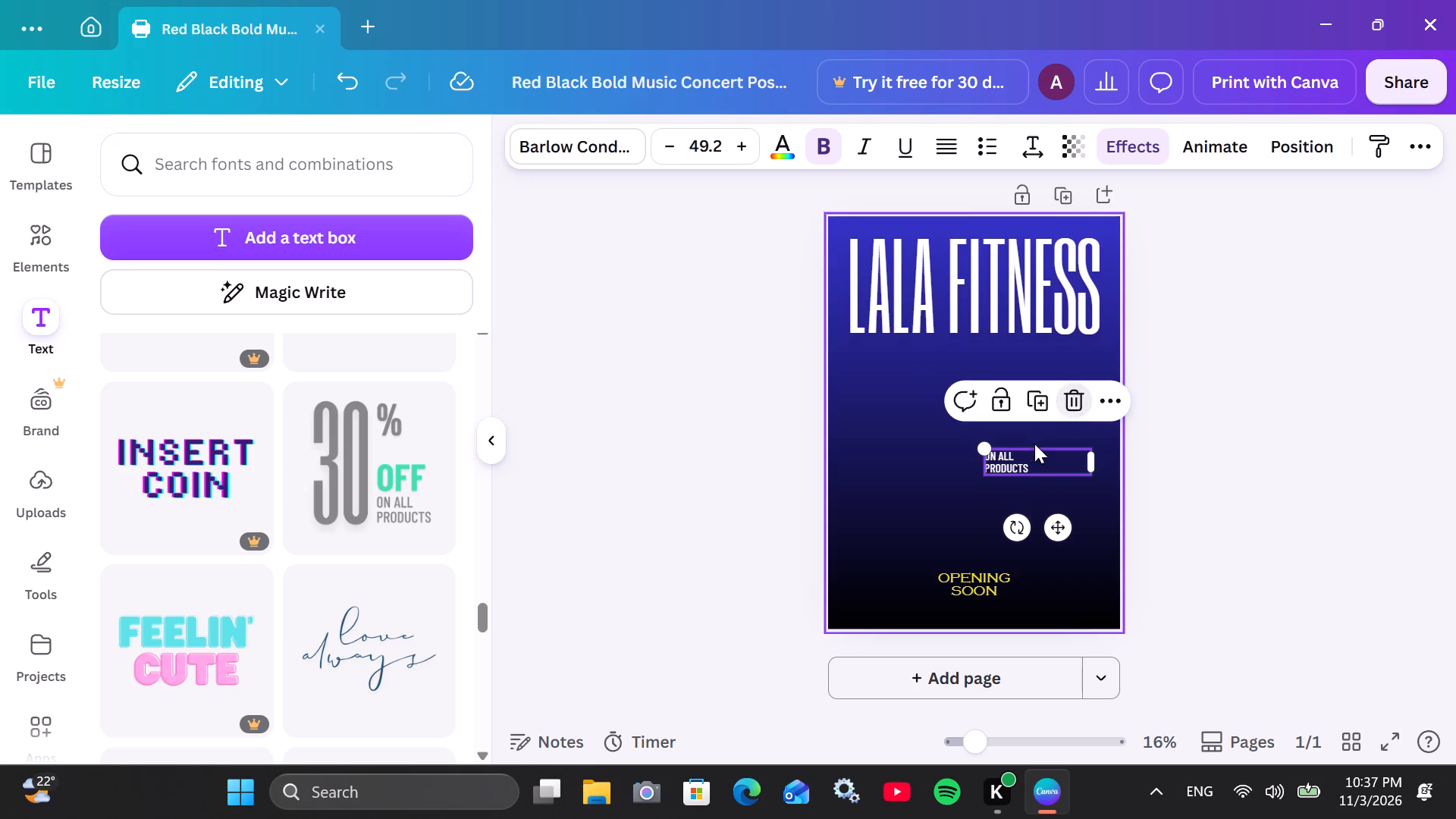
Move the "ON ALL PRODUCTS" text to the poster's left side and change its wording to "opening on".
drag(1021, 457, 897, 467)
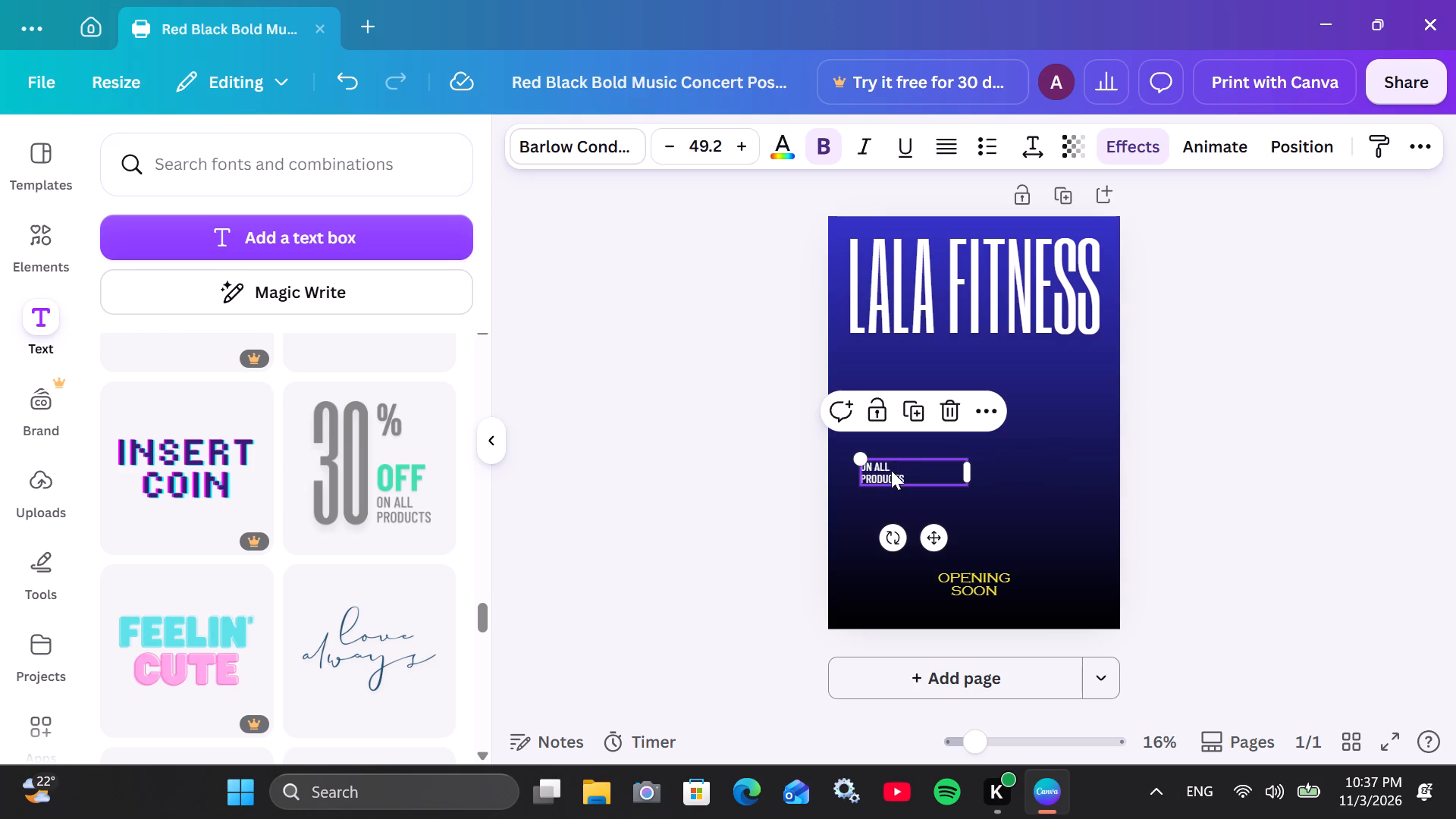
double_click(880, 468)
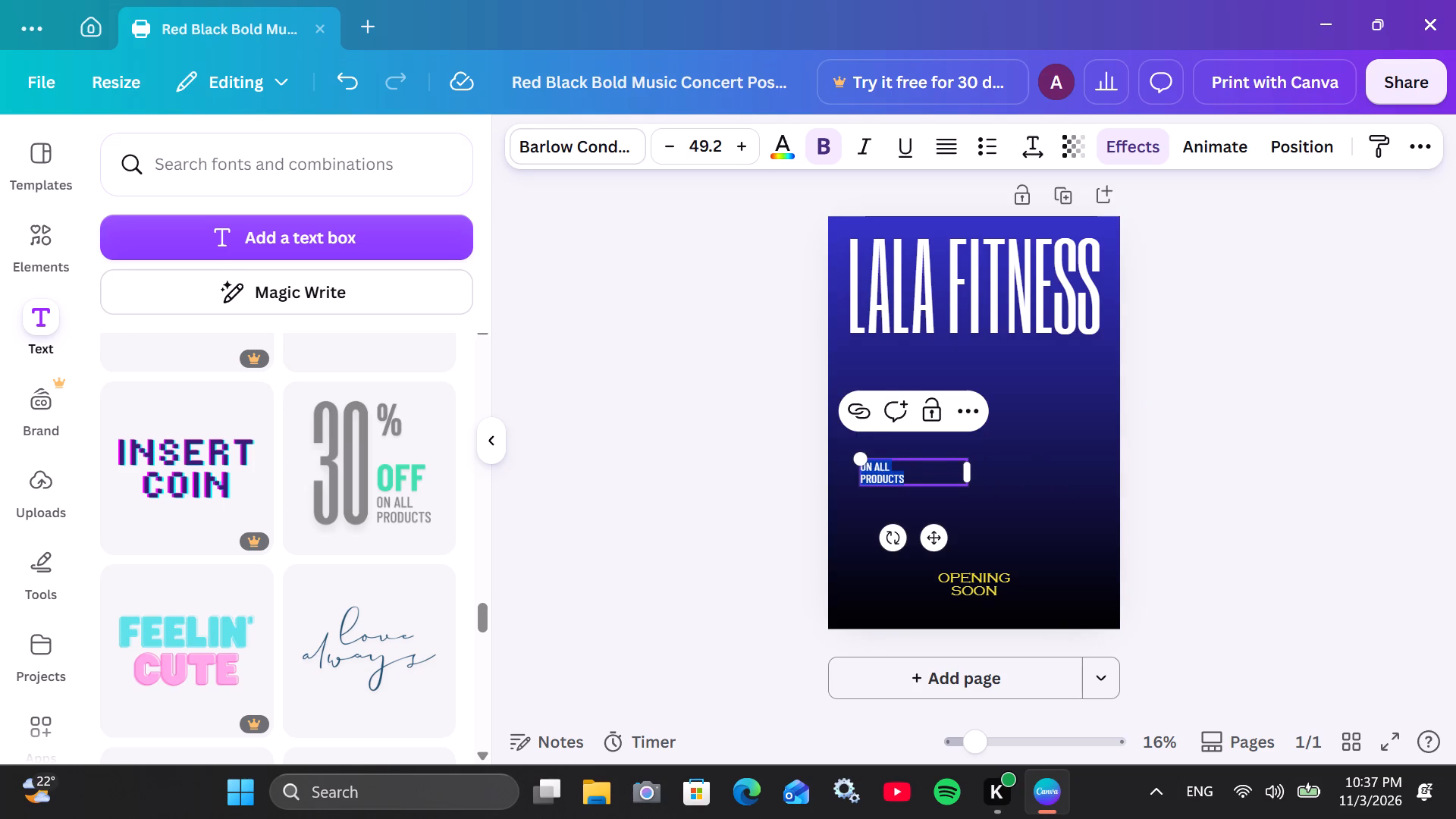
key(BackSpace)
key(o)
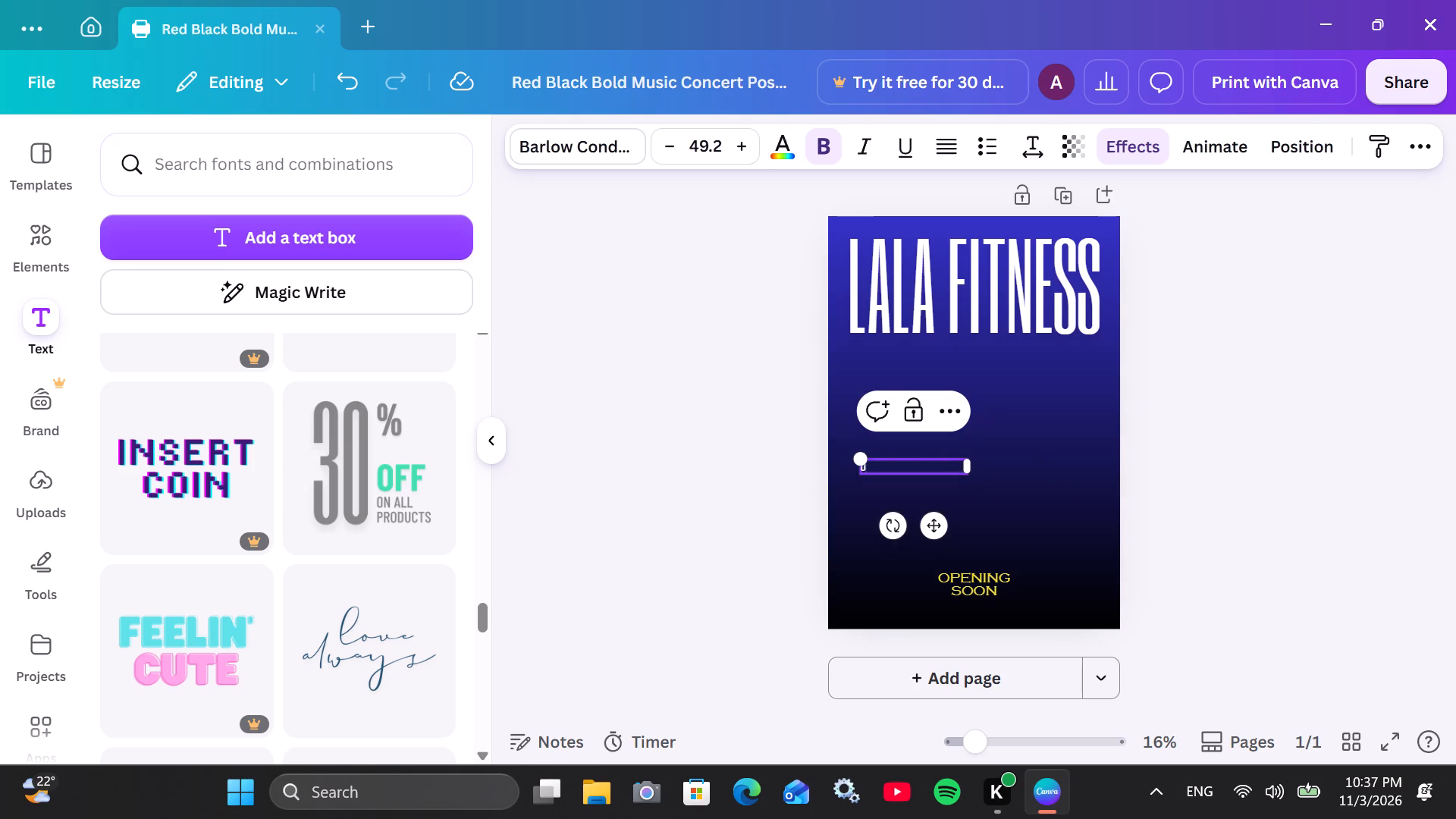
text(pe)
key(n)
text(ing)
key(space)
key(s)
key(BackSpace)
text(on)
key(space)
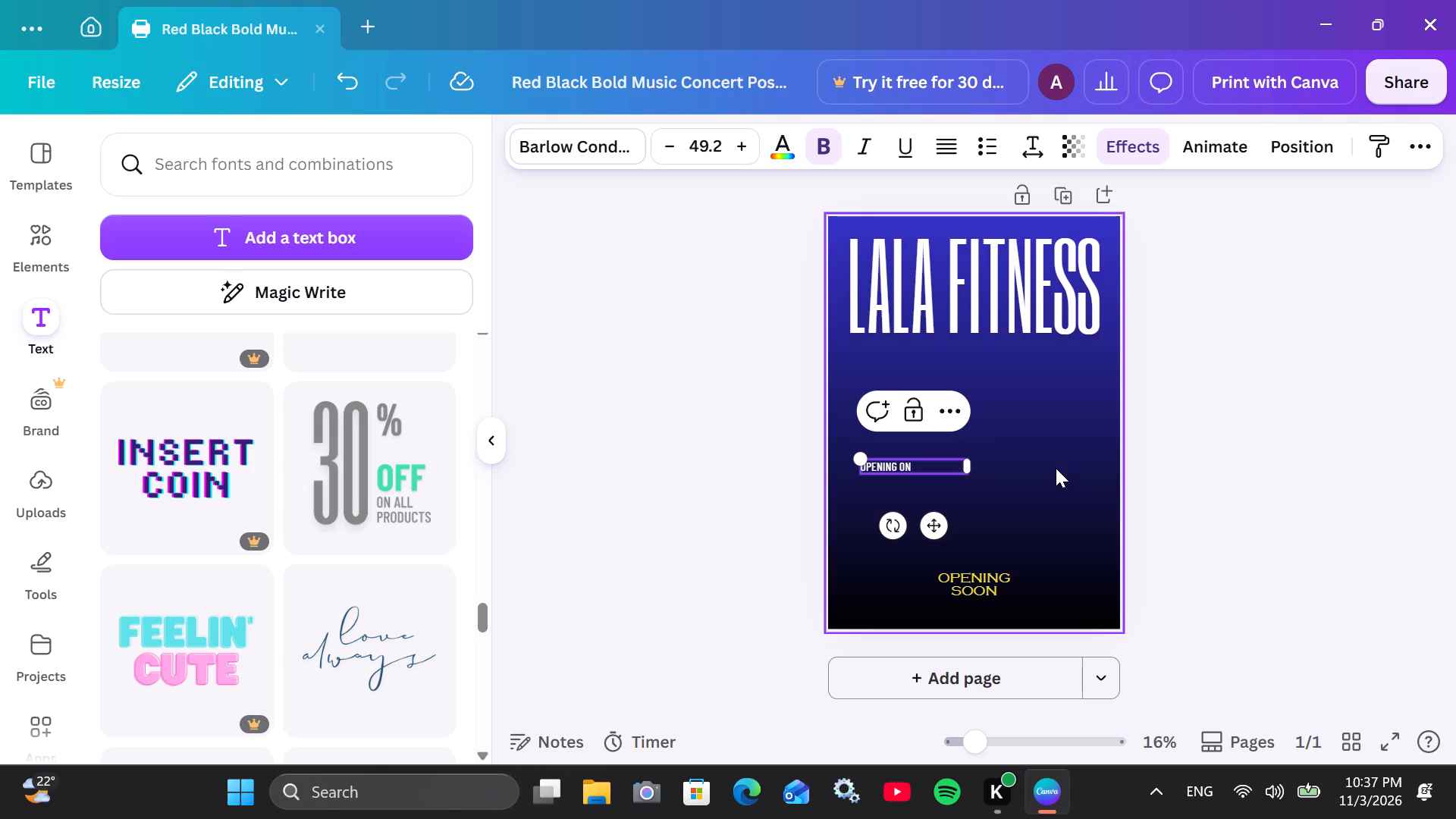
click(1017, 512)
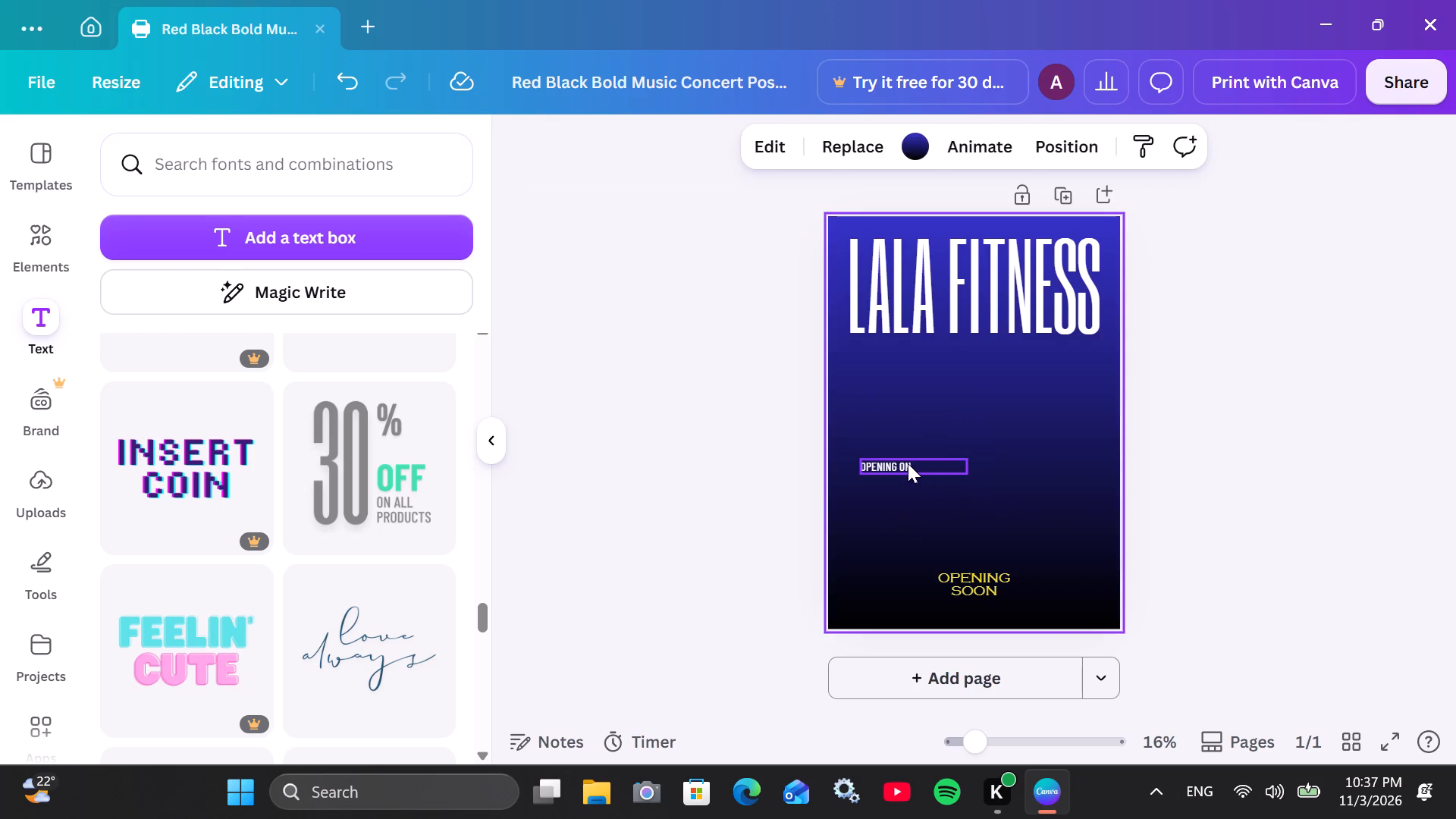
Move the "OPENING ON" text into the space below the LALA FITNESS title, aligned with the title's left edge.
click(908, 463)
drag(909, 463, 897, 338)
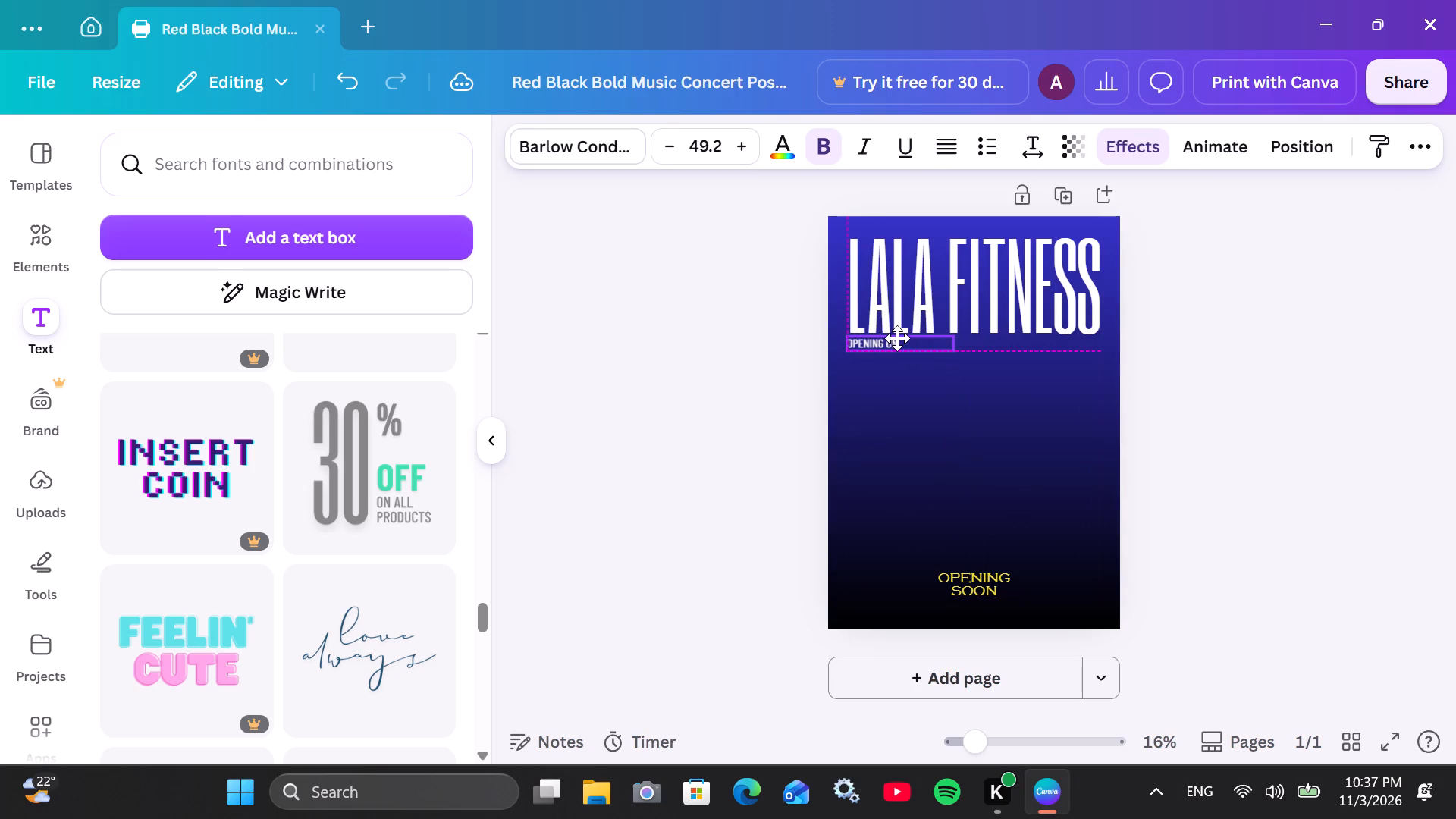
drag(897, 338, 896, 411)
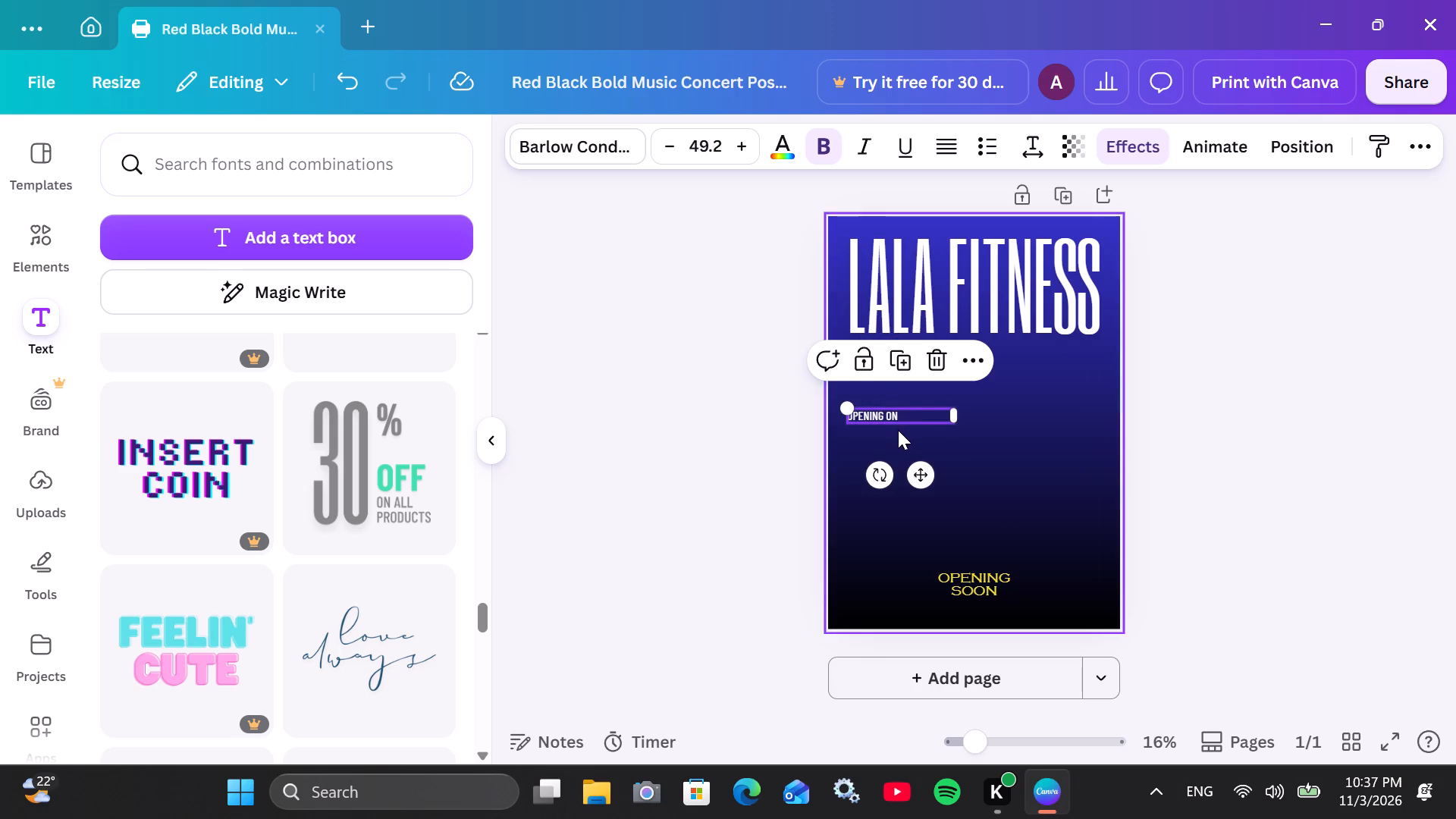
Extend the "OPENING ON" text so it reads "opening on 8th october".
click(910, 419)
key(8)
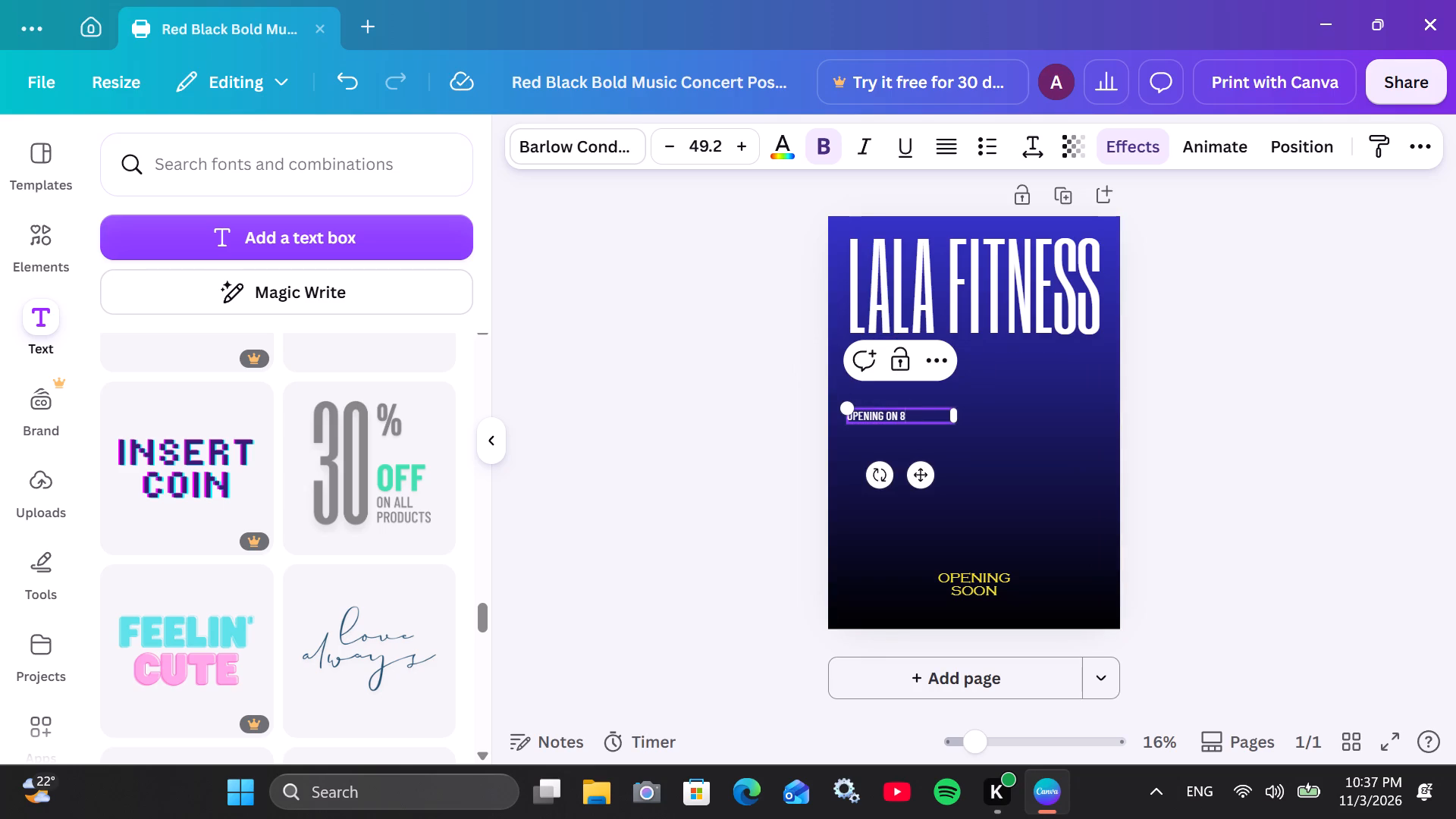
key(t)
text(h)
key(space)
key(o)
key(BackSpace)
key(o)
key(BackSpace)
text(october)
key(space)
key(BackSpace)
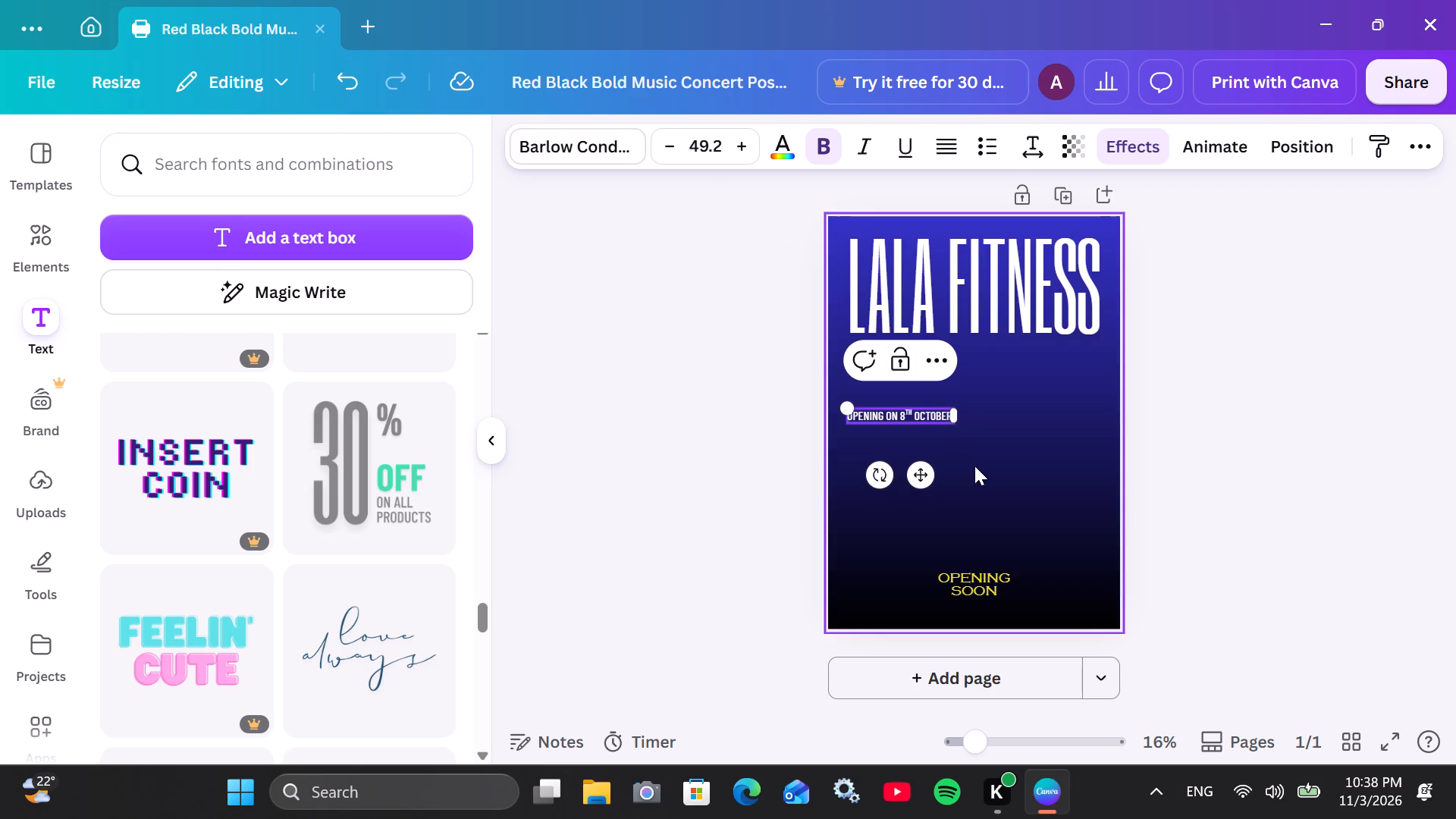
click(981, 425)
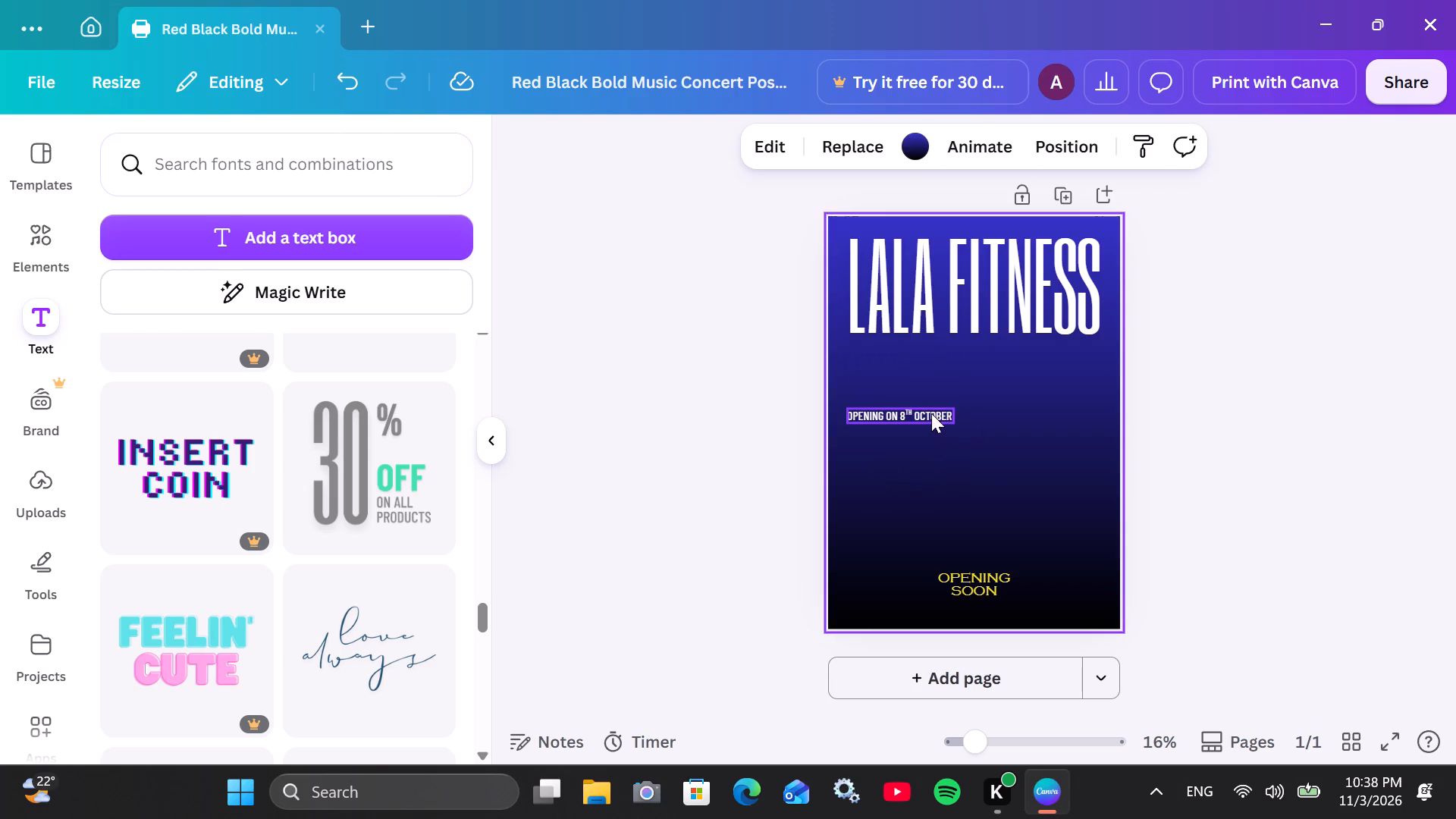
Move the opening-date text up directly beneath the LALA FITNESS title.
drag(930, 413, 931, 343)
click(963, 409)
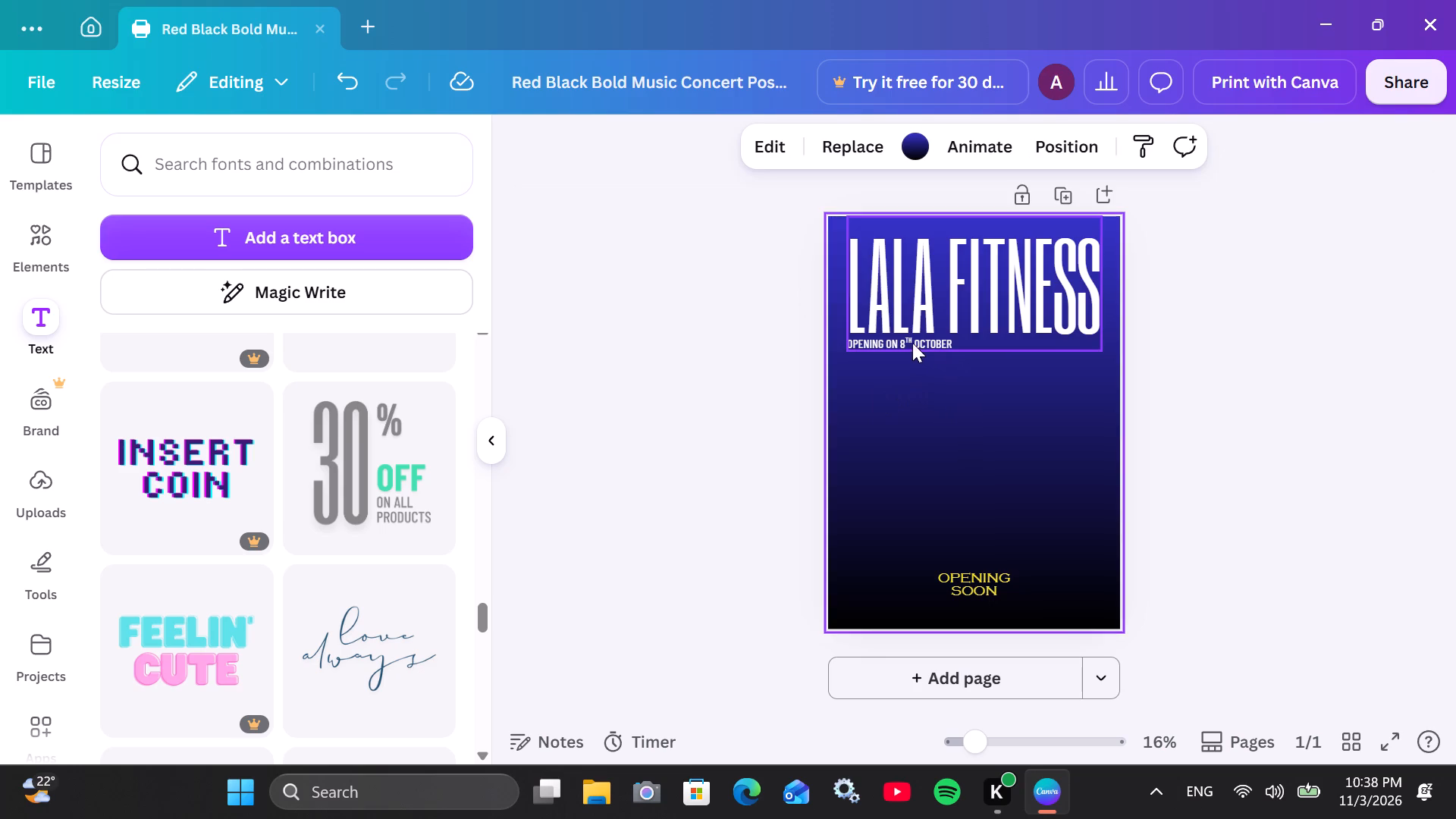
Delete the opening-date text beneath the LALA FITNESS title.
click(911, 342)
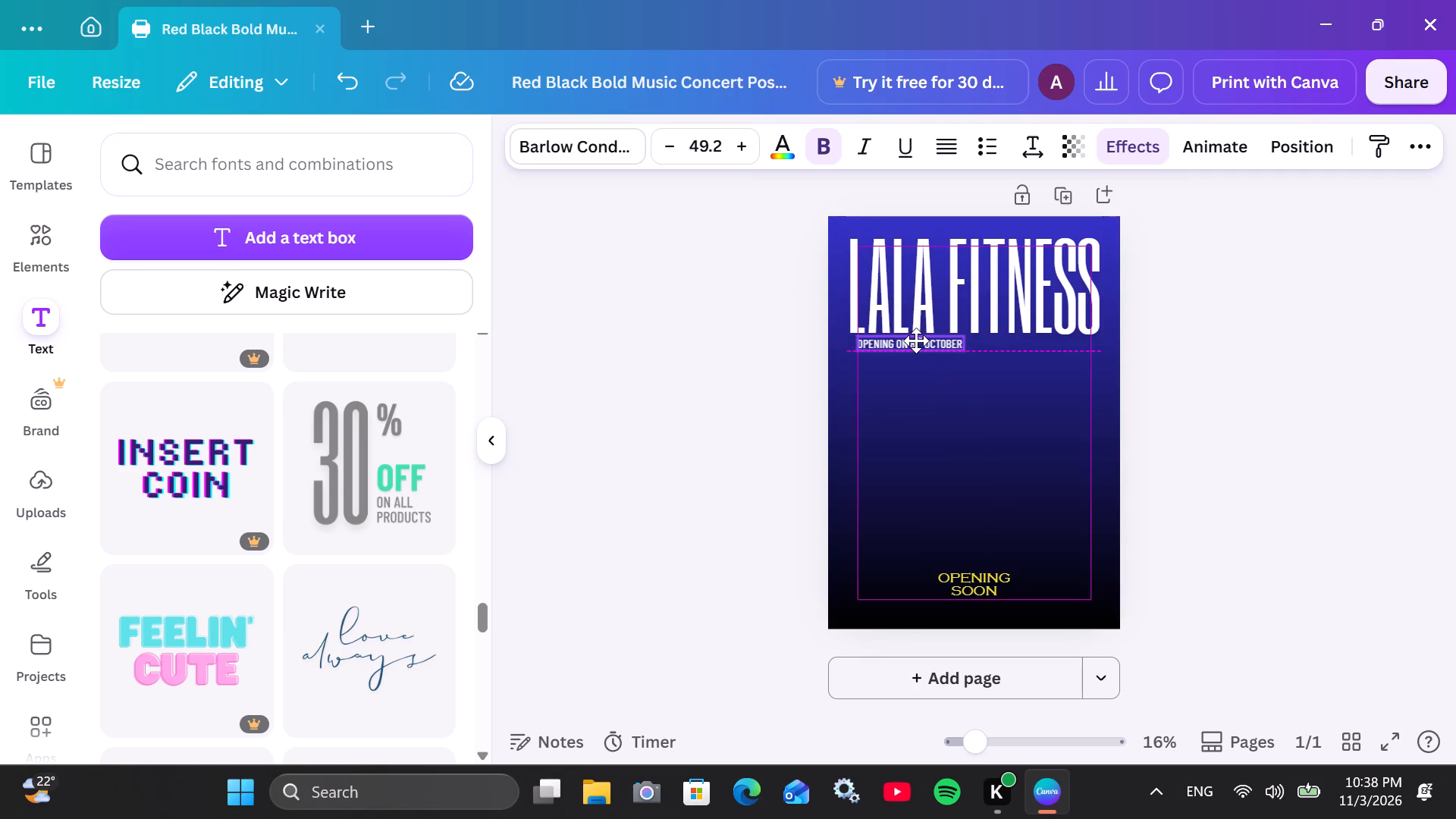
click(947, 296)
Add the "NOVEMBER 2019 / 1,286 / NEW DOCUMENTS CREATED" font combination to the middle of the poster.
scroll(310, 538, down, 4)
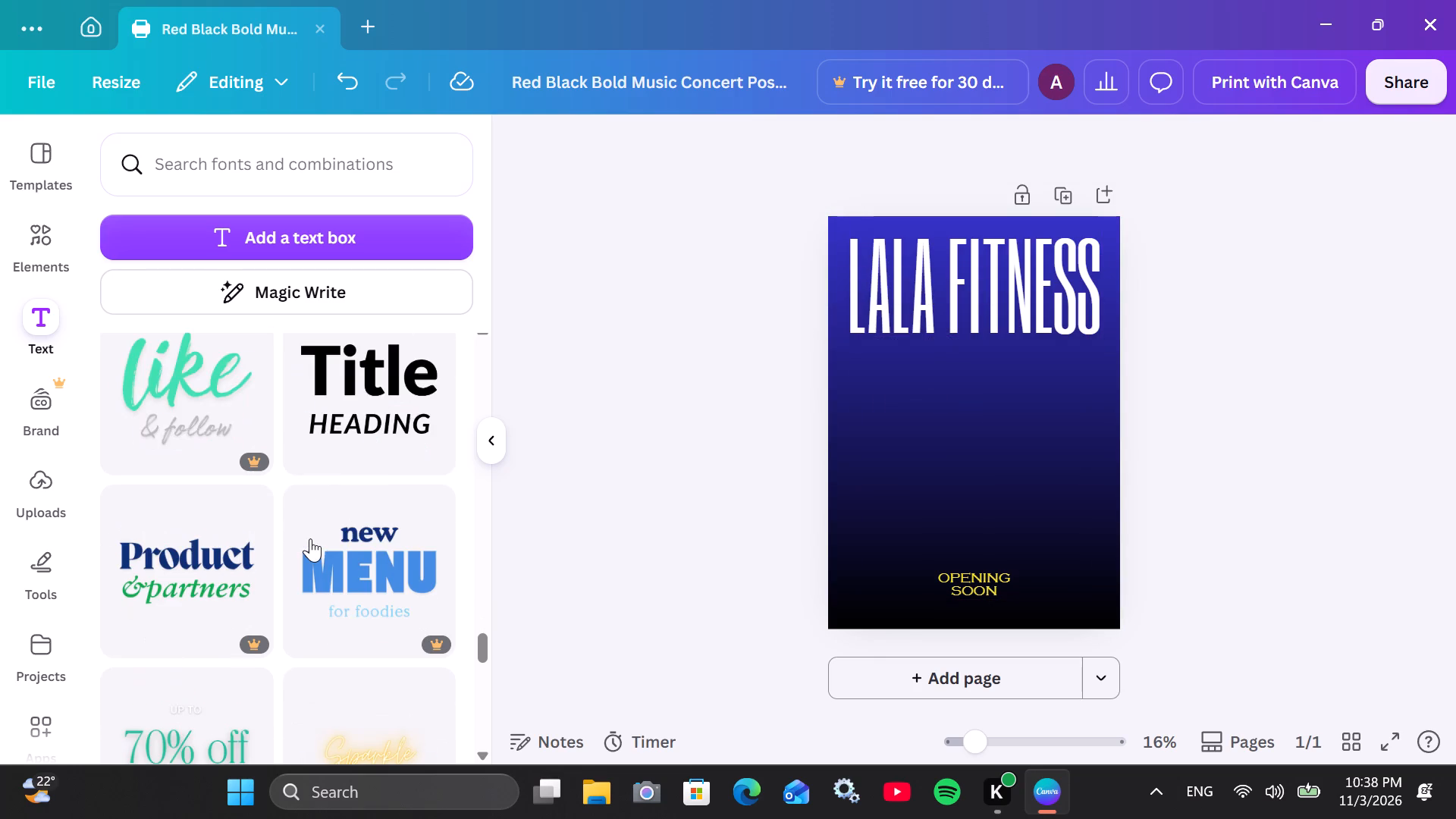
scroll(326, 553, down, 7)
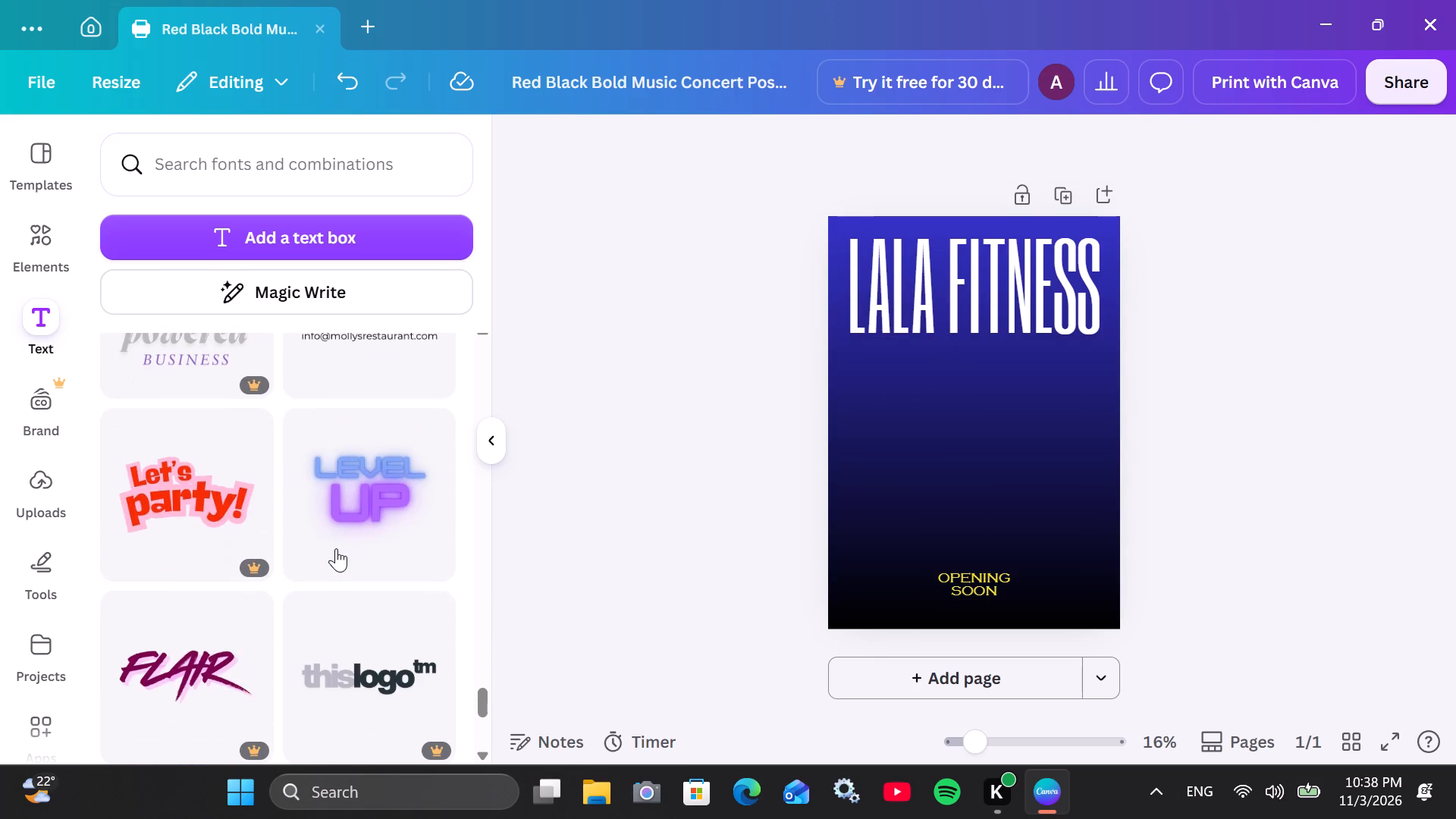
scroll(336, 548, down, 9)
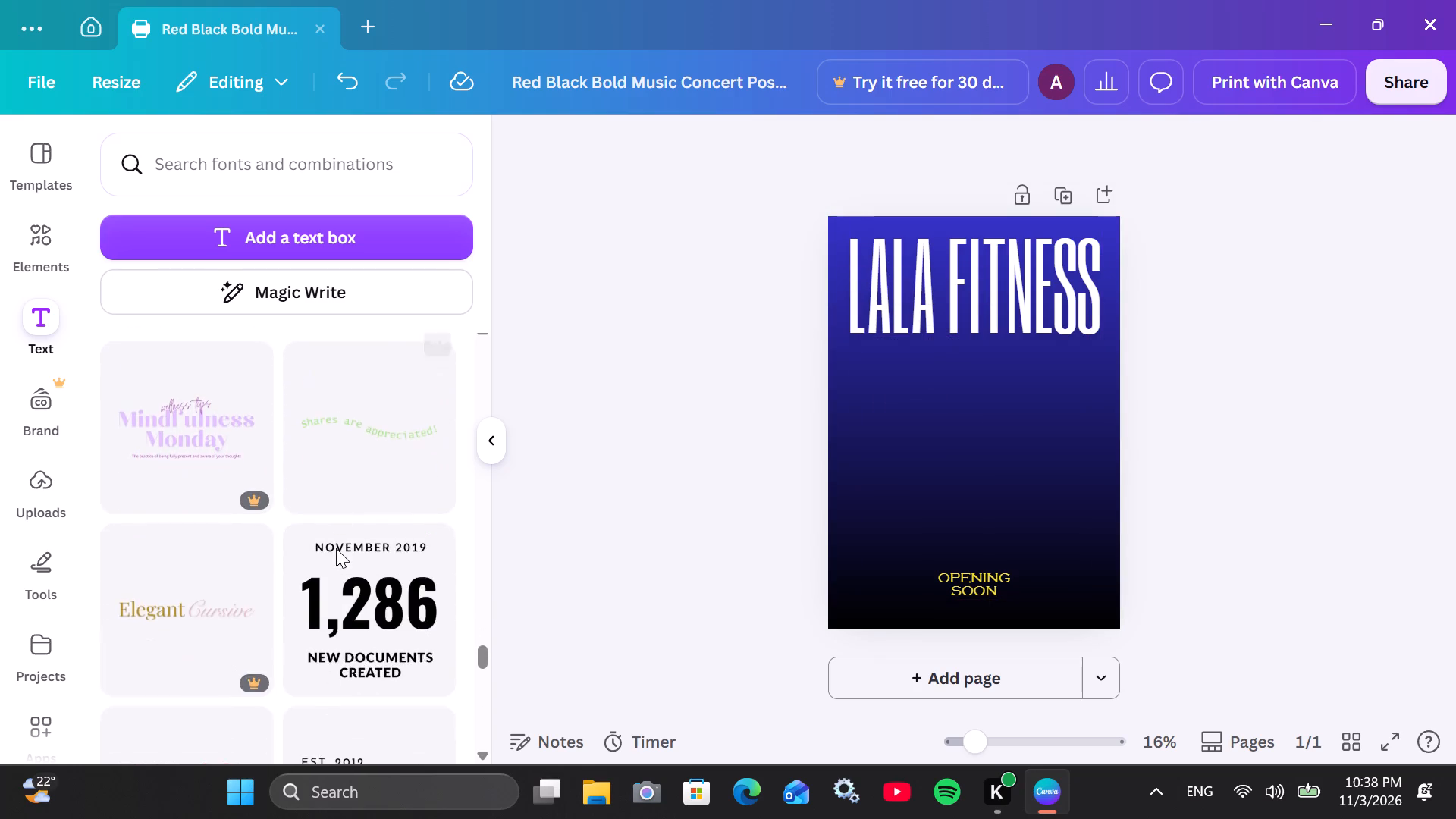
scroll(336, 548, down, 5)
scroll(336, 548, up, 4)
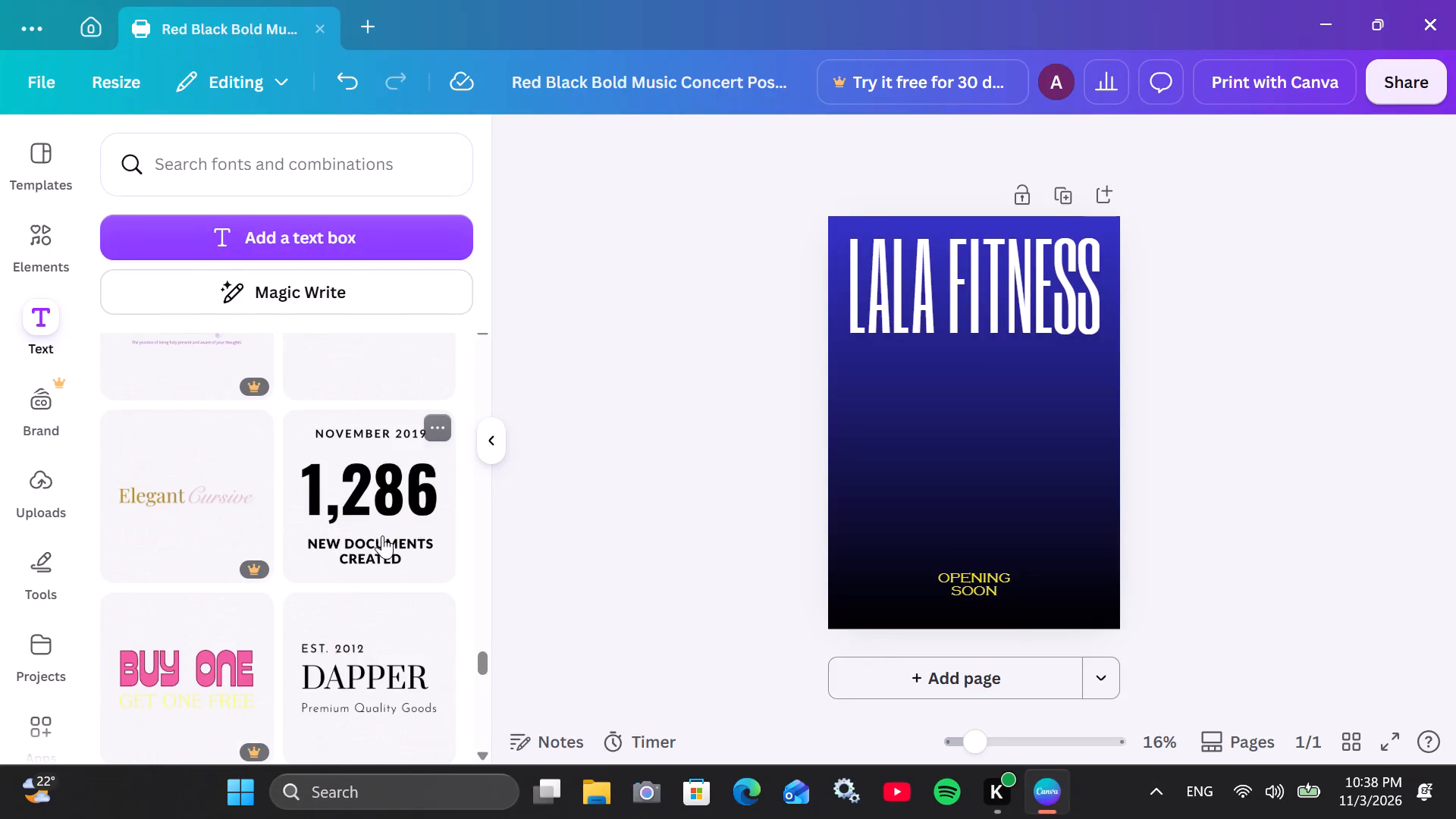
click(385, 526)
drag(956, 419, 962, 450)
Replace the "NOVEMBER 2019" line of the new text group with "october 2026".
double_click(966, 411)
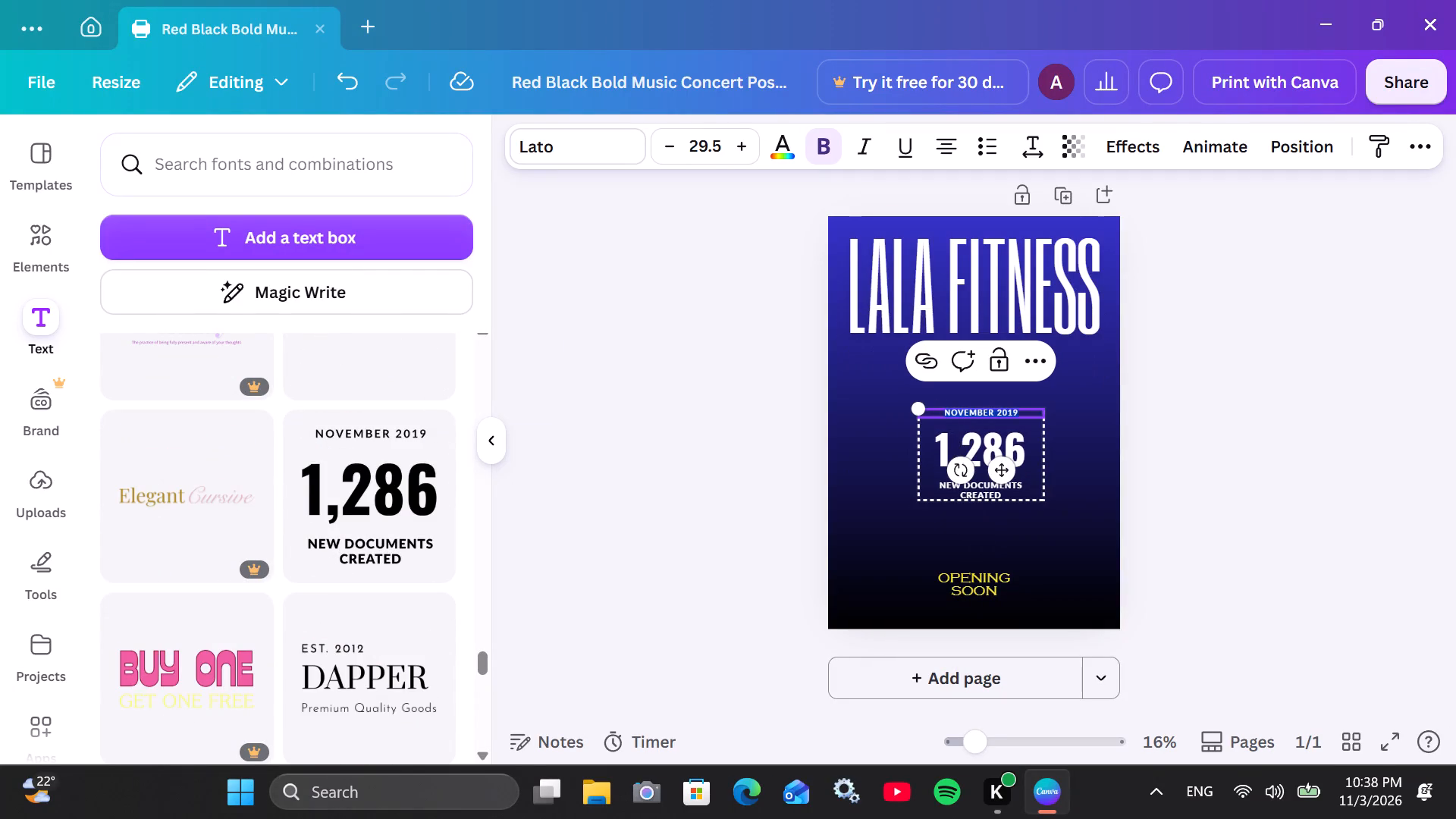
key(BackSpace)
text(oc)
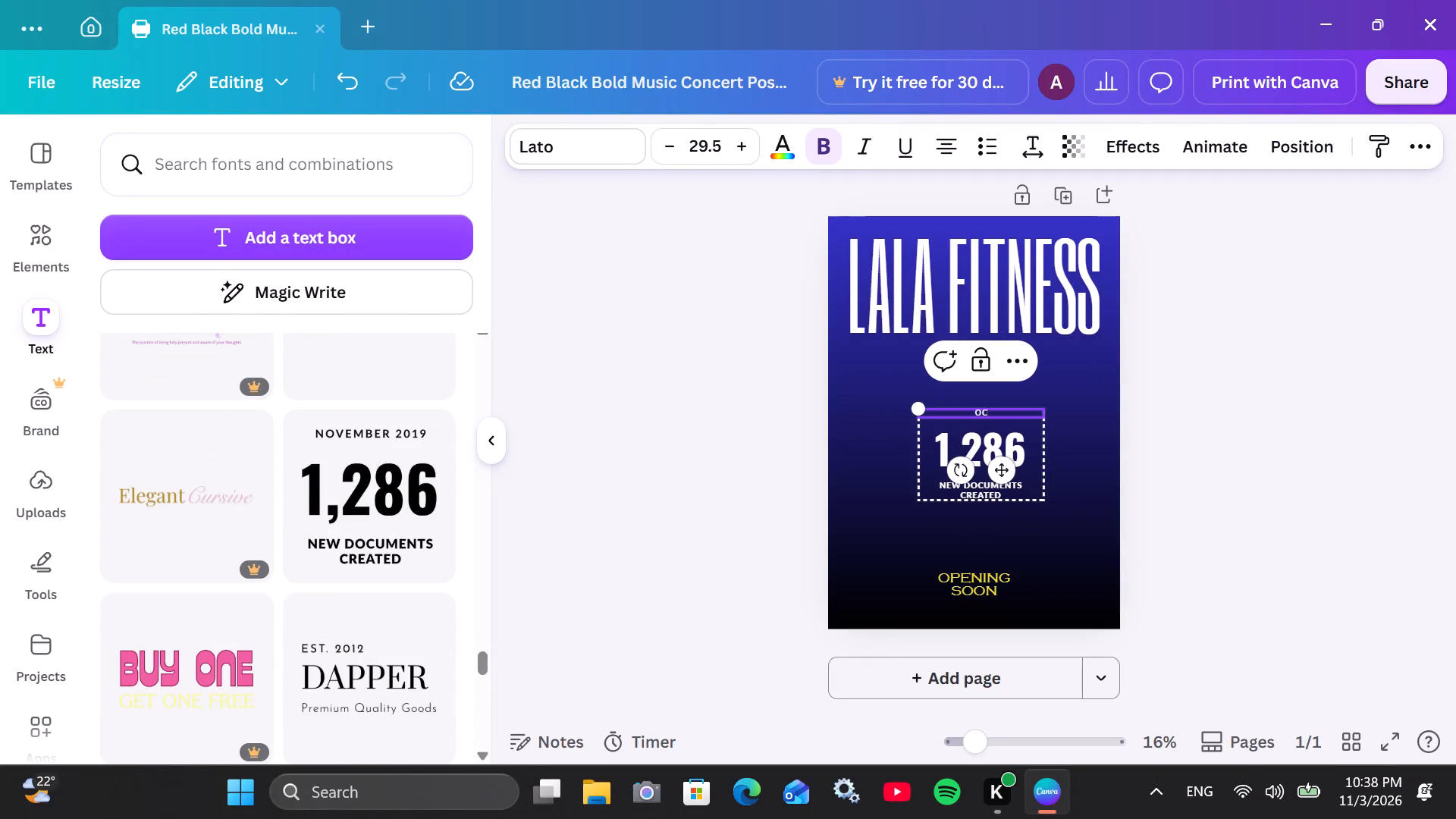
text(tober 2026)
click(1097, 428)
Replace the large "1,286" text in the group with "ON 8TH".
double_click(958, 453)
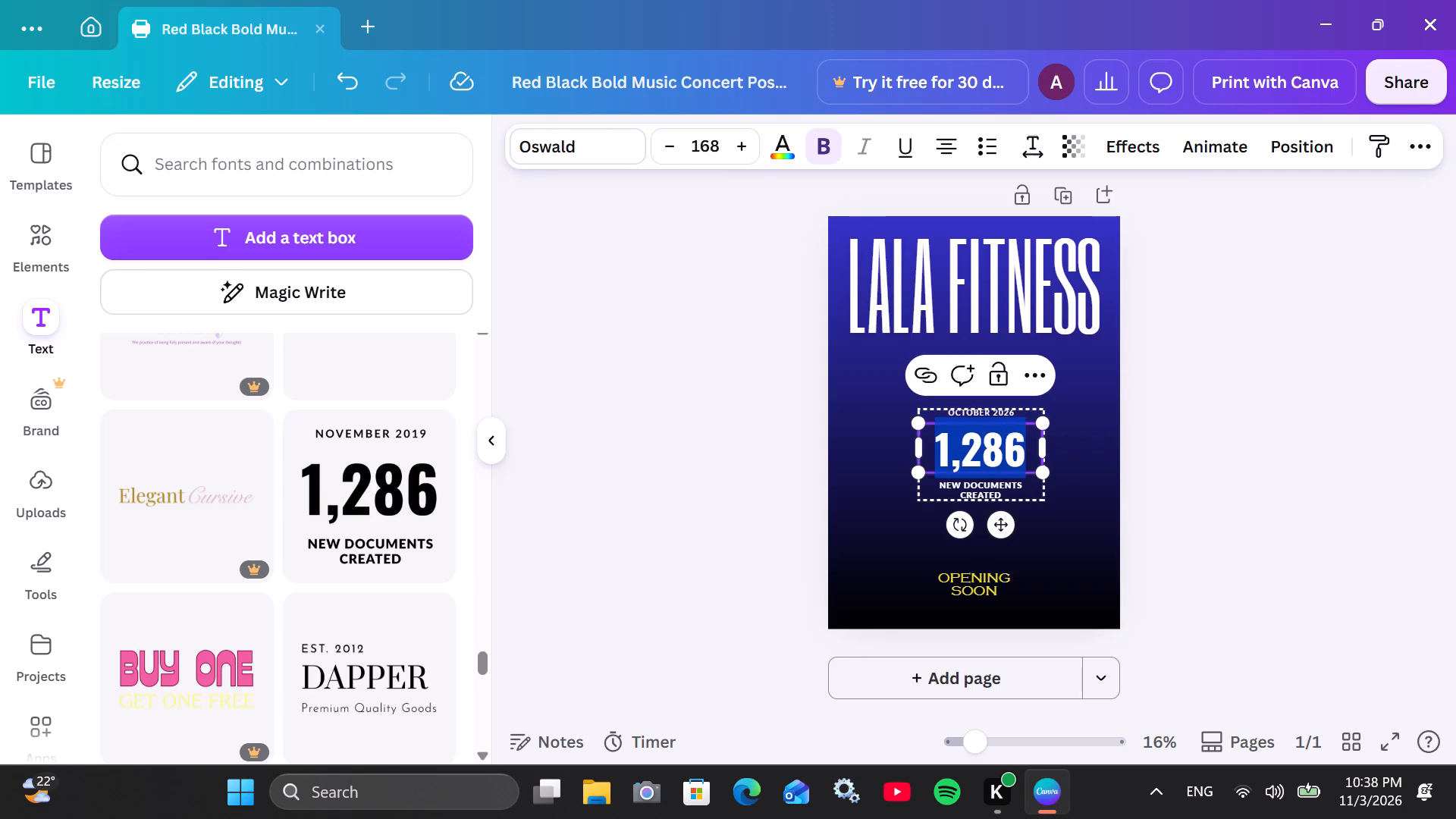
key(BackSpace)
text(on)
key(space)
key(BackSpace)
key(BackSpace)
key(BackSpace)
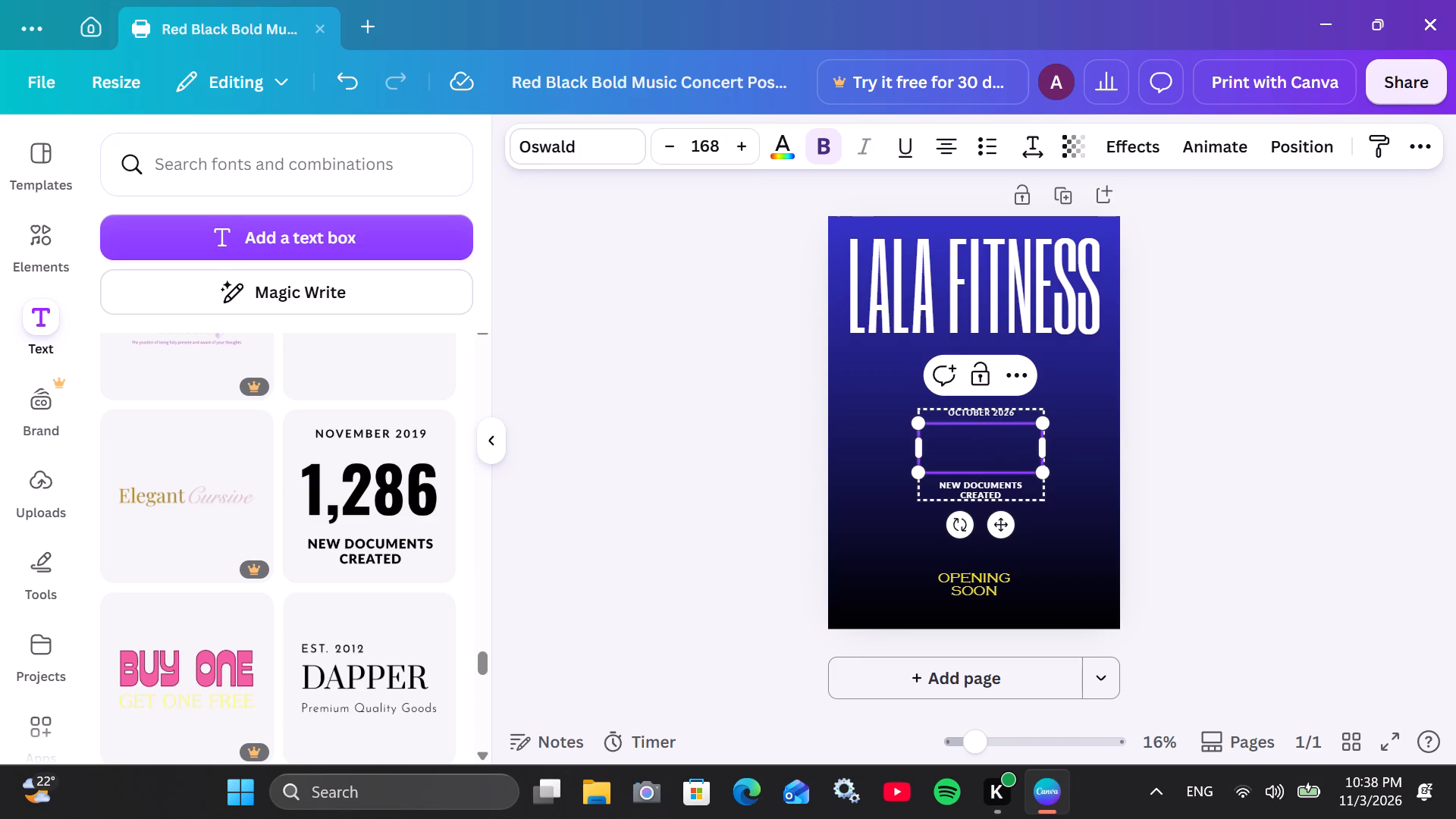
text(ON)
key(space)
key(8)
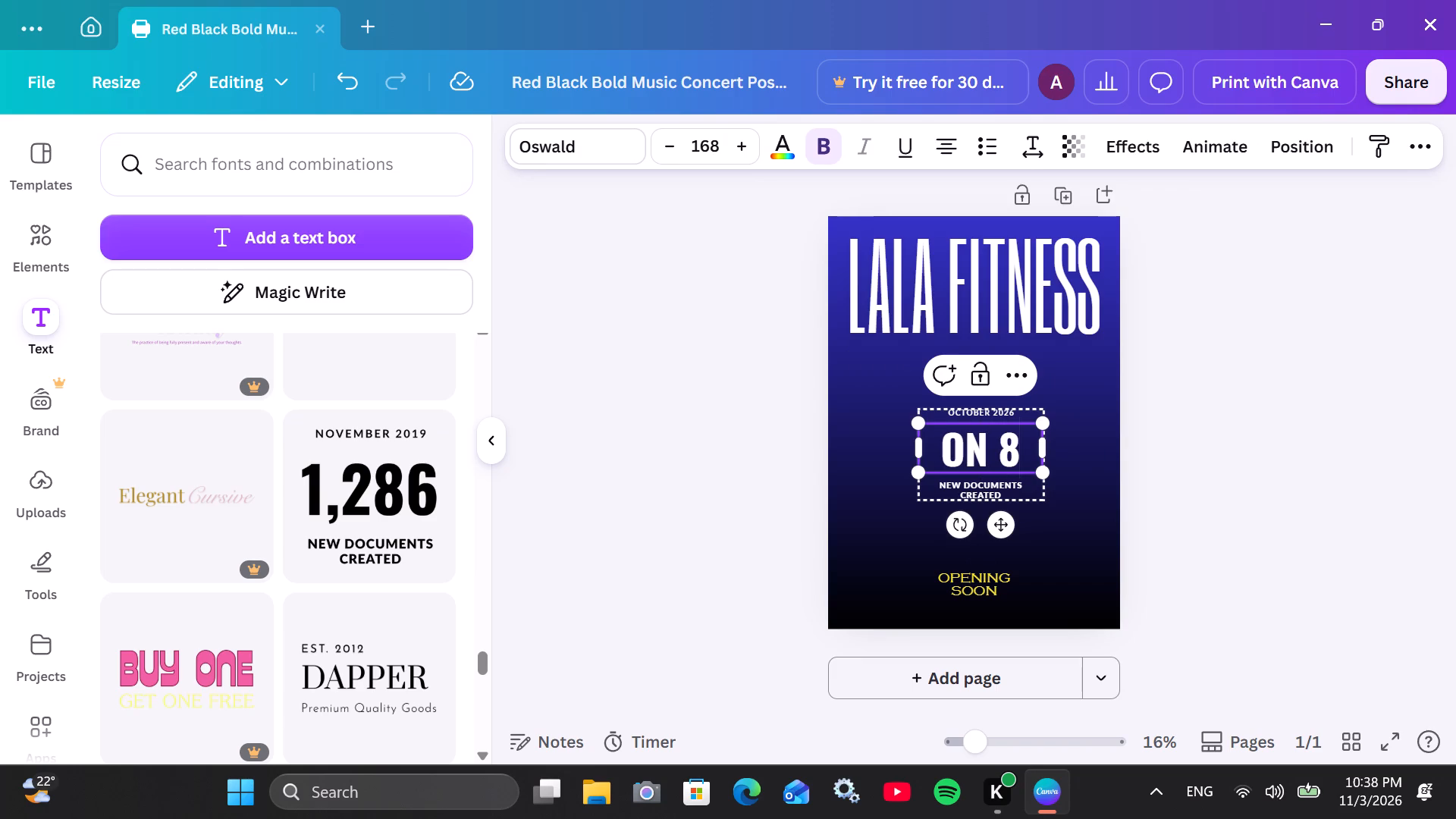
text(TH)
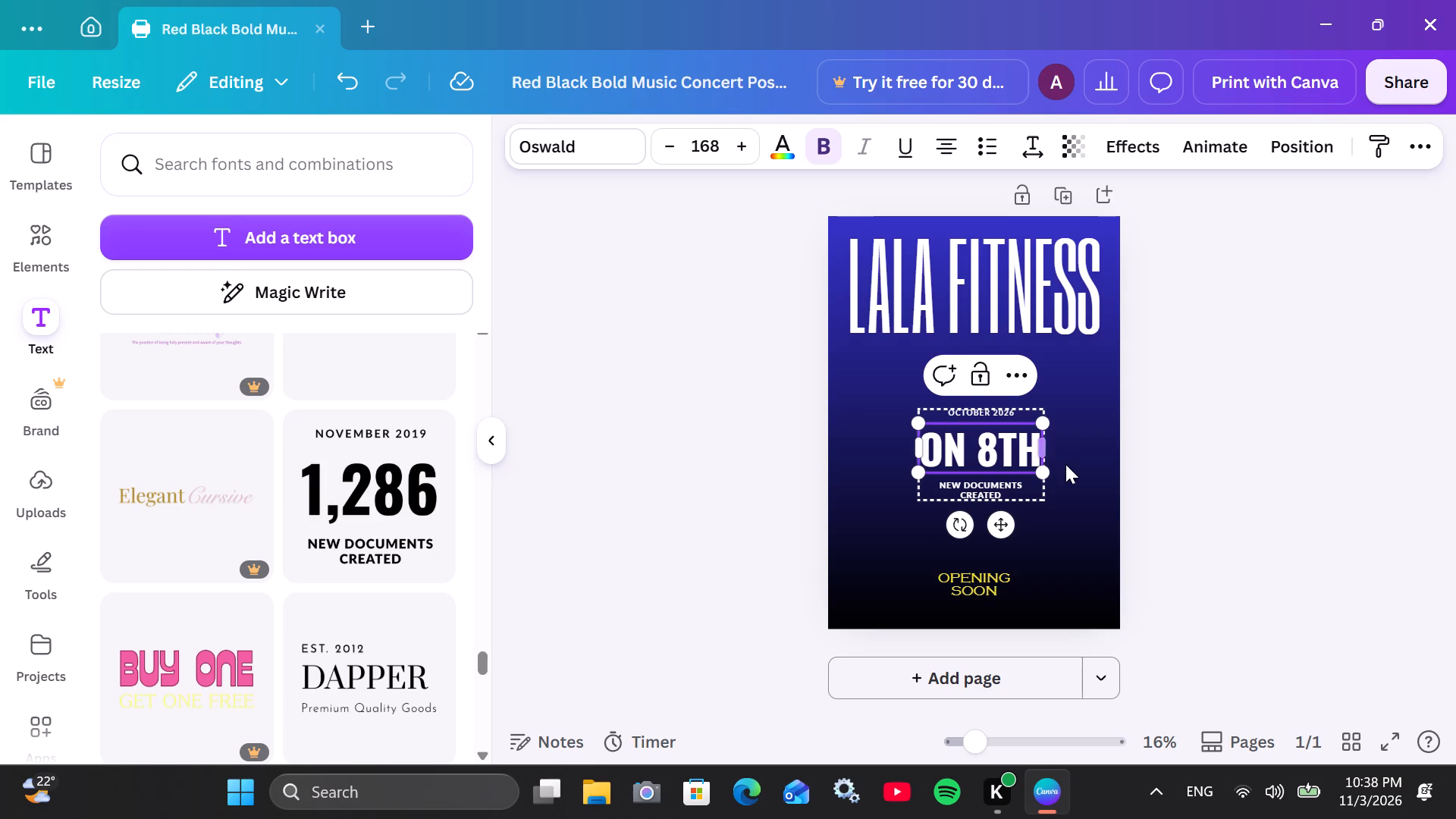
click(1080, 464)
Replace the "OCTOBER 2026" line above "ON 8TH" with "opening".
double_click(968, 482)
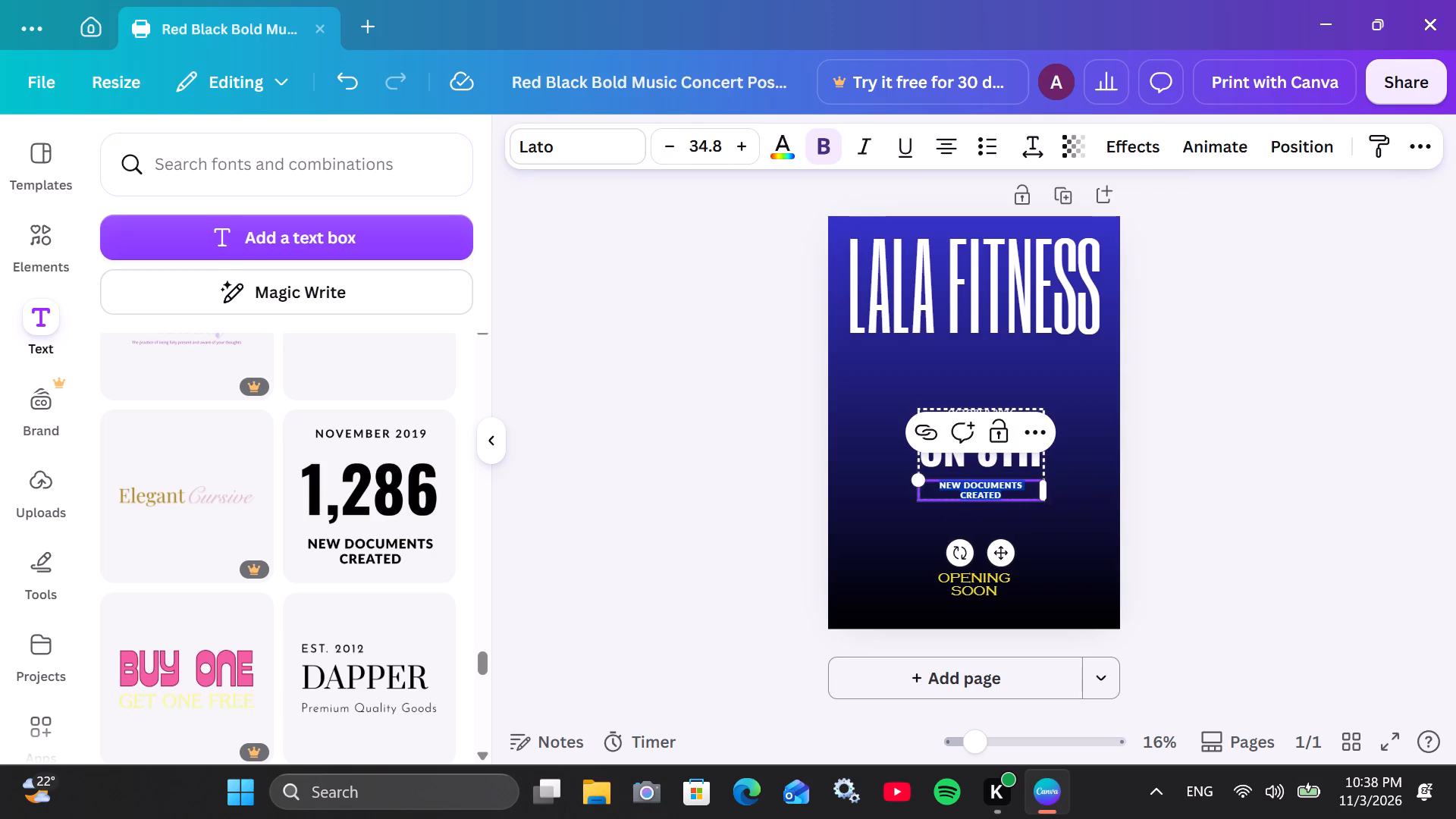
click(1103, 472)
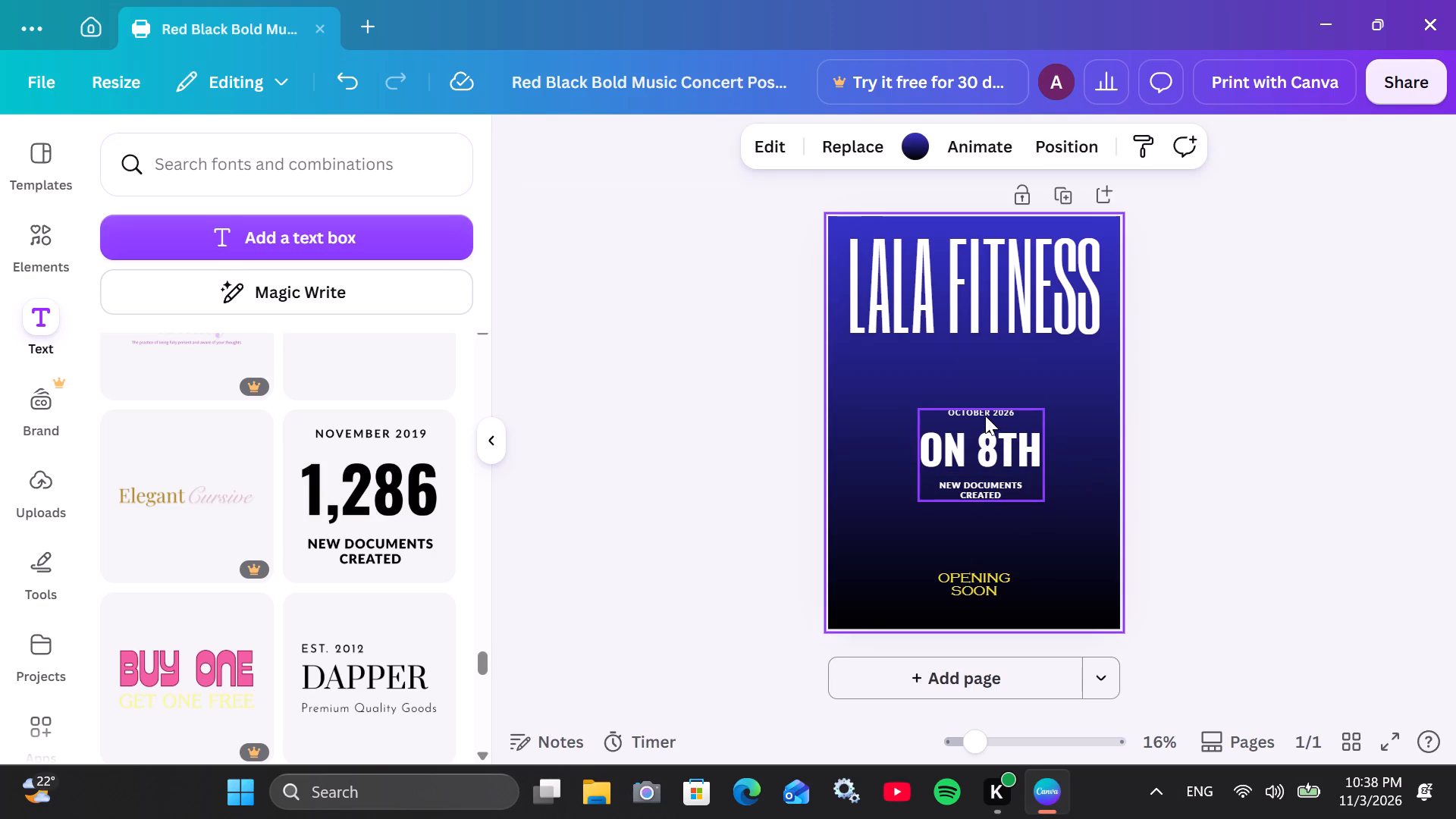
double_click(984, 413)
click(985, 413)
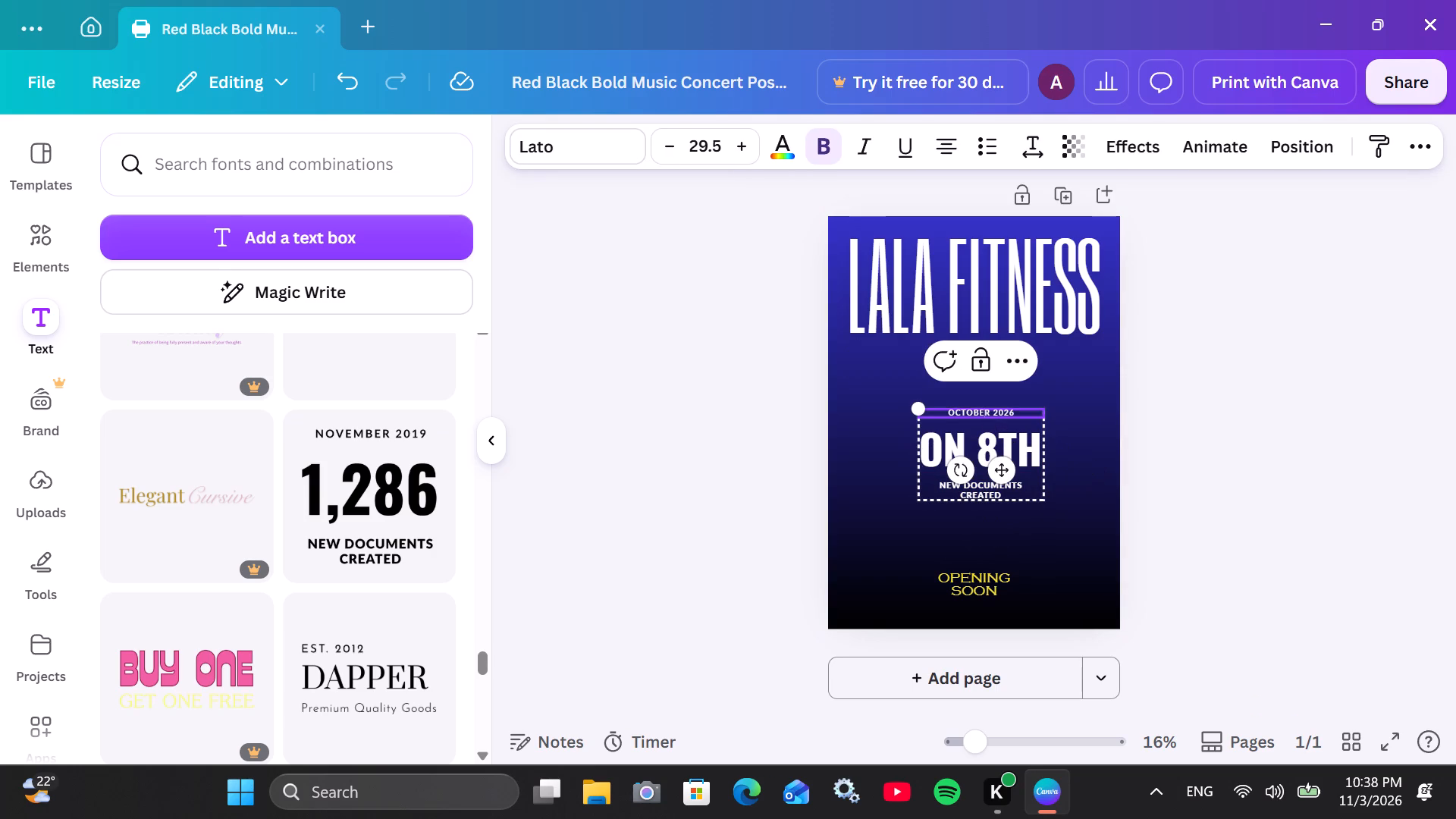
click(1053, 412)
double_click(974, 411)
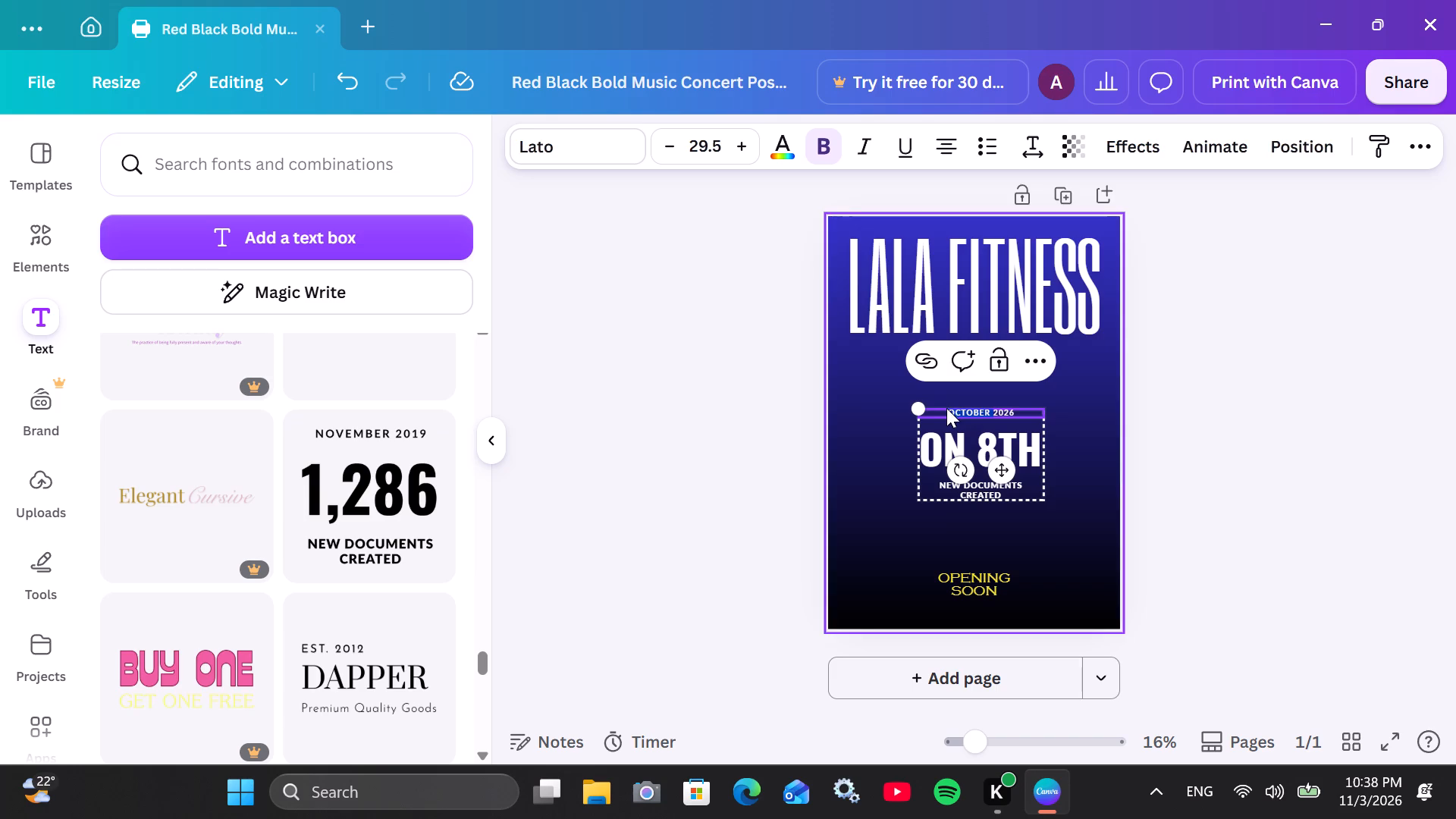
drag(948, 413, 1006, 409)
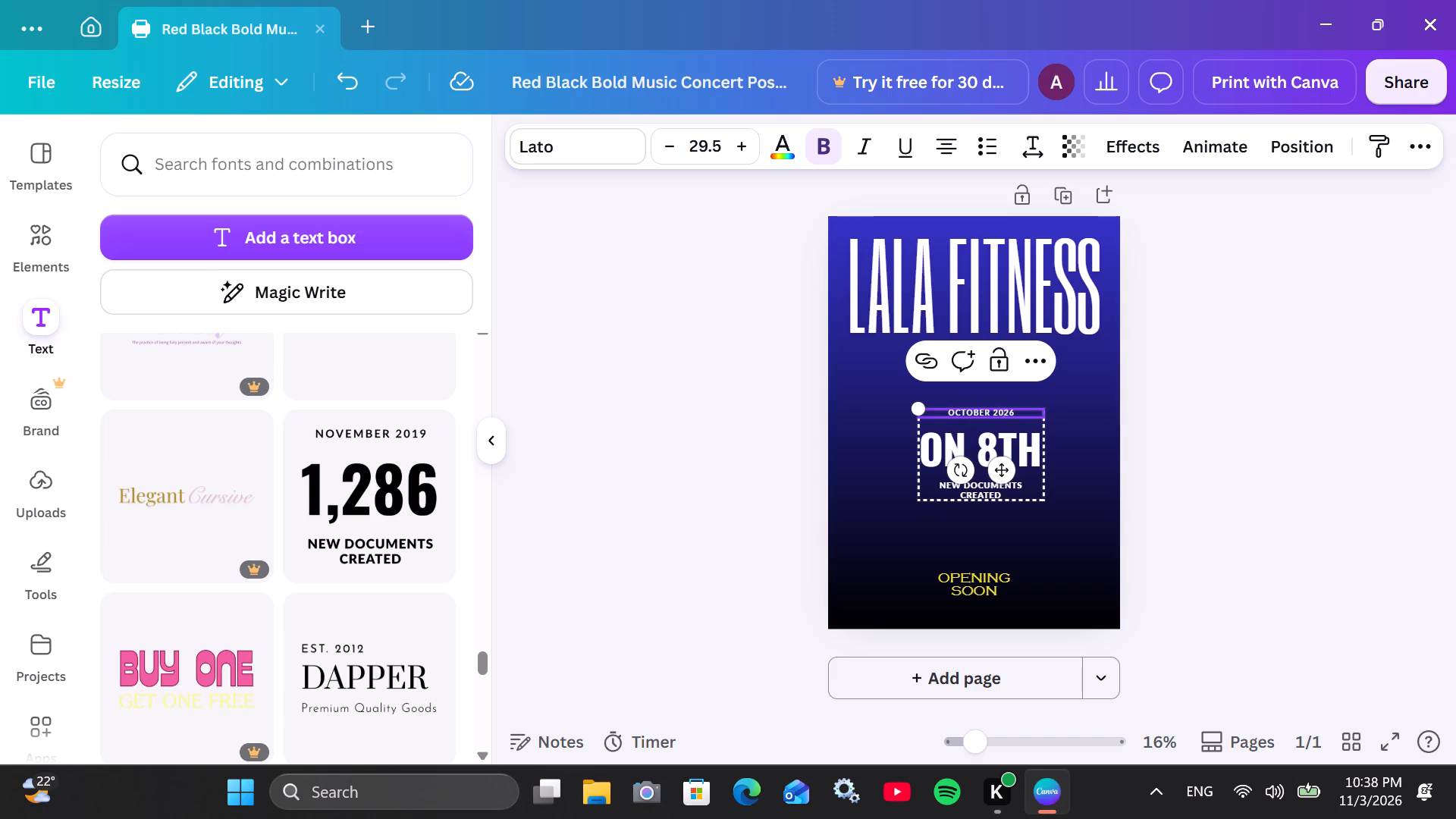
drag(1006, 409, 1012, 408)
drag(1014, 409, 940, 415)
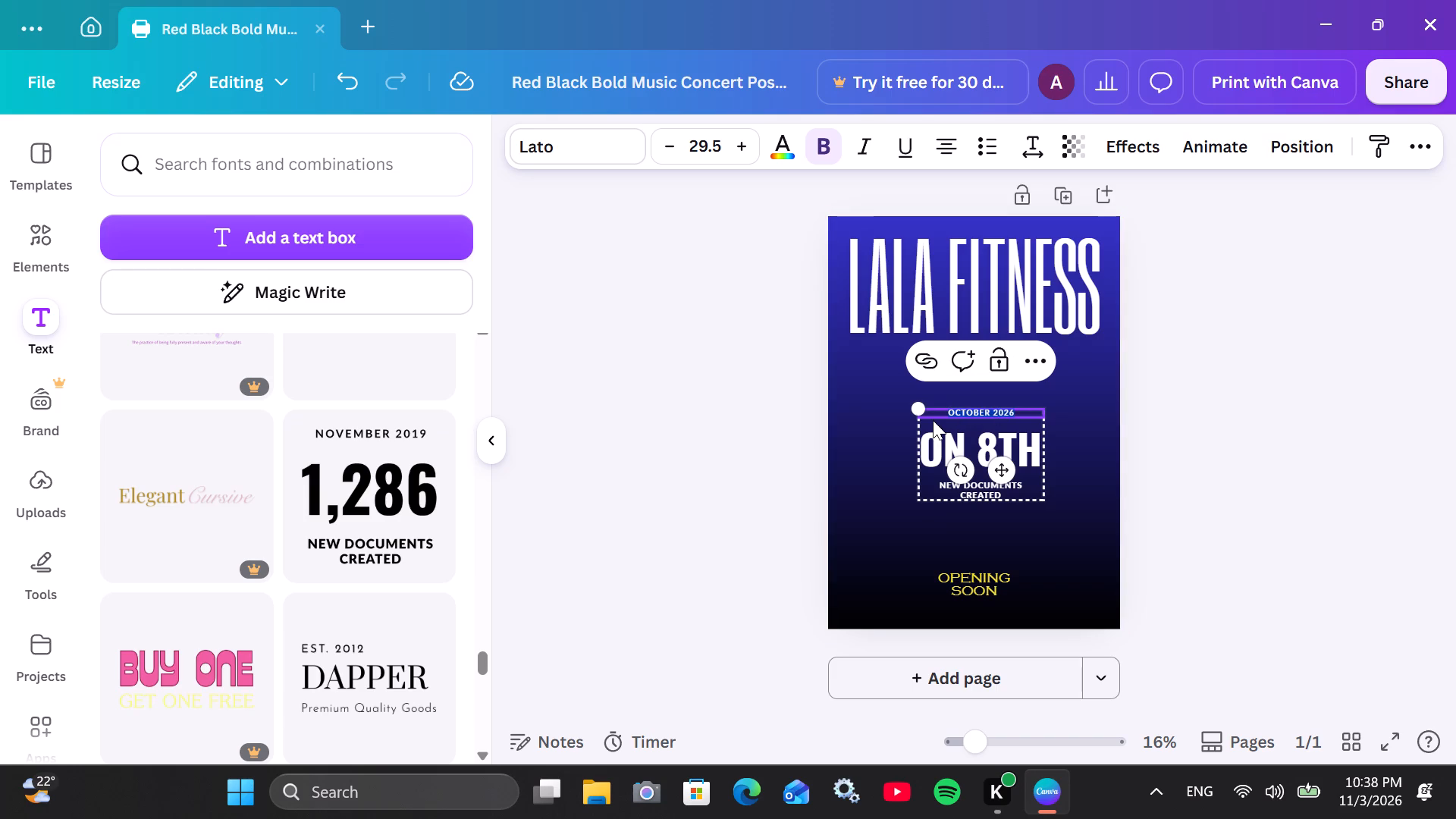
key(BackSpace)
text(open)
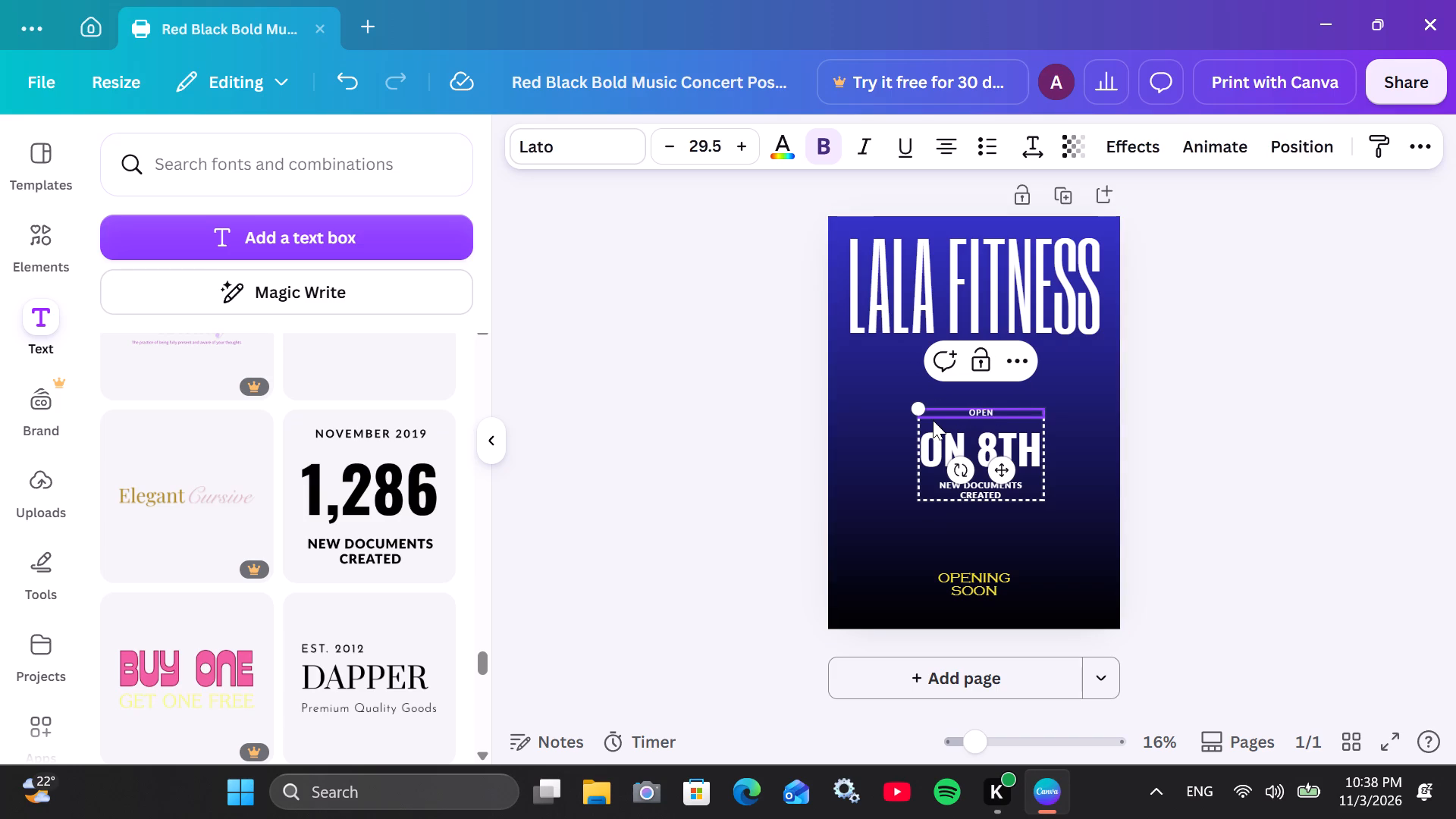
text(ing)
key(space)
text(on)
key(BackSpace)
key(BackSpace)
click(1081, 485)
Replace the "NEW DOCUMENTS CREATED" line below "ON 8TH" with "october 2026".
double_click(990, 485)
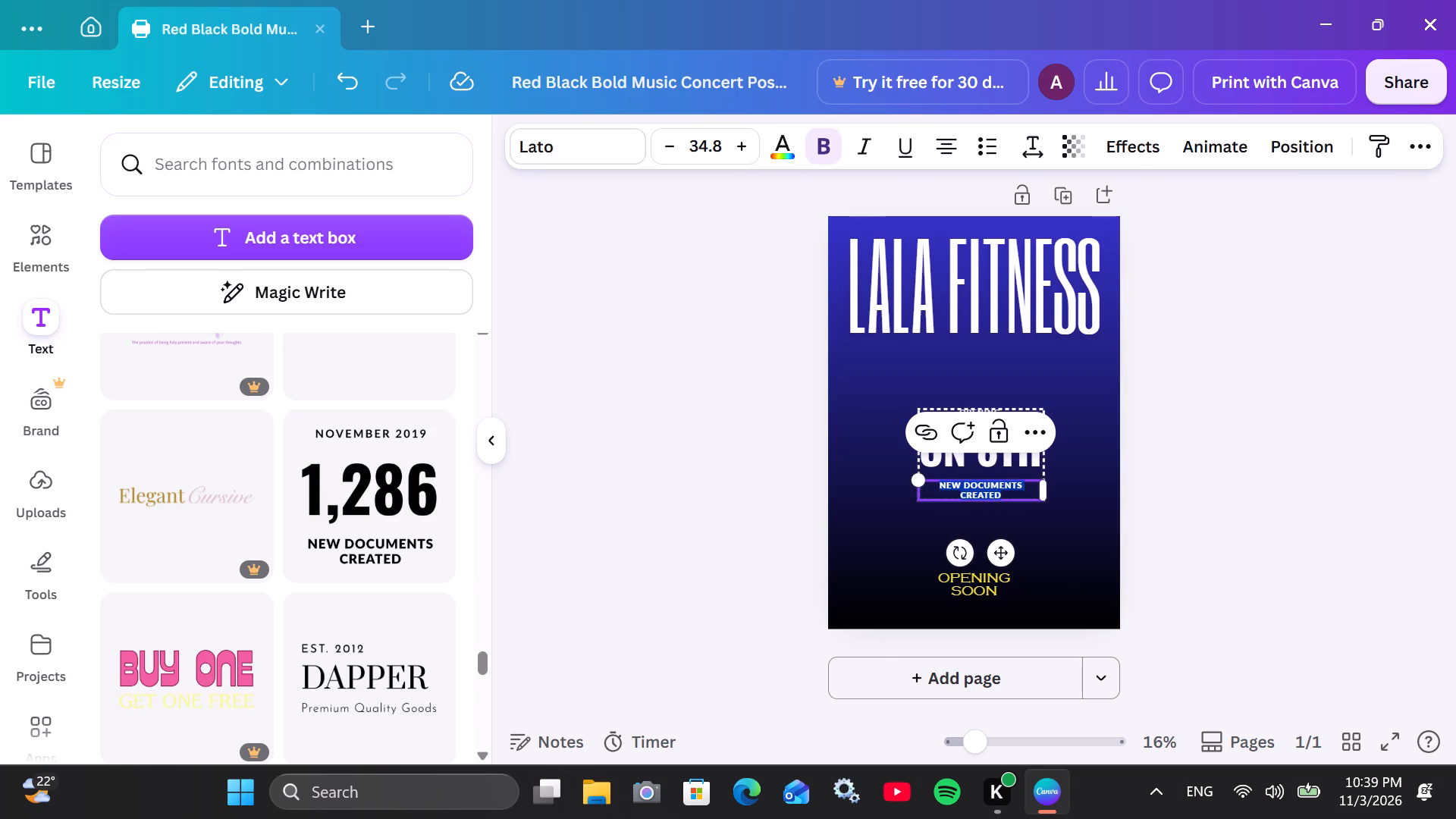
key(BackSpace)
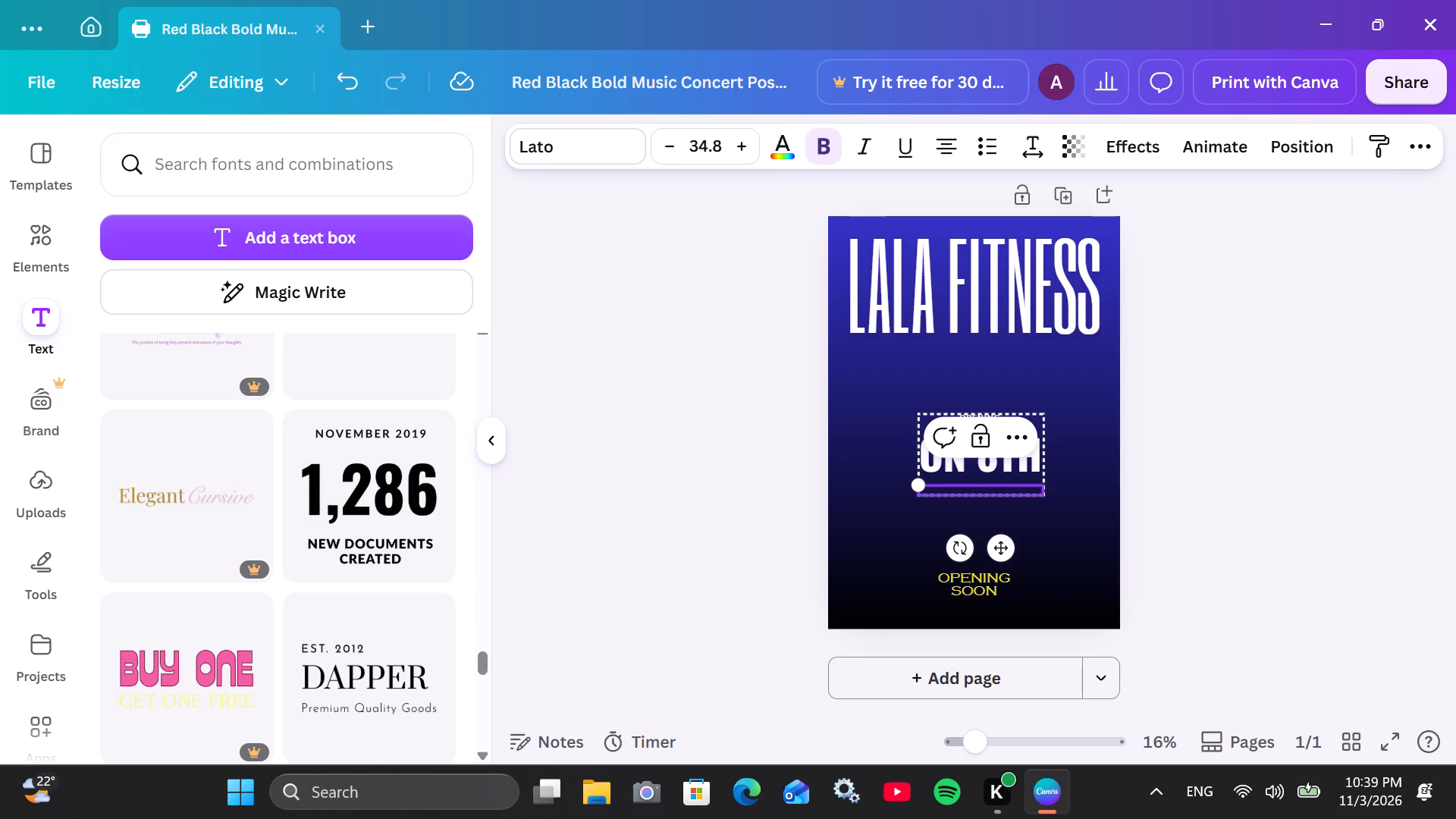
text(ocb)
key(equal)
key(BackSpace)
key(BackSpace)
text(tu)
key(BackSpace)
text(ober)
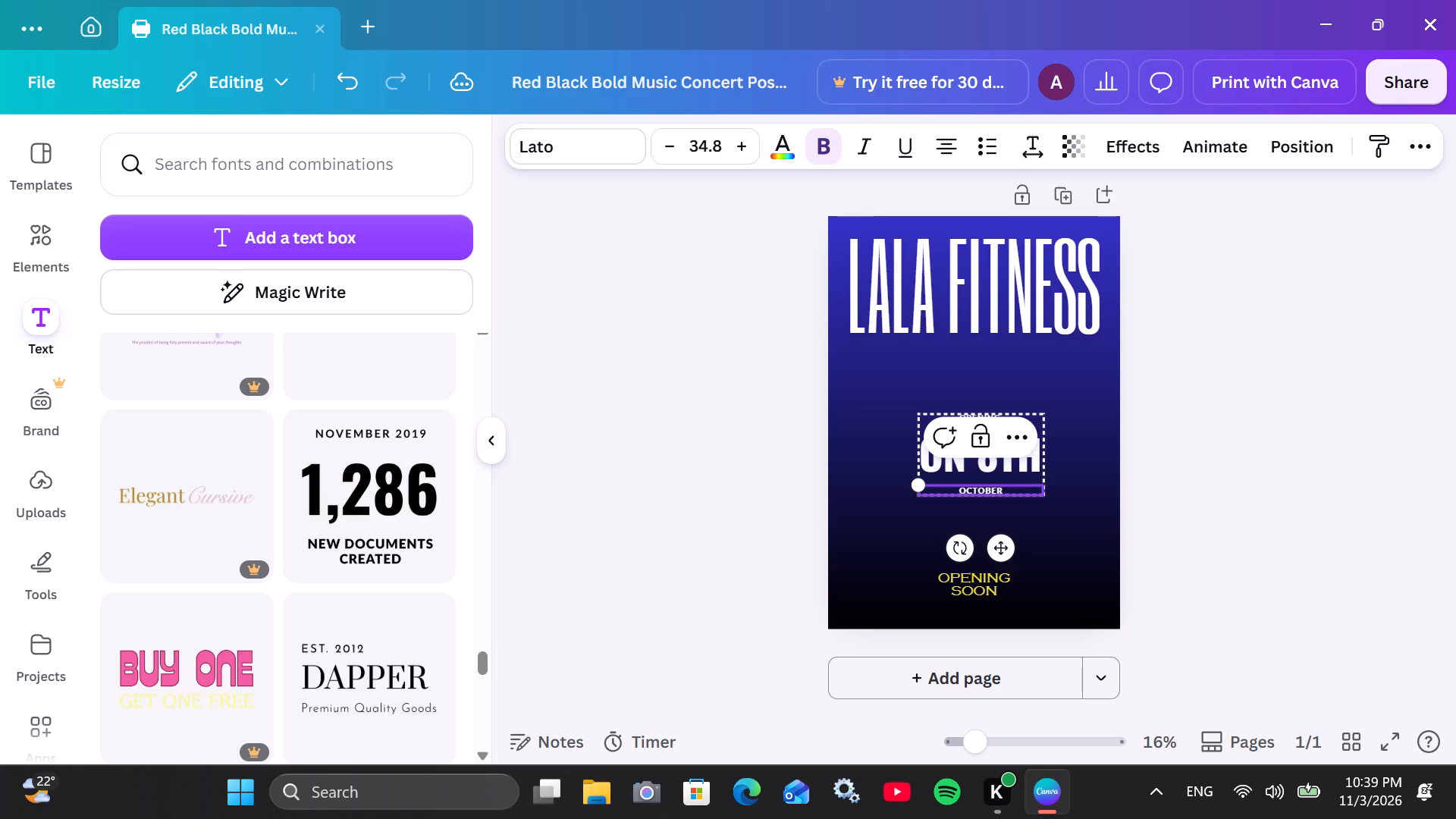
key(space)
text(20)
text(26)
click(1072, 494)
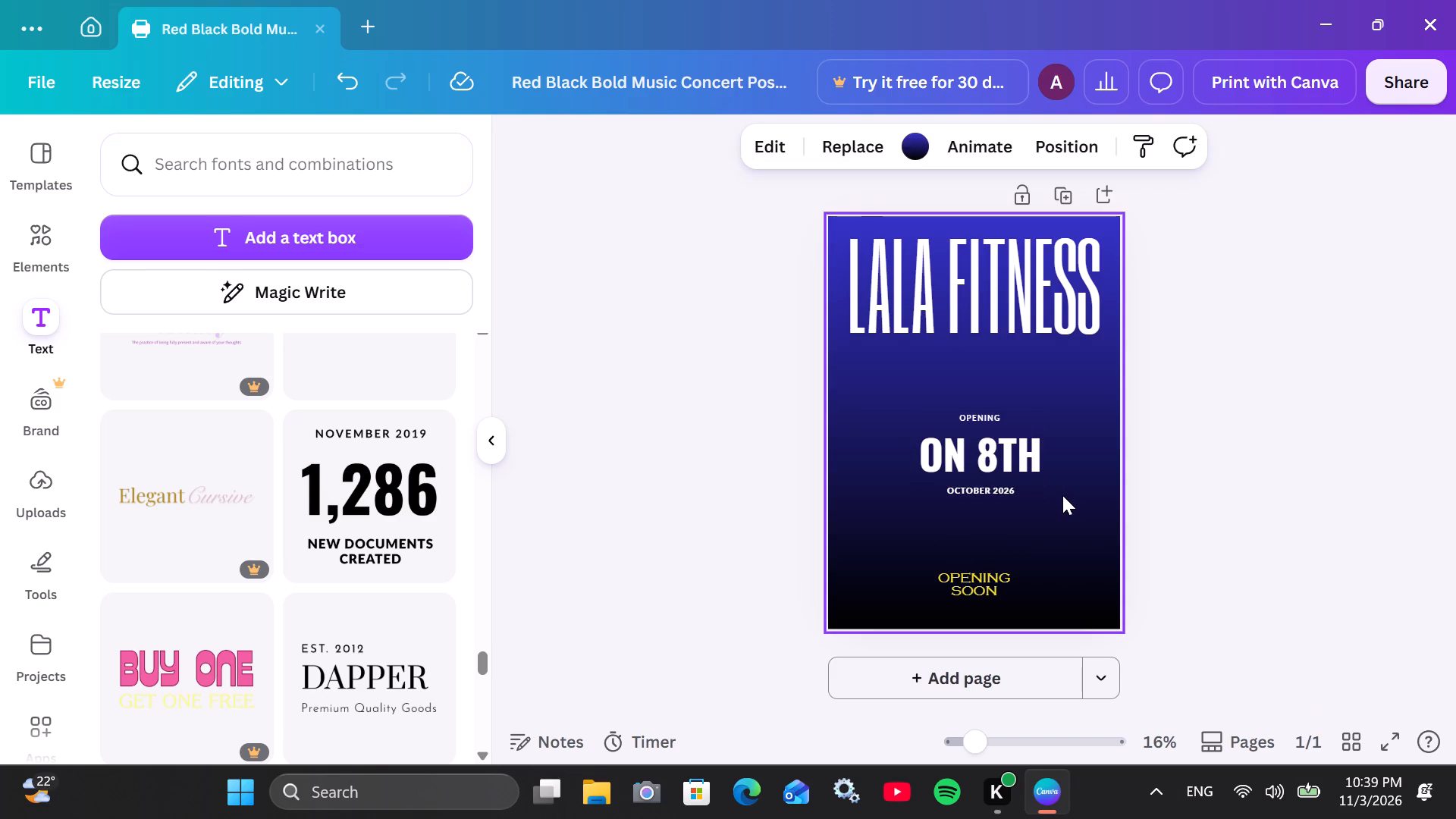
Extend the "OCTOBER 2026" line with "on" and put "diwali" on a new line beneath it.
click(1020, 486)
click(1009, 487)
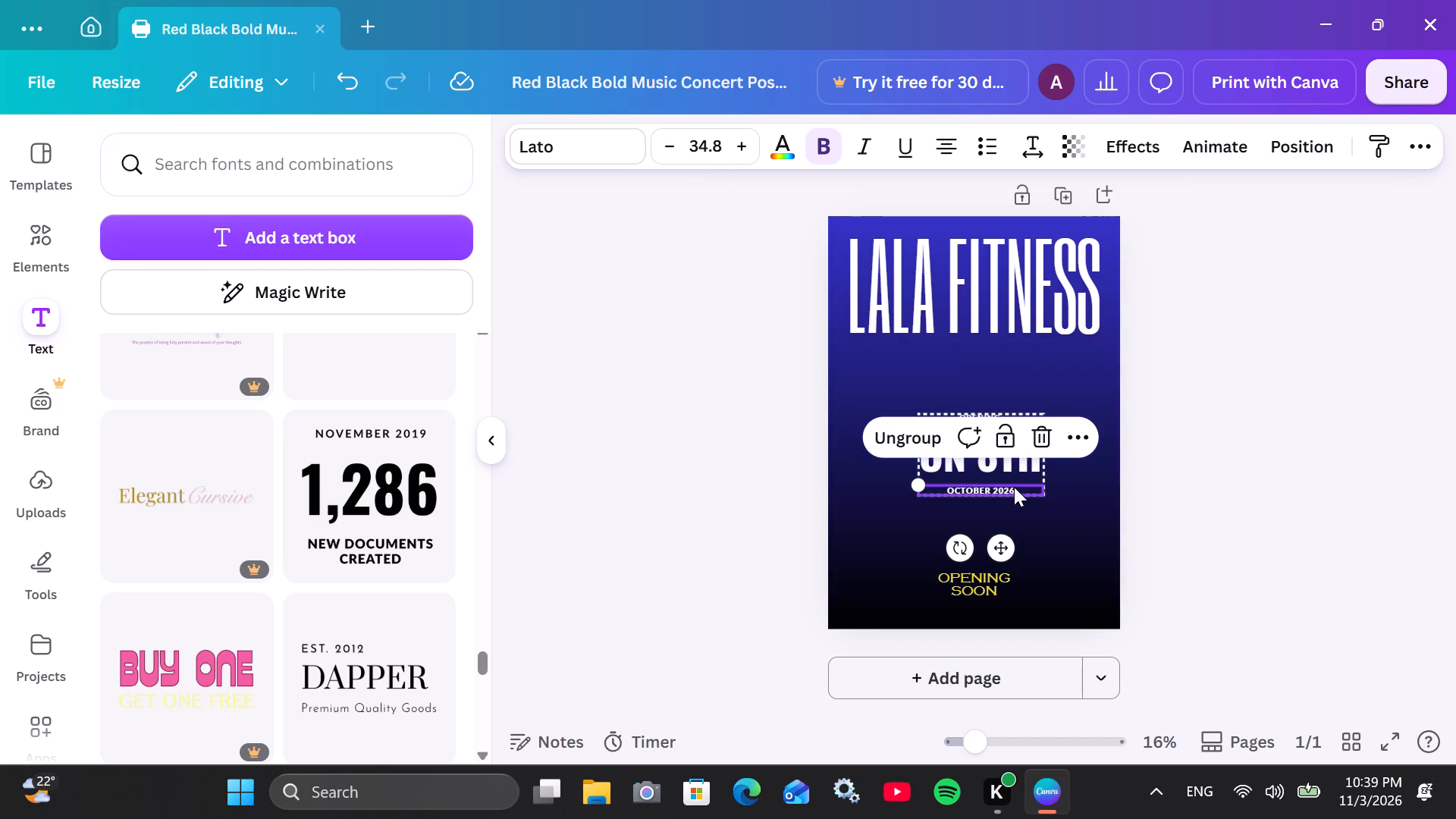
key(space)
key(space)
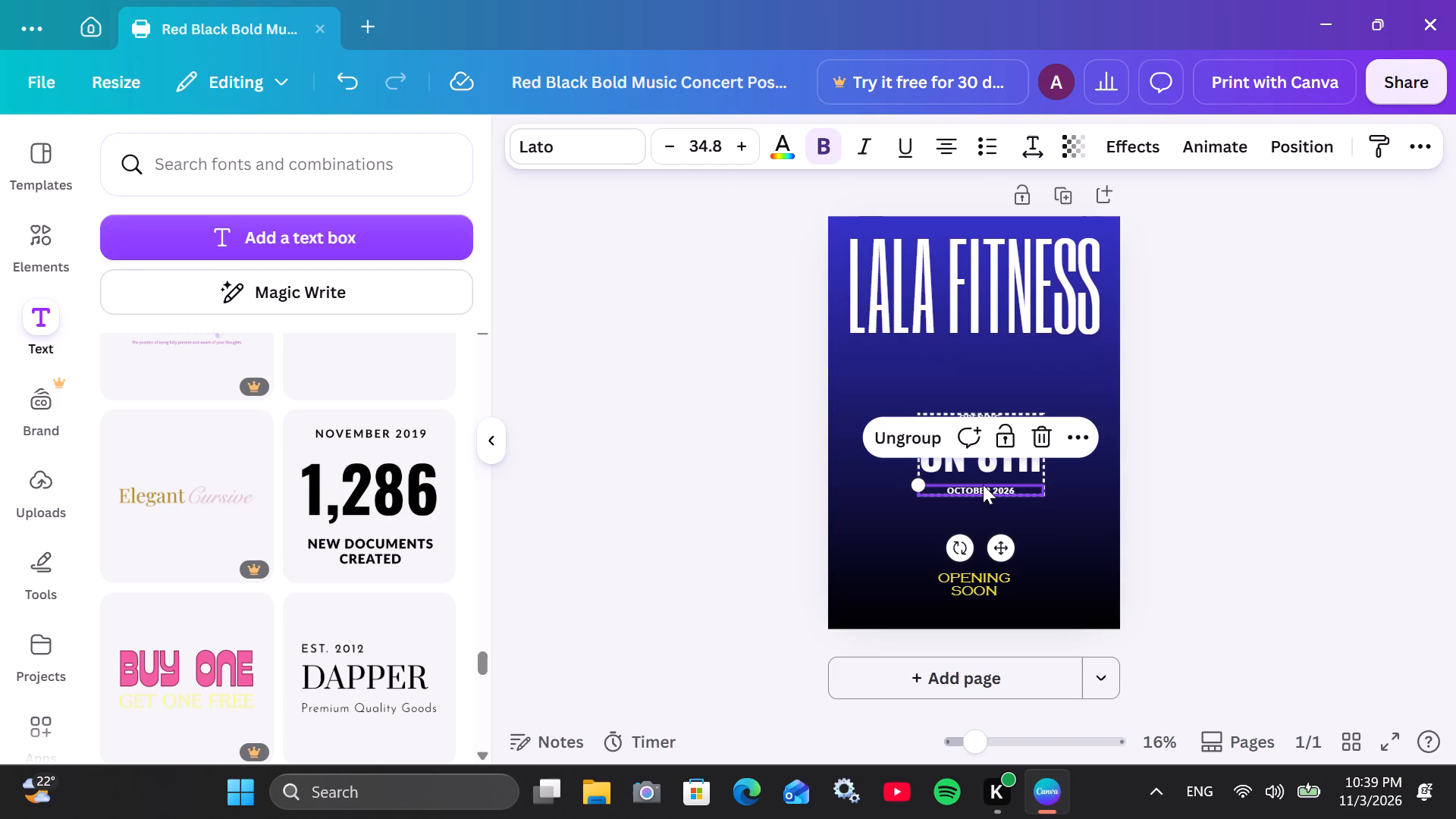
click(983, 485)
click(1014, 486)
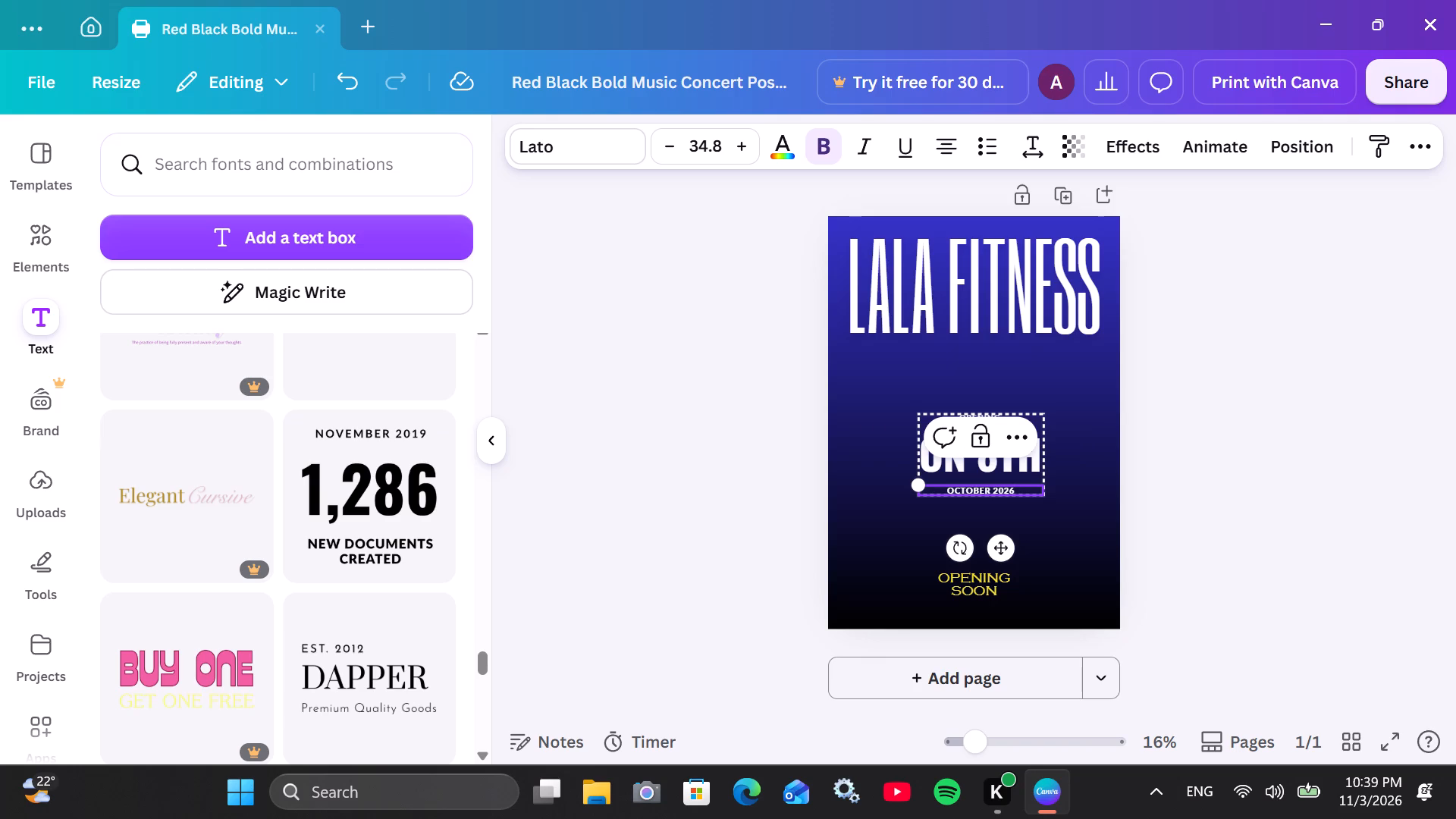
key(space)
key(BackSpace)
key(BackSpace)
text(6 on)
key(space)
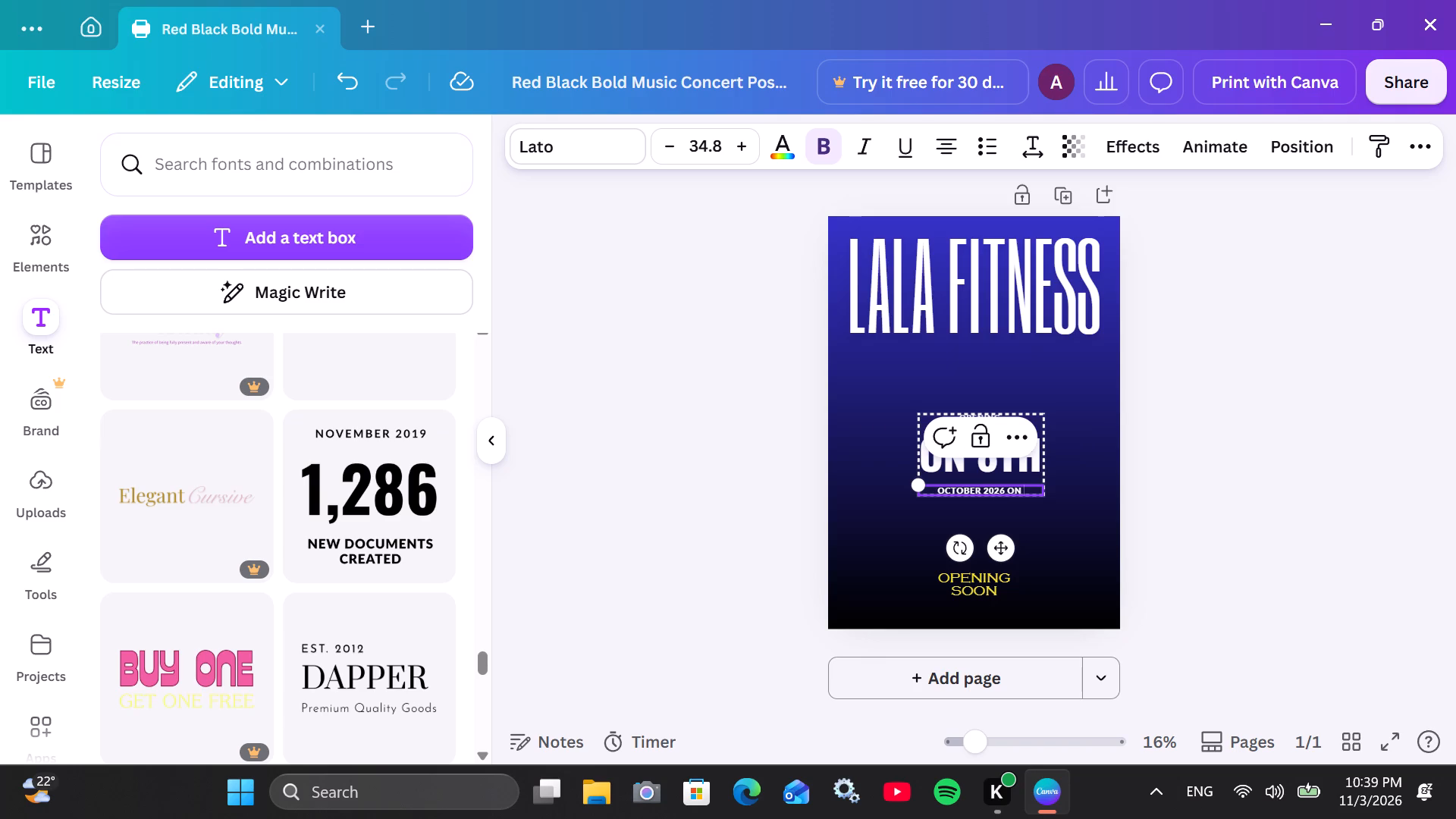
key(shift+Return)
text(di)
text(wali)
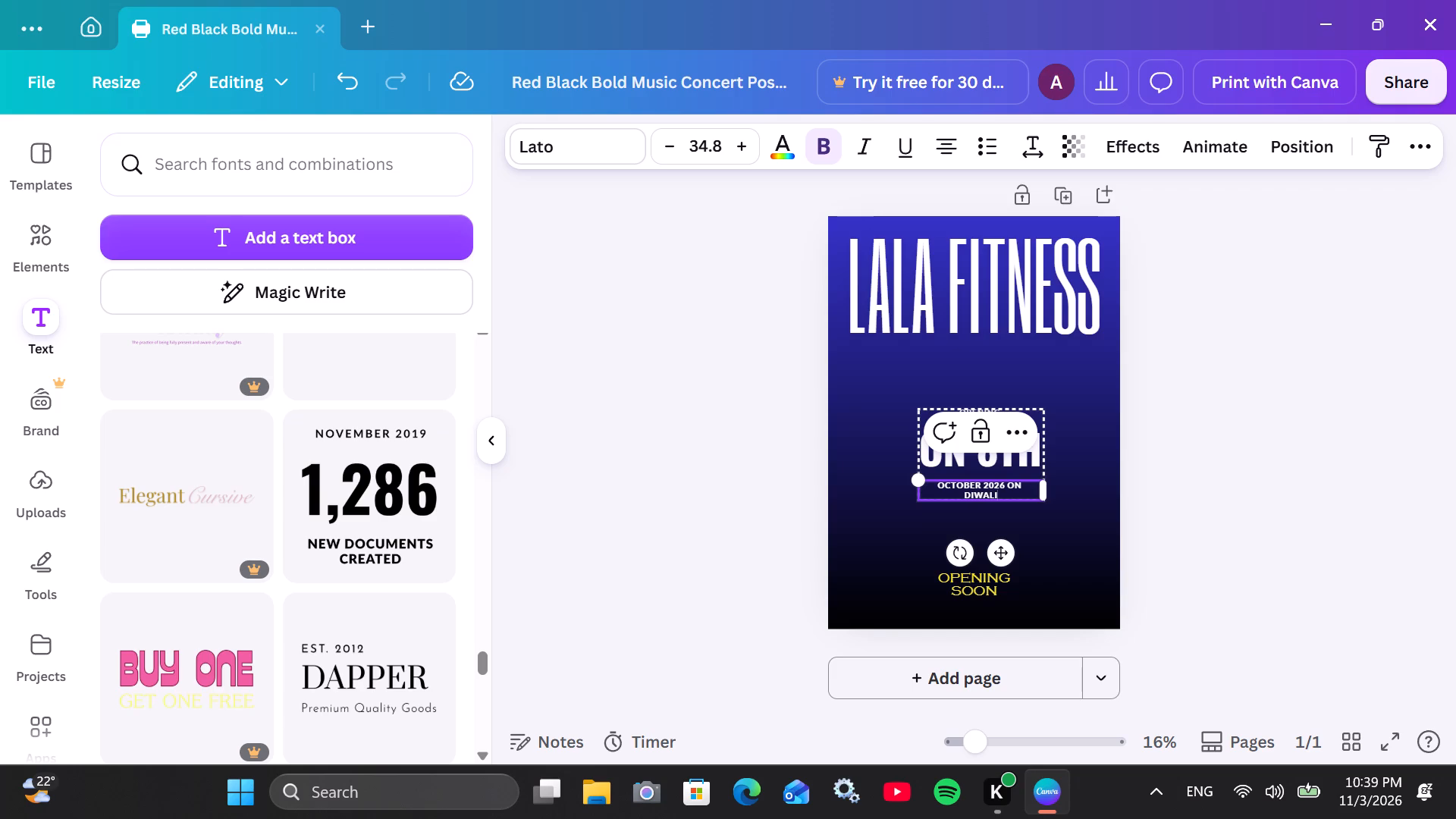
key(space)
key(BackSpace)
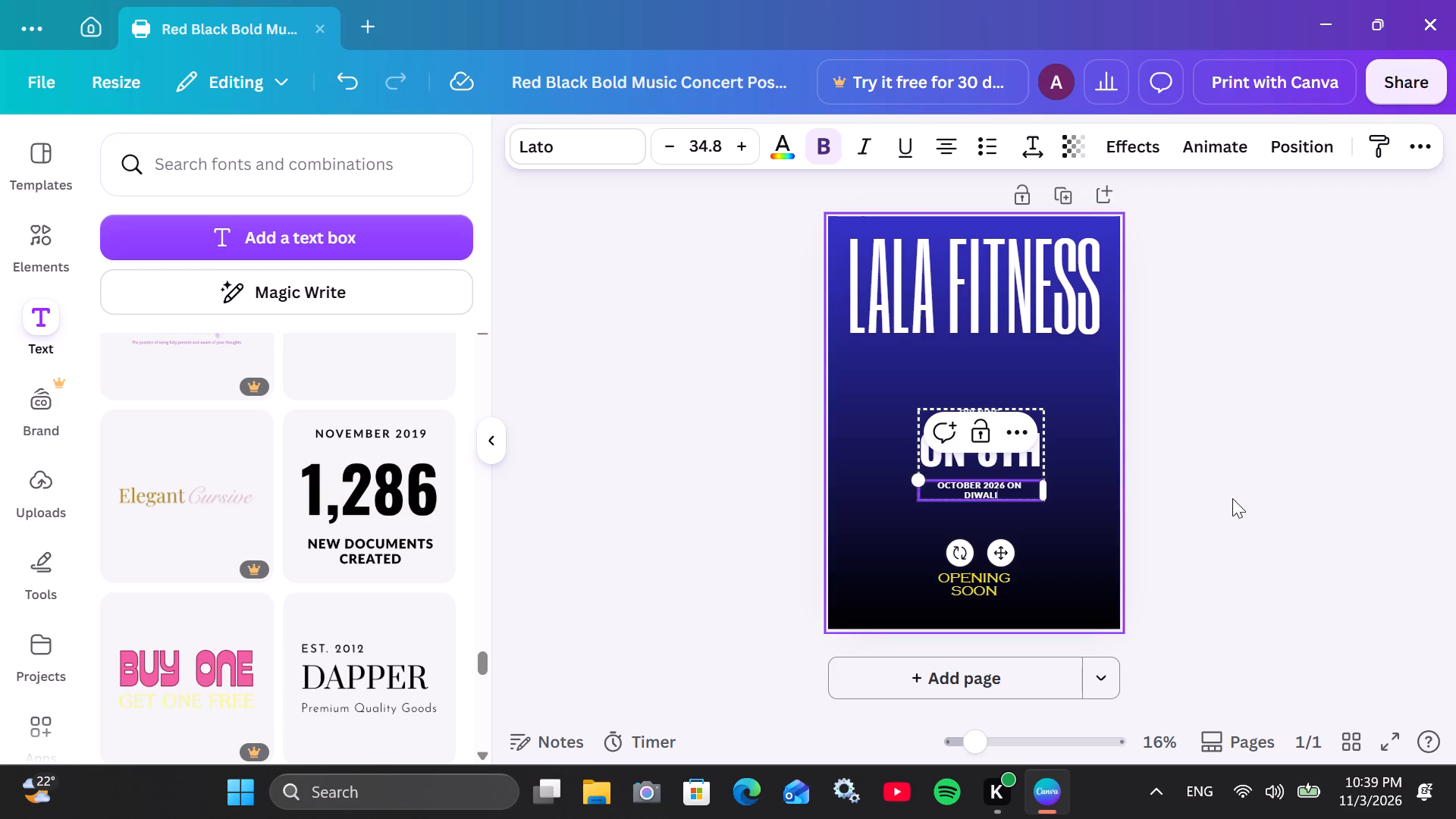
click(1050, 472)
click(1062, 472)
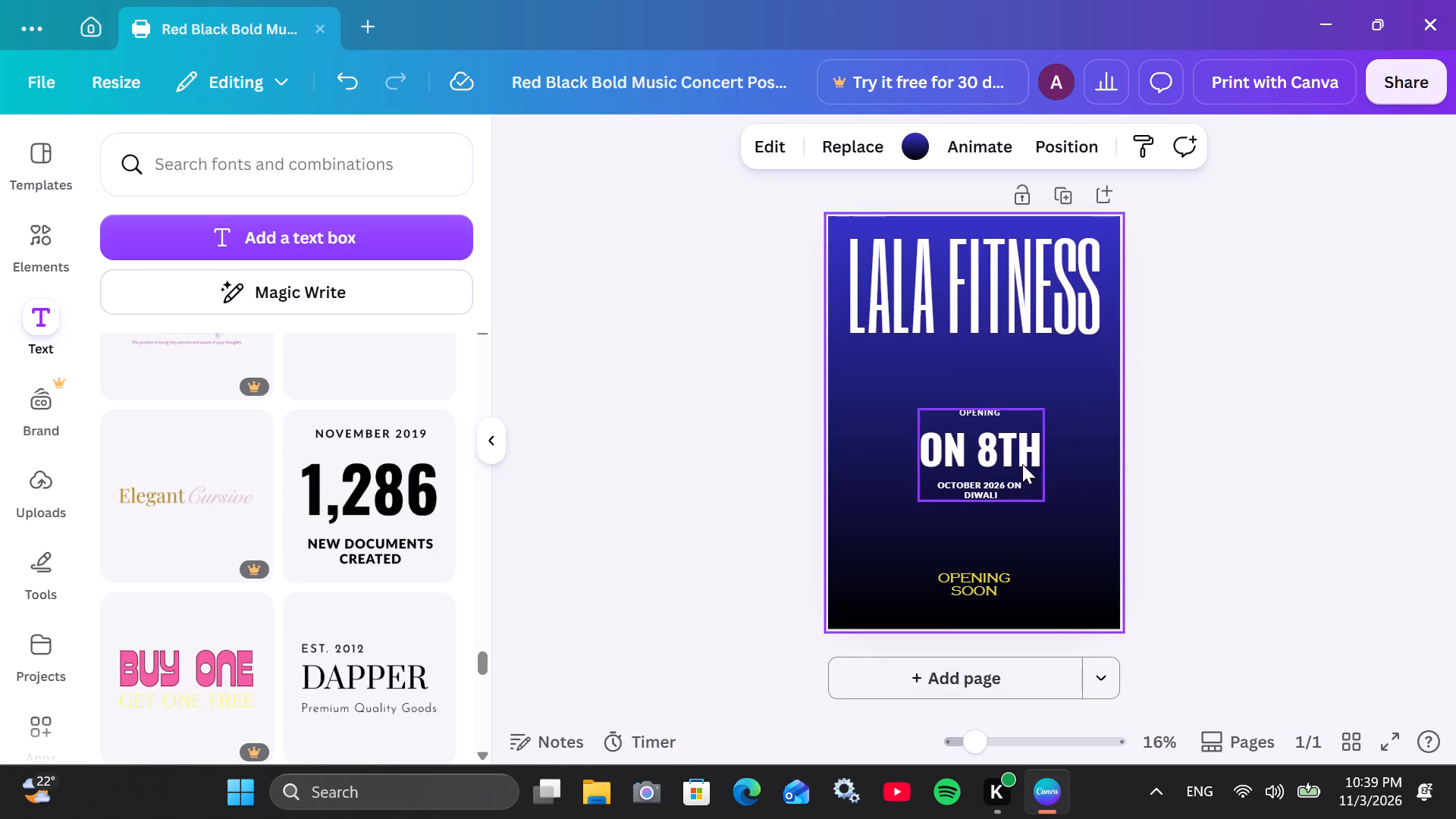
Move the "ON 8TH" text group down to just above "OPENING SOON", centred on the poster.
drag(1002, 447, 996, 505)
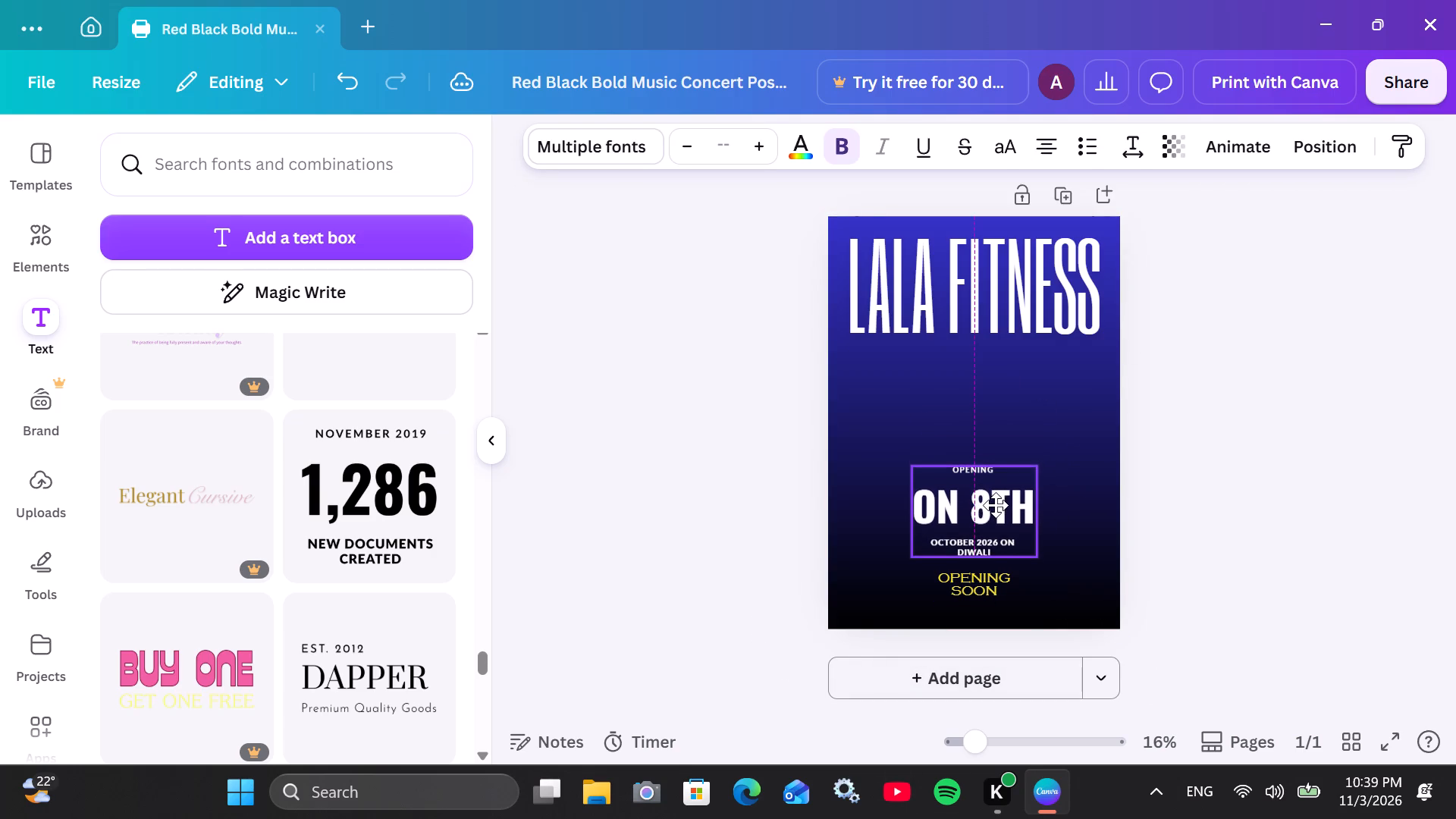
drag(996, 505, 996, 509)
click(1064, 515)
Scale the "ON 8TH" text group down to roughly the width of the "OPENING SOON" text.
click(1025, 517)
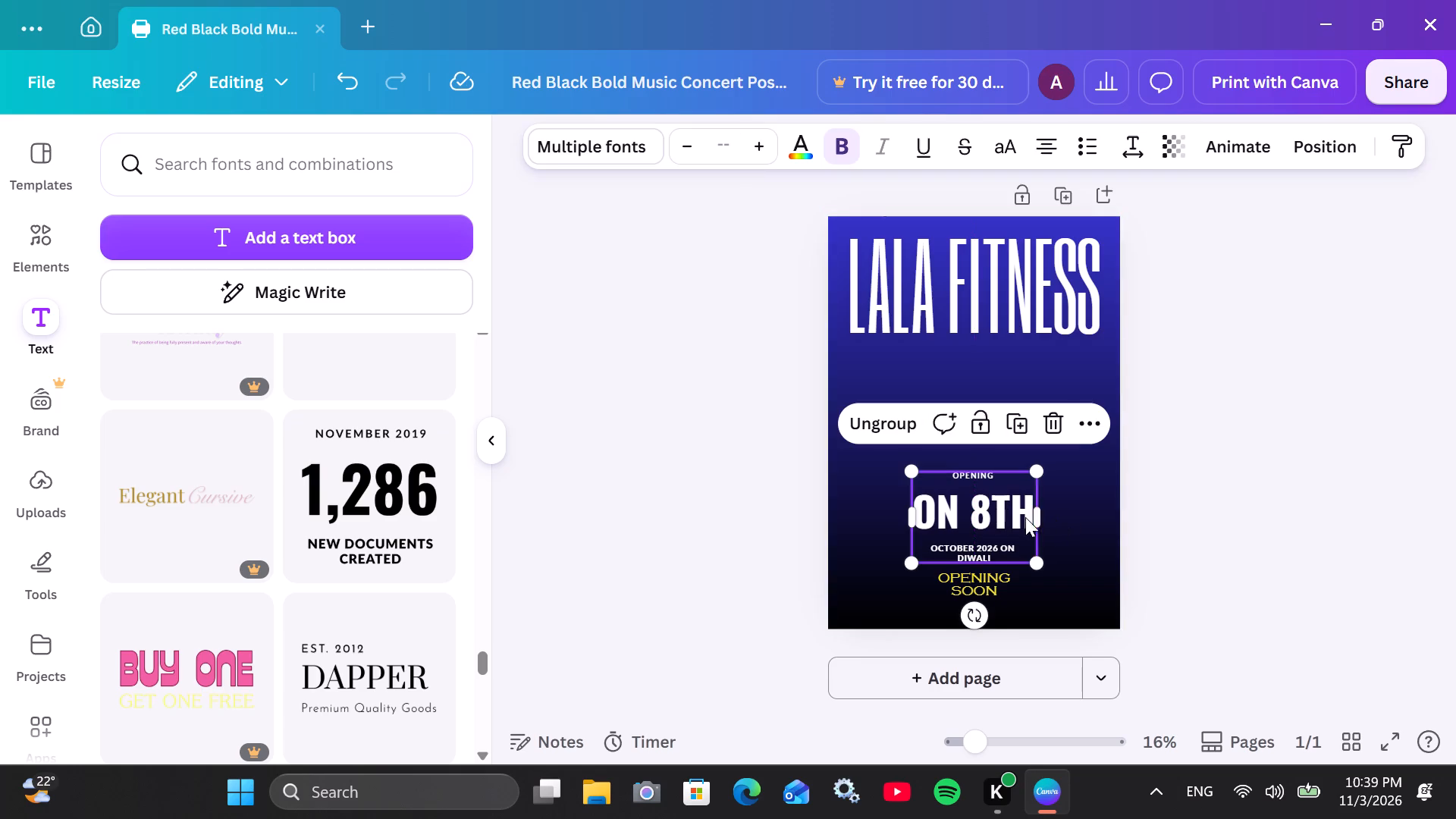
drag(1040, 563, 976, 547)
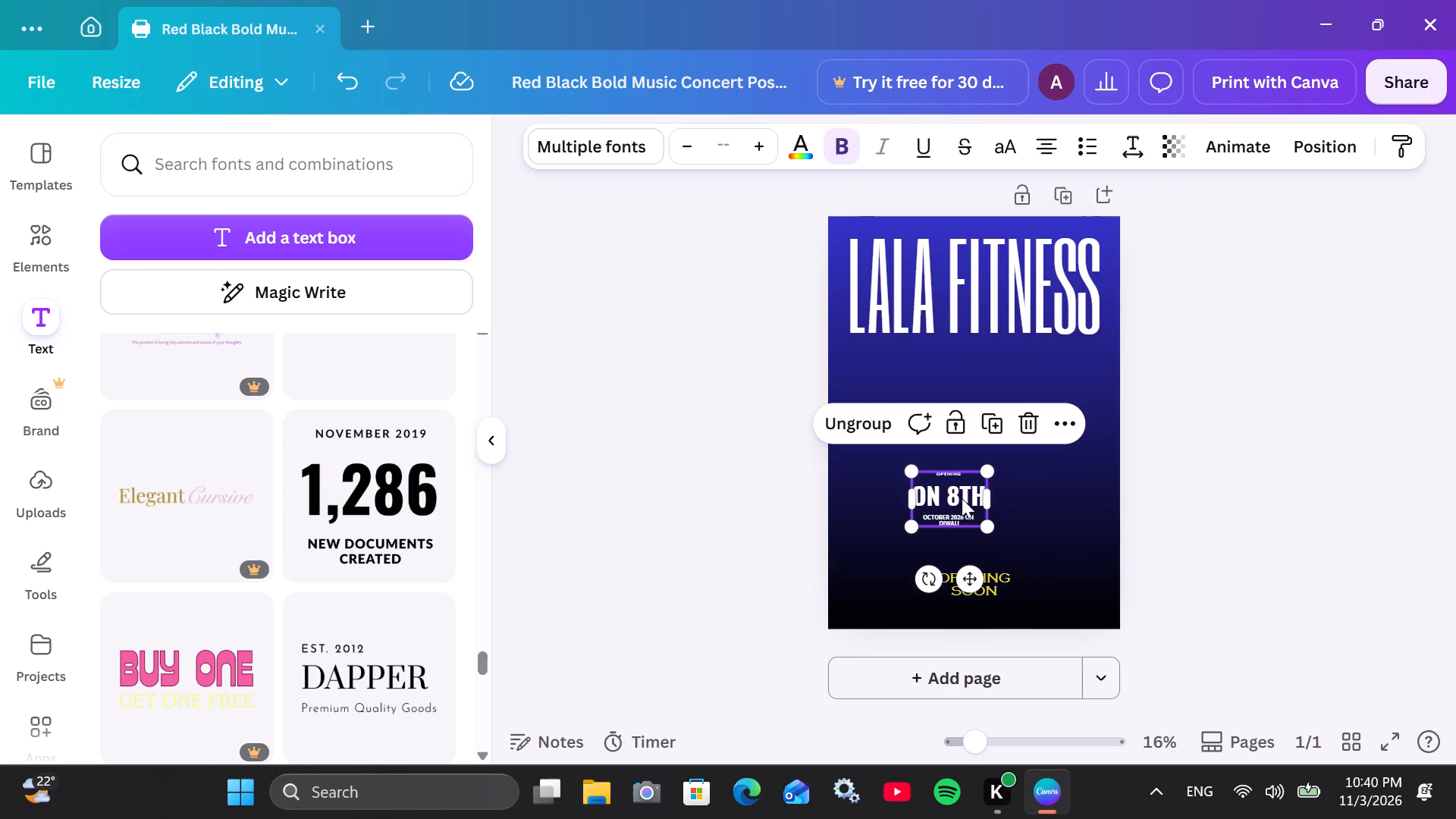
Move the "ON 8TH" group up below the "LALA FITNESS" title, enlarge it slightly and centre it horizontally.
drag(954, 494, 984, 411)
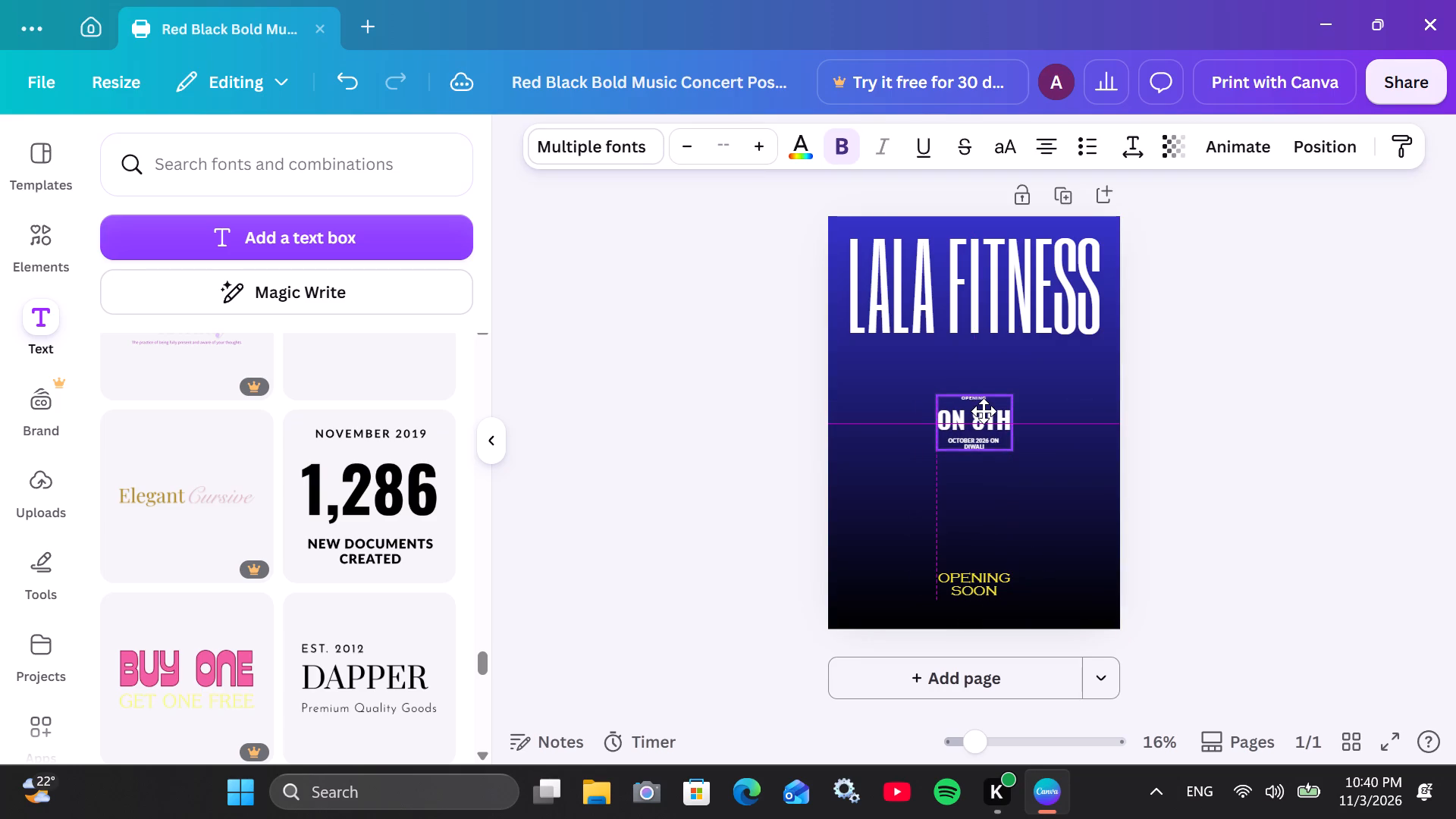
drag(984, 411, 981, 409)
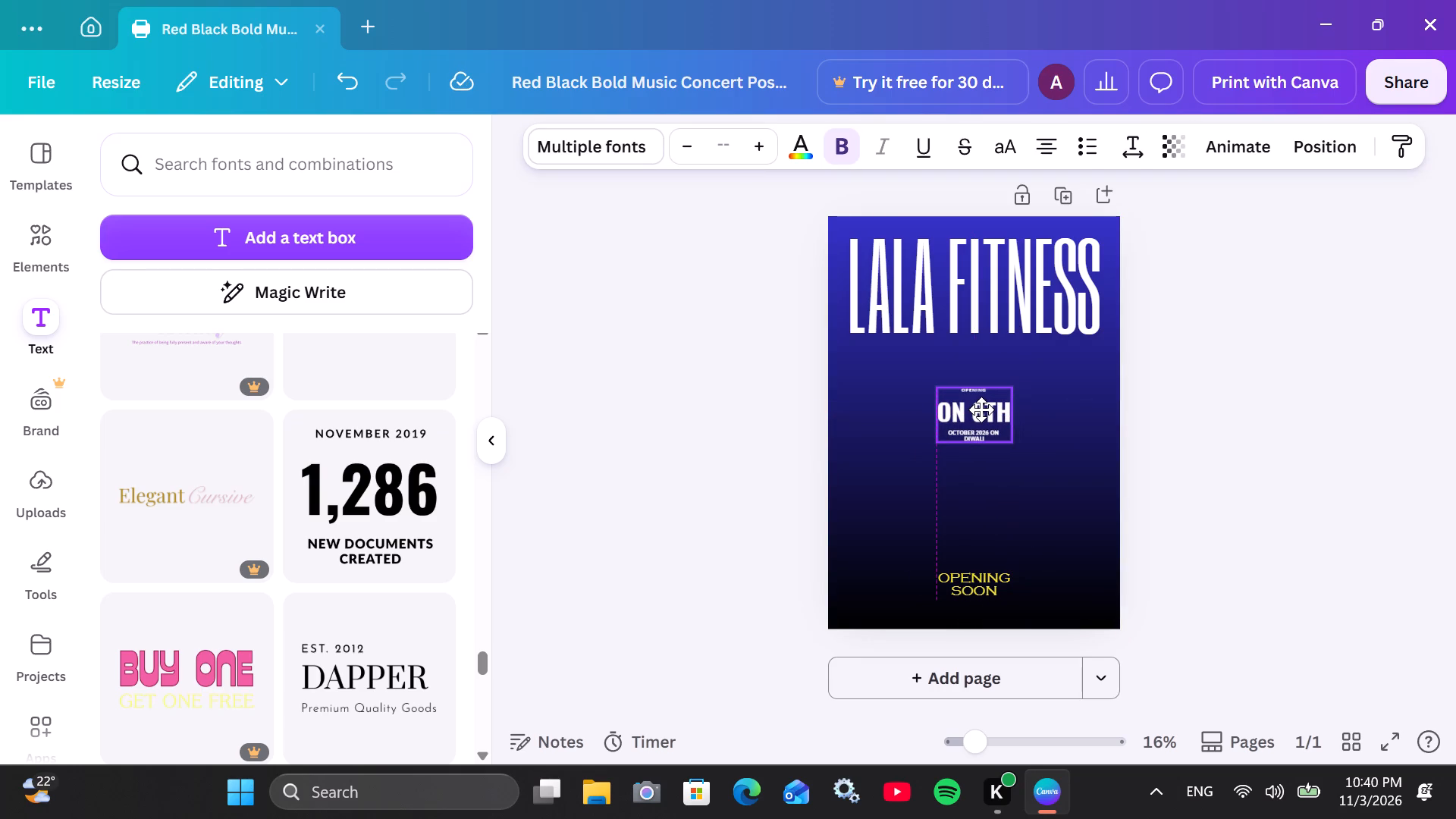
drag(981, 409, 976, 409)
click(1026, 433)
click(969, 419)
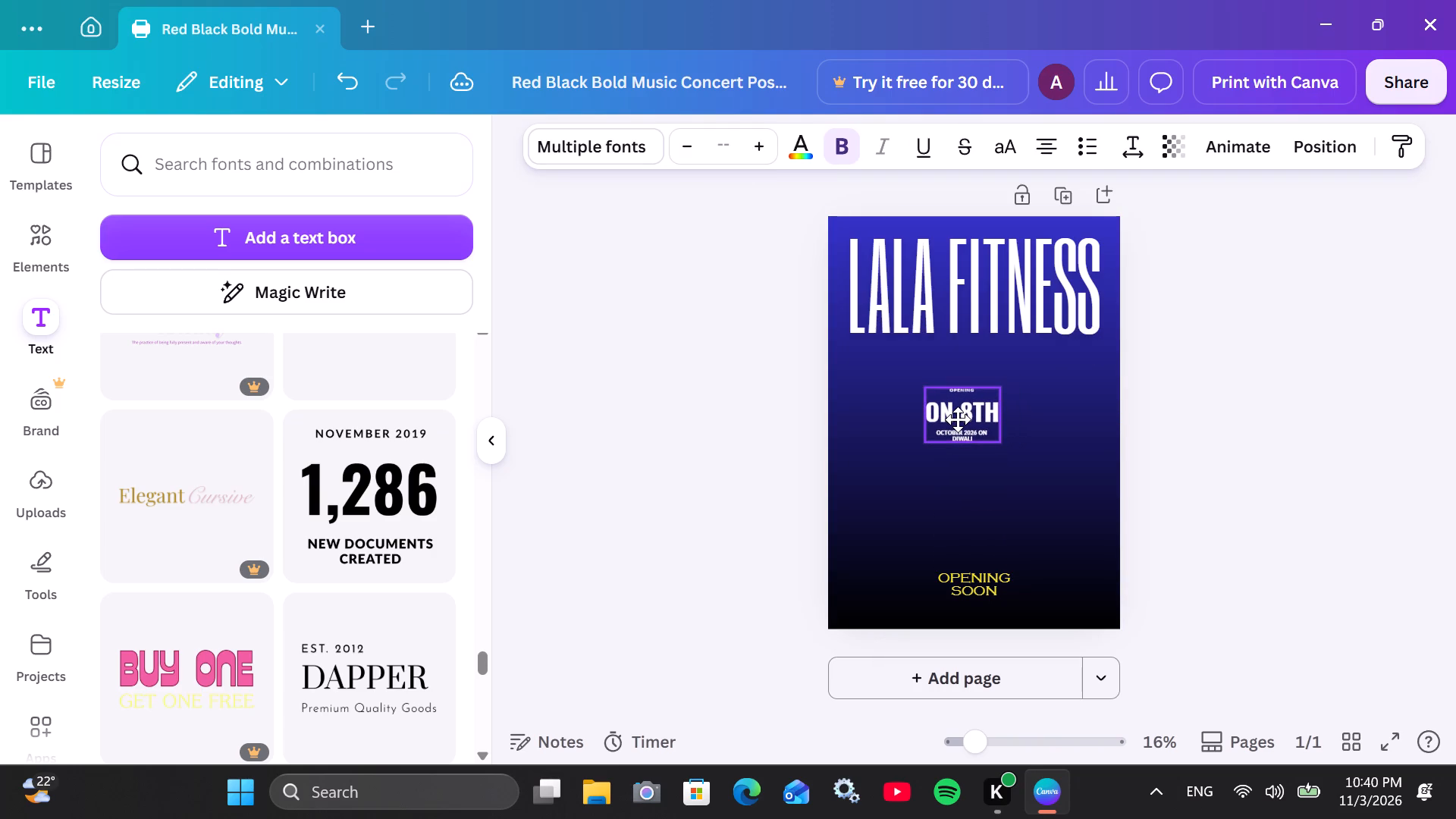
drag(932, 446, 926, 453)
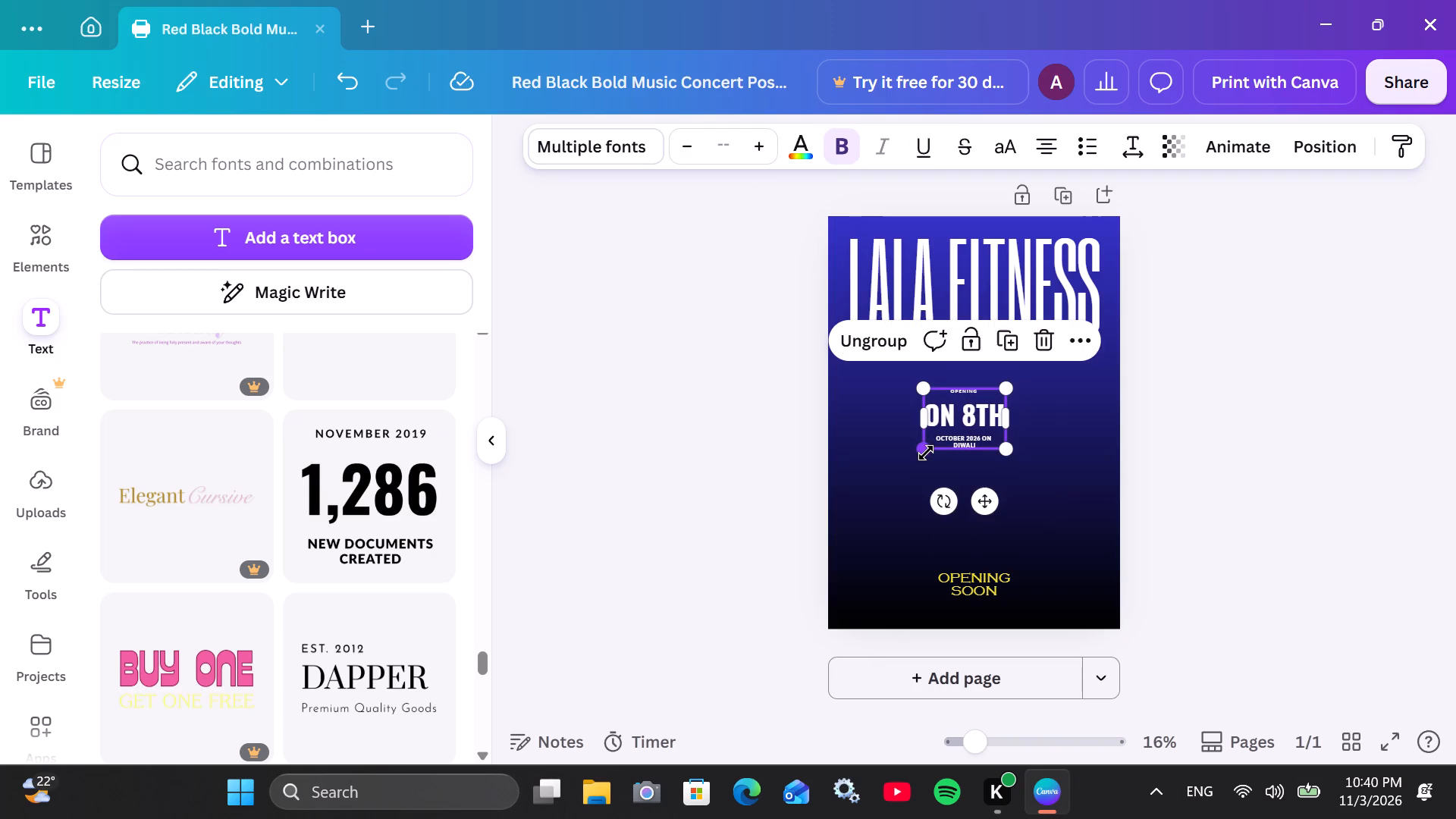
drag(968, 425, 980, 425)
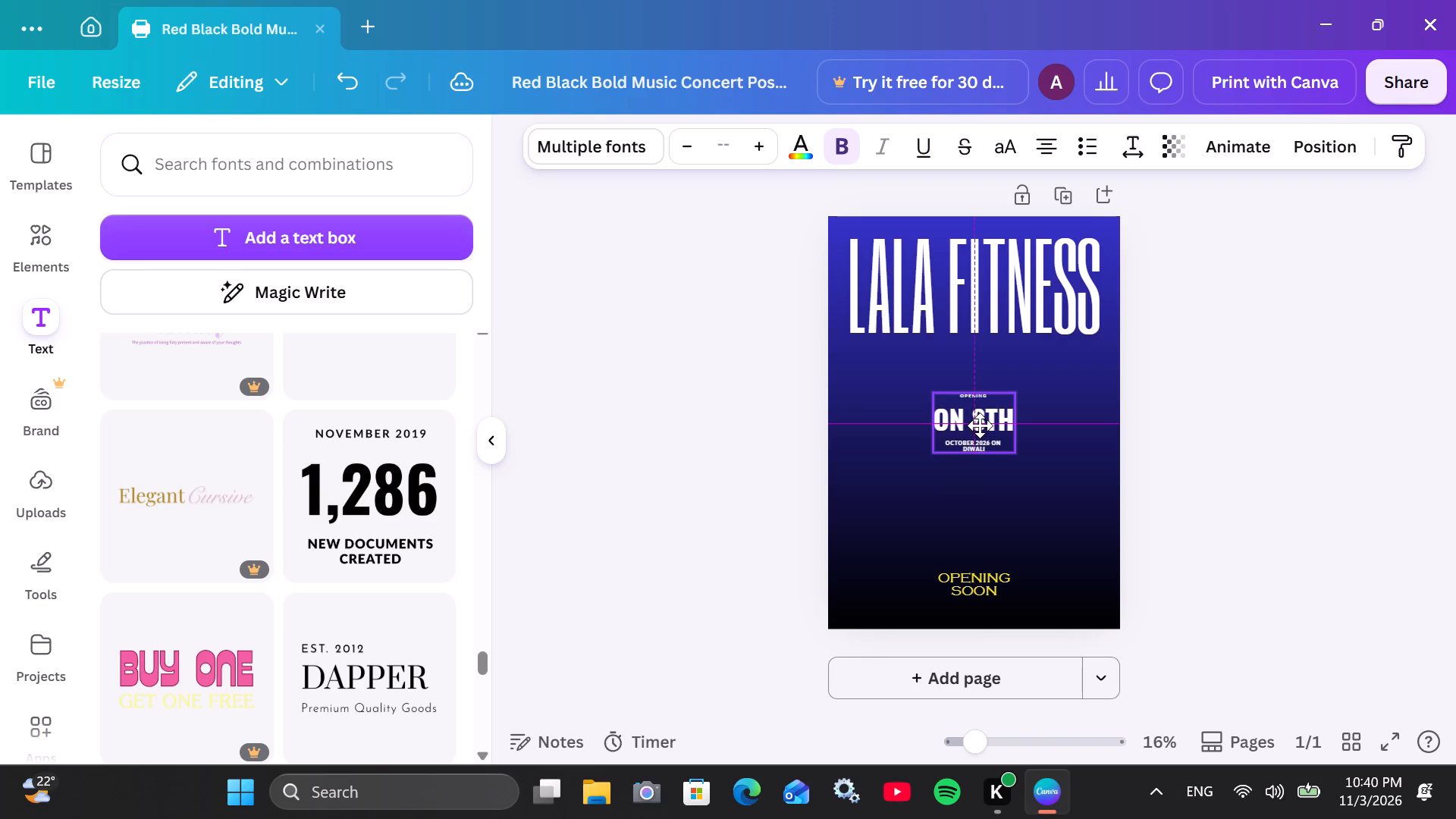
drag(980, 425, 977, 419)
click(1060, 428)
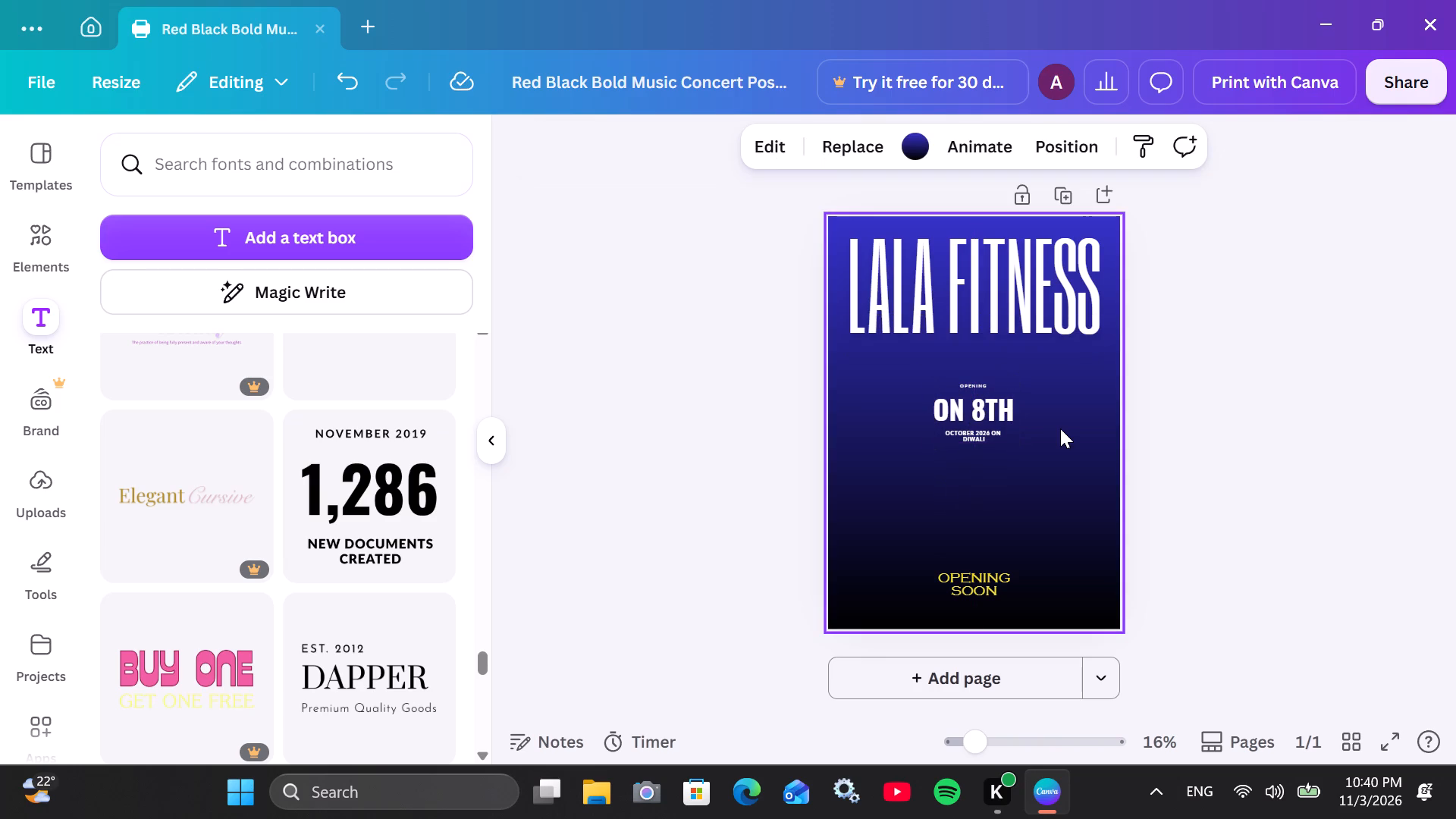
Reposition the "ON 8TH" text group in the lower part of the poster, a little above "OPENING SOON".
drag(969, 416, 968, 479)
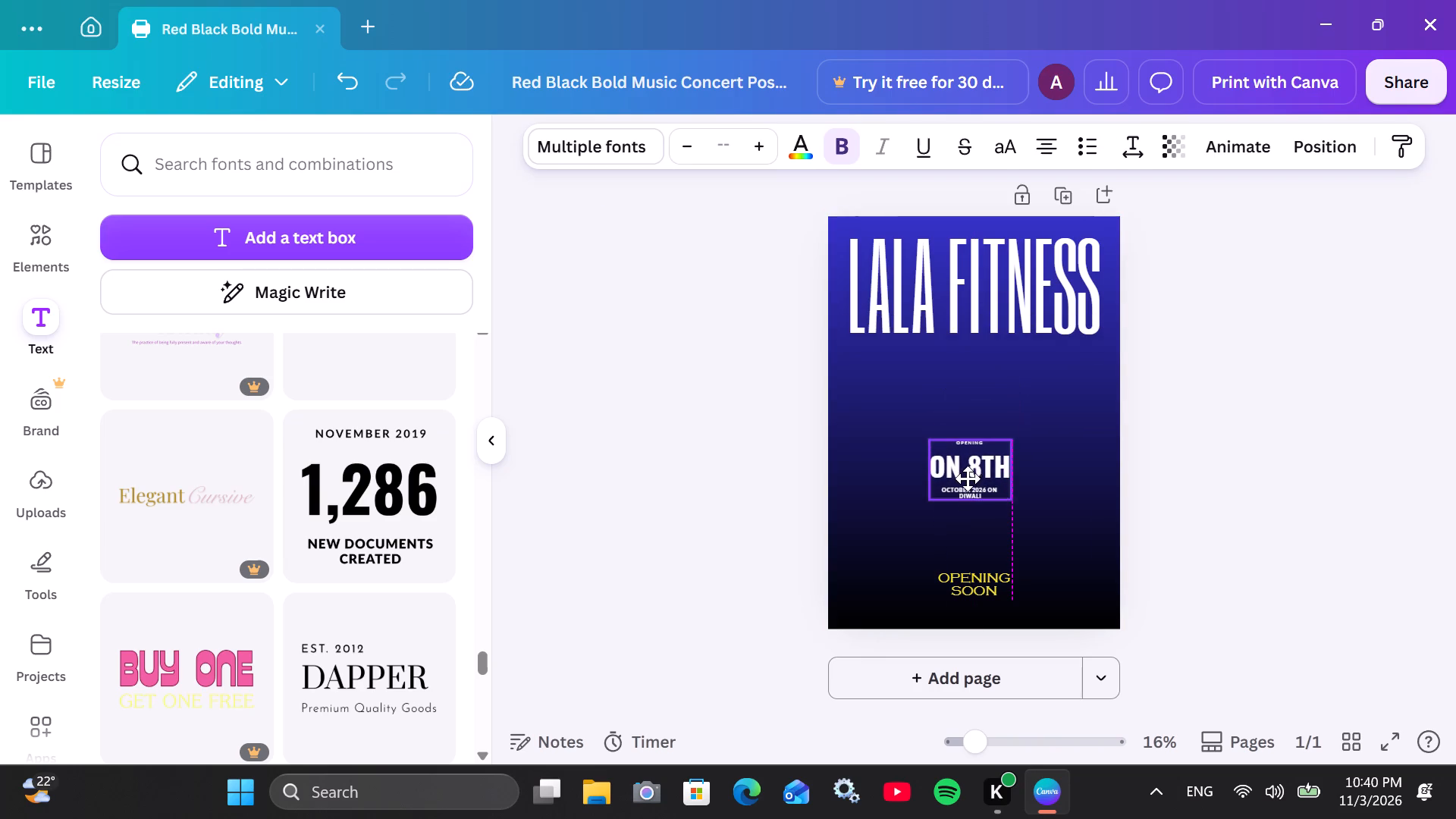
drag(968, 479, 968, 485)
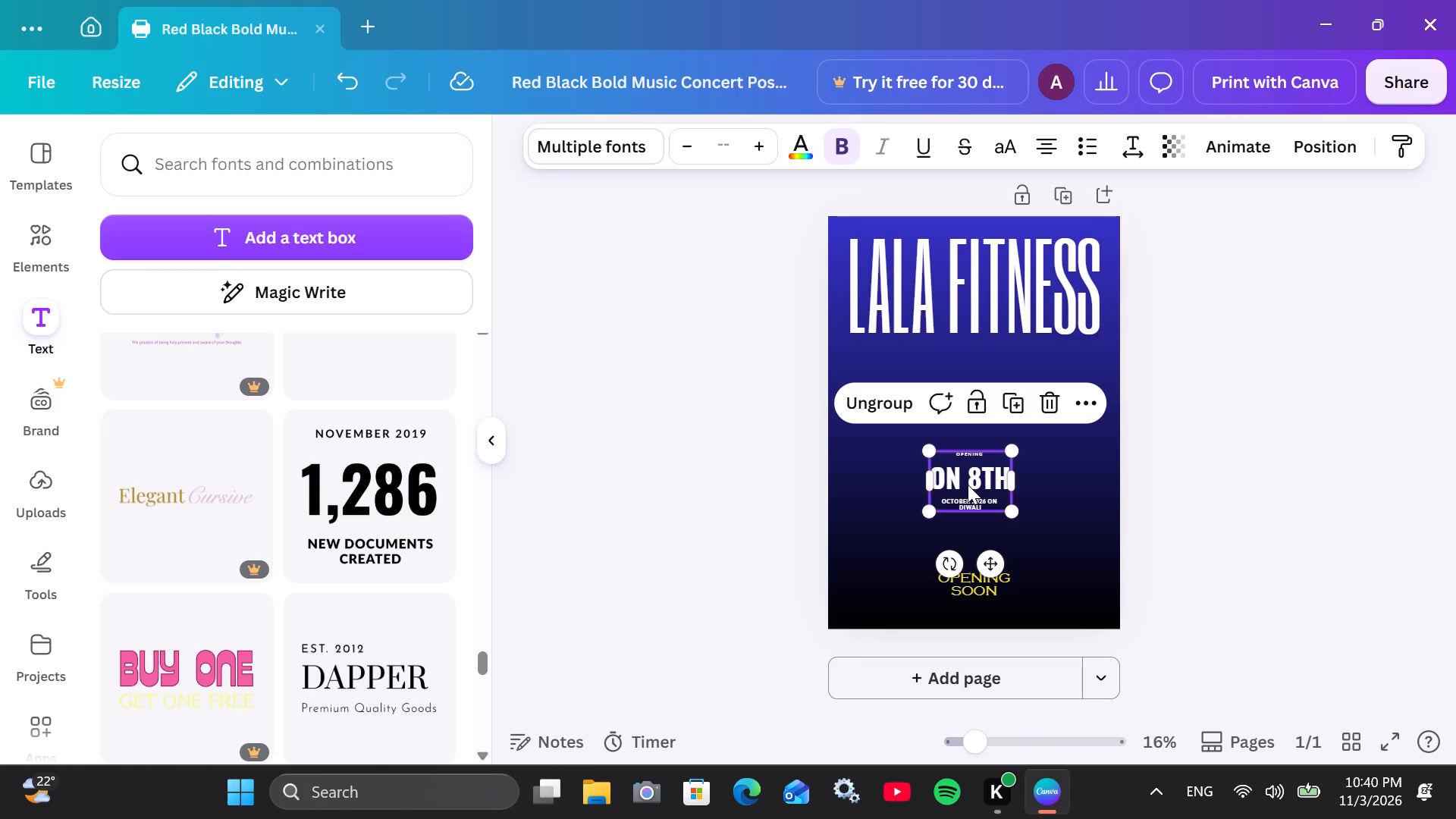
click(1213, 482)
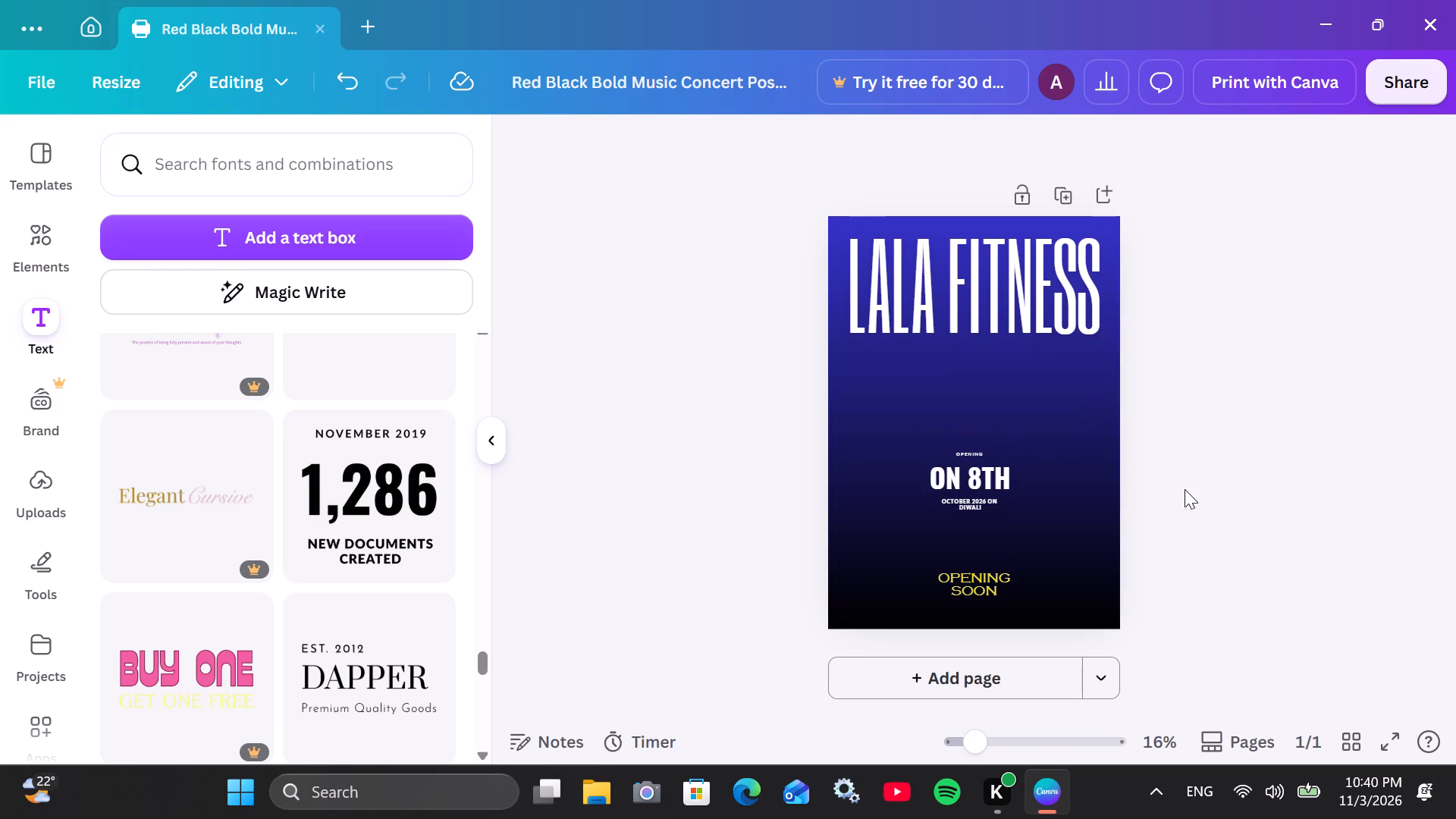
drag(981, 489, 977, 516)
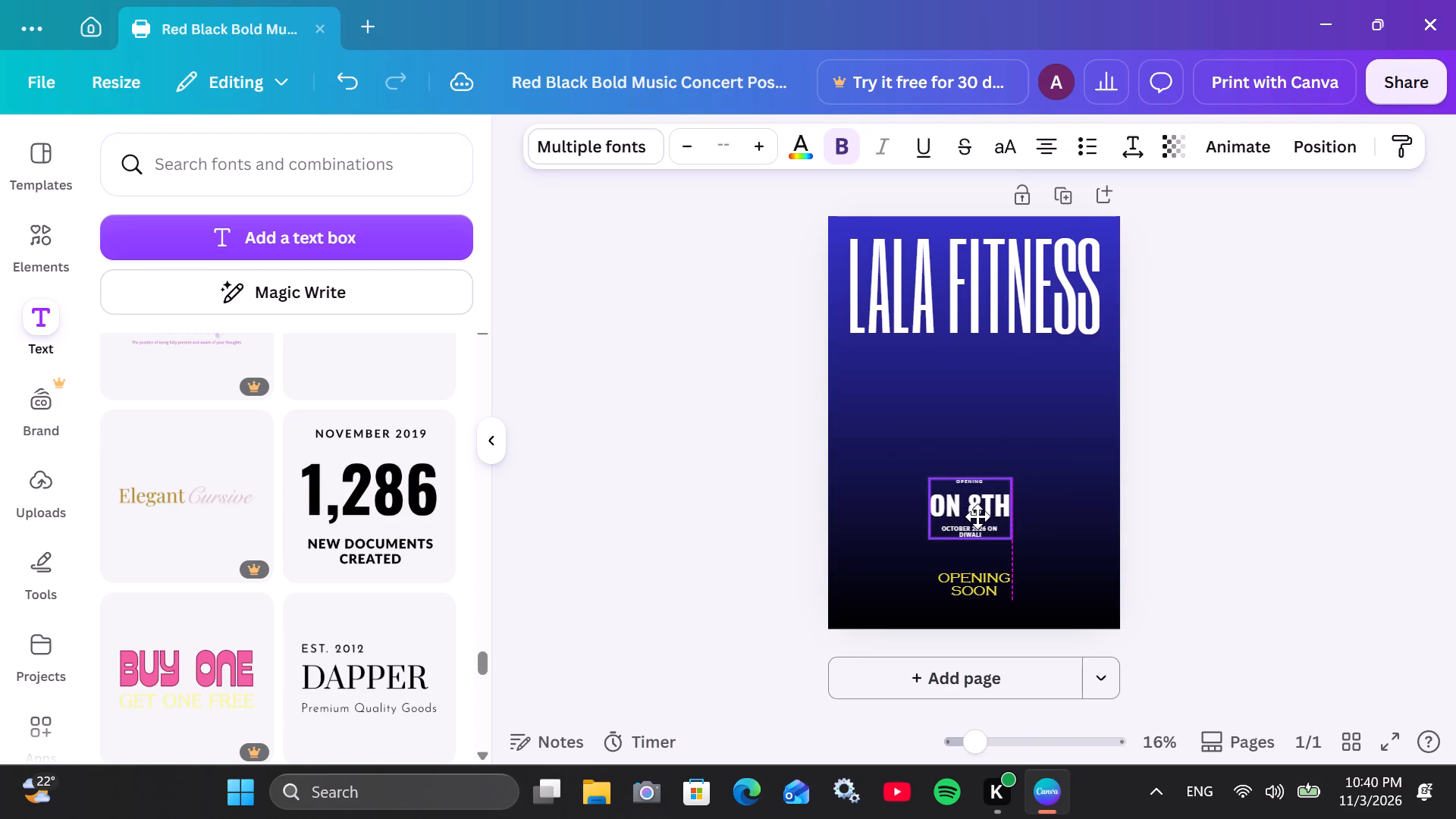
drag(977, 516, 975, 403)
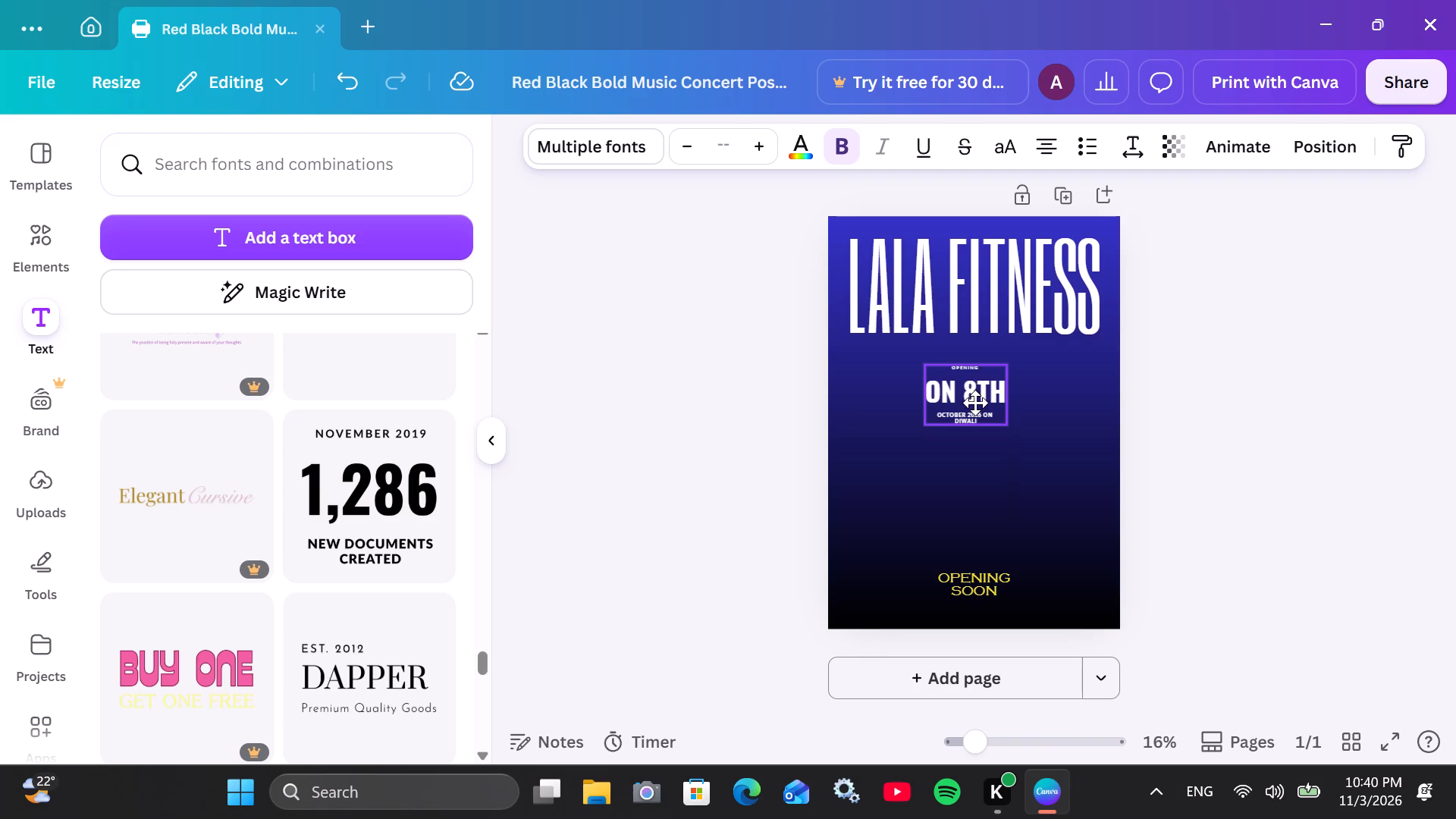
drag(975, 403, 984, 431)
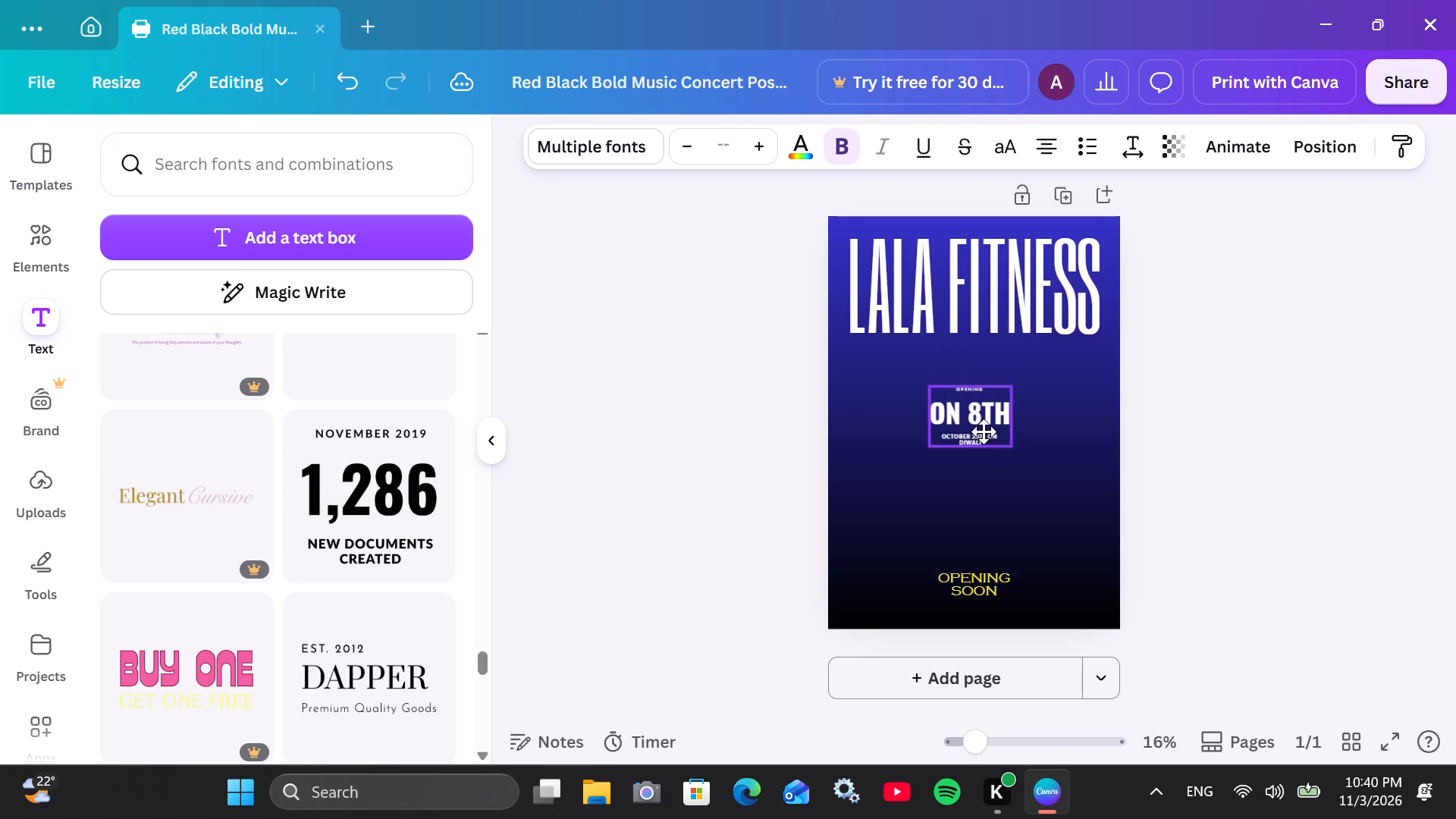
drag(984, 431, 982, 516)
click(1014, 582)
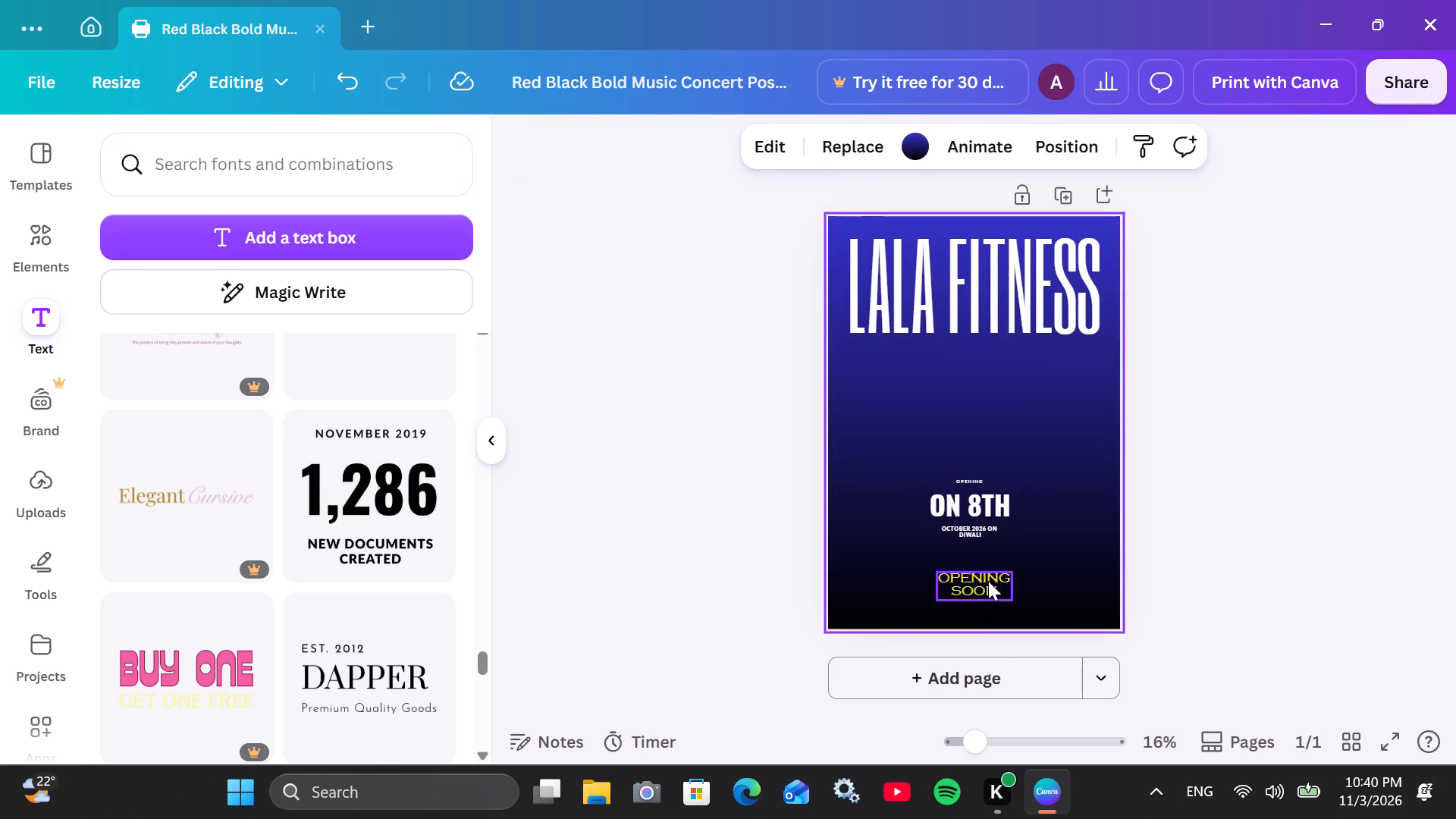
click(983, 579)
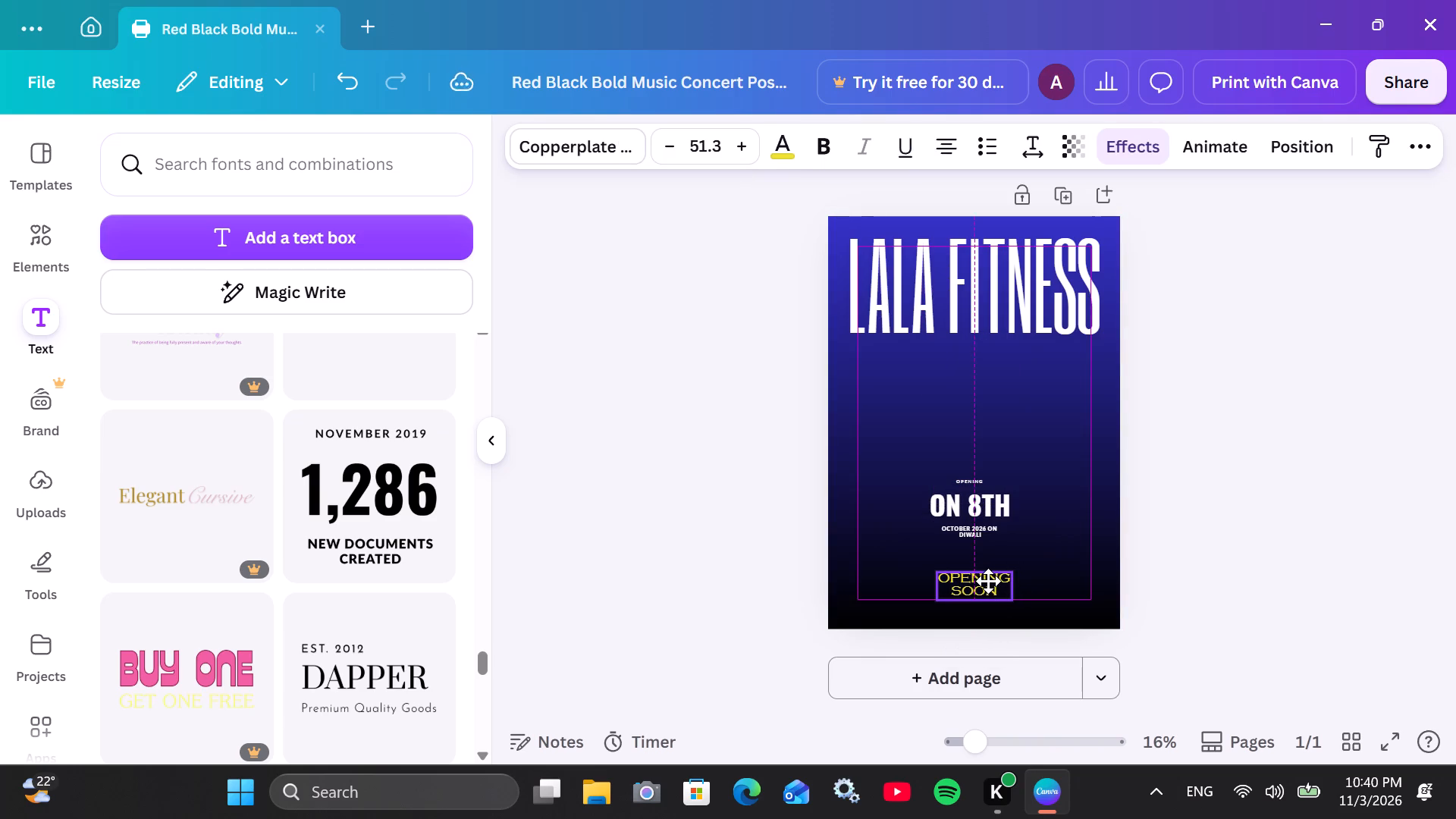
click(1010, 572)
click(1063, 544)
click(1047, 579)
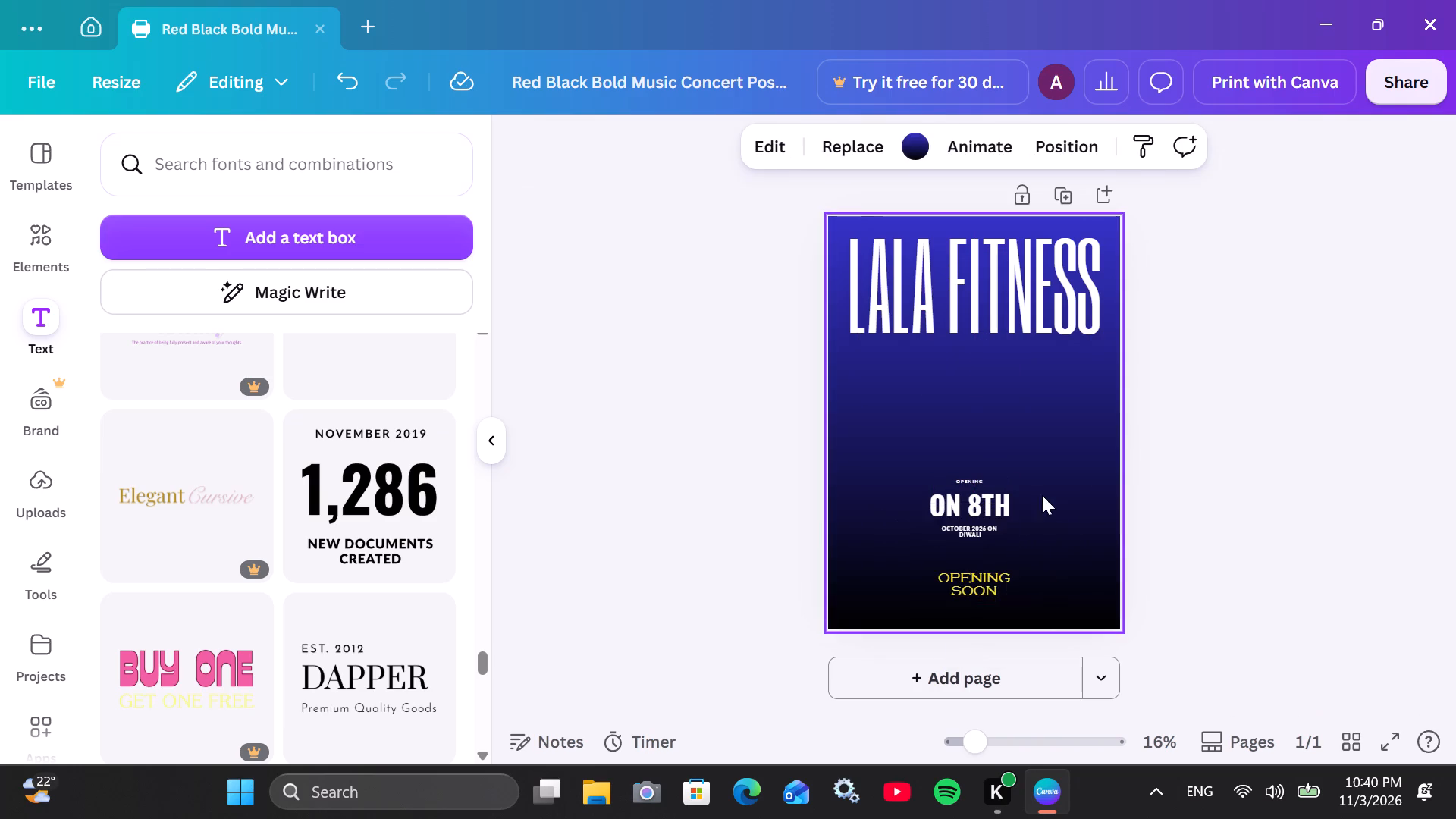
Move the "ON 8TH" text group slightly higher on the poster, leaving a wider gap above "OPENING SOON".
click(959, 492)
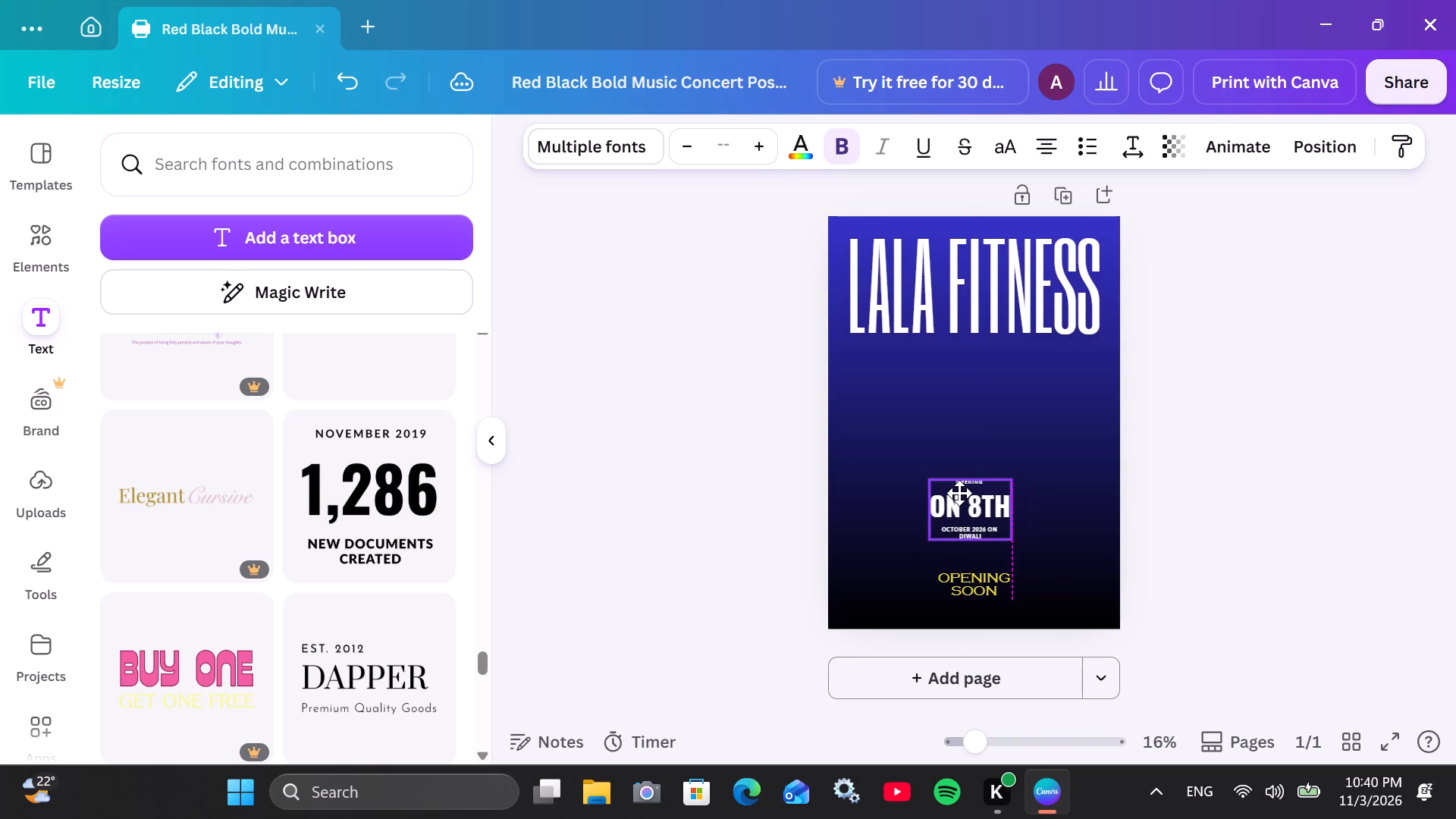
click(1046, 495)
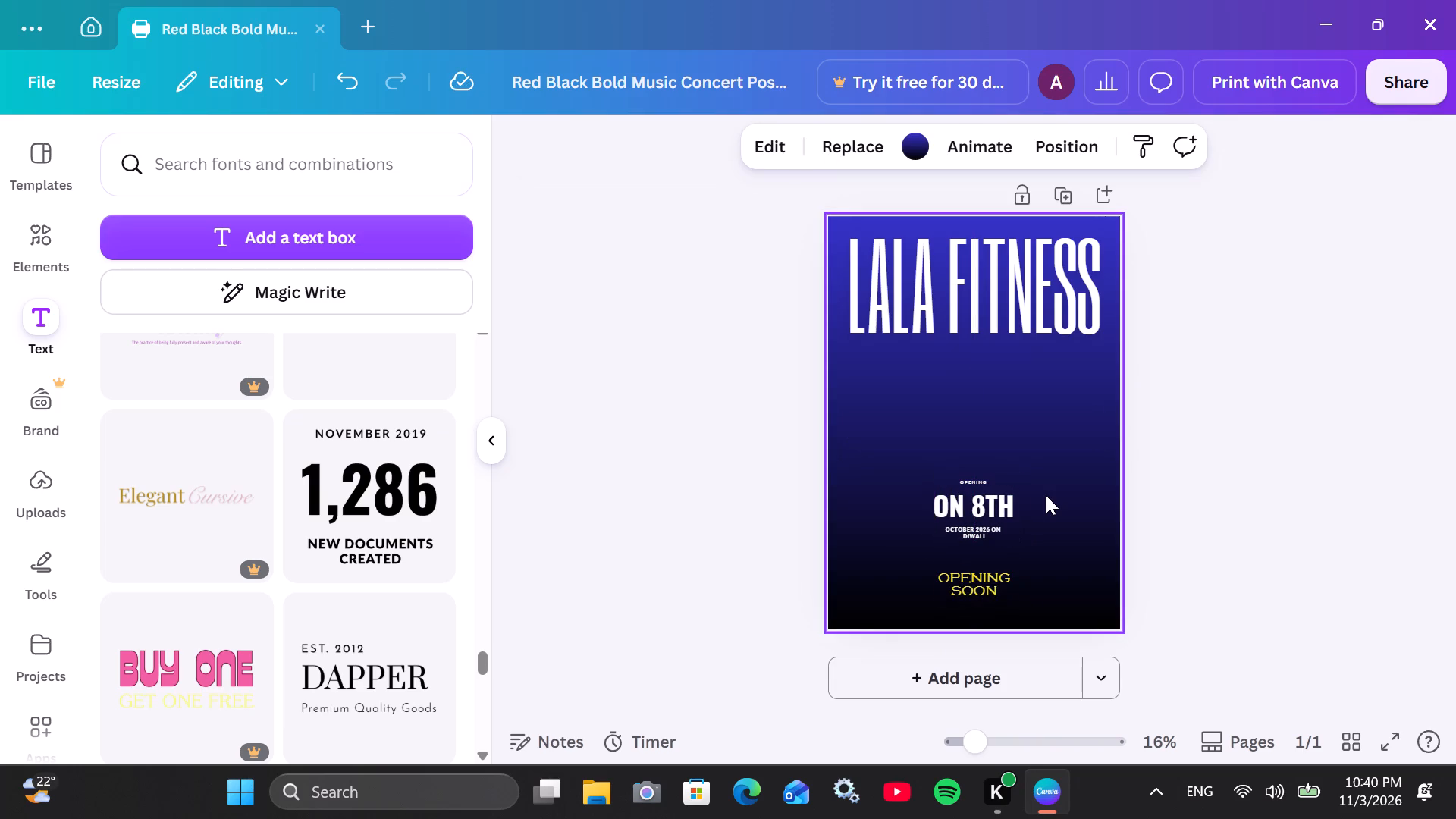
drag(980, 515, 983, 533)
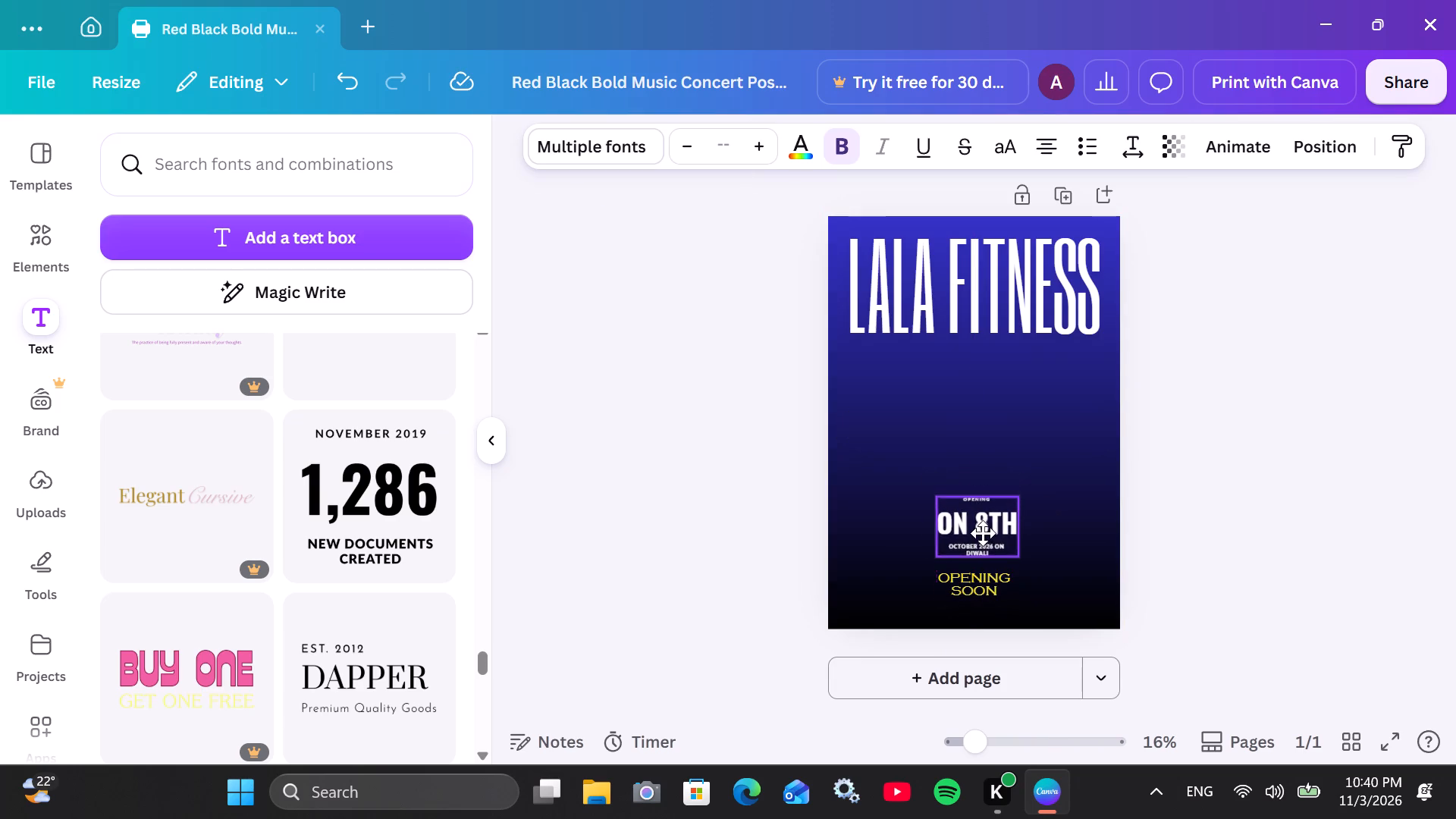
drag(983, 533, 986, 575)
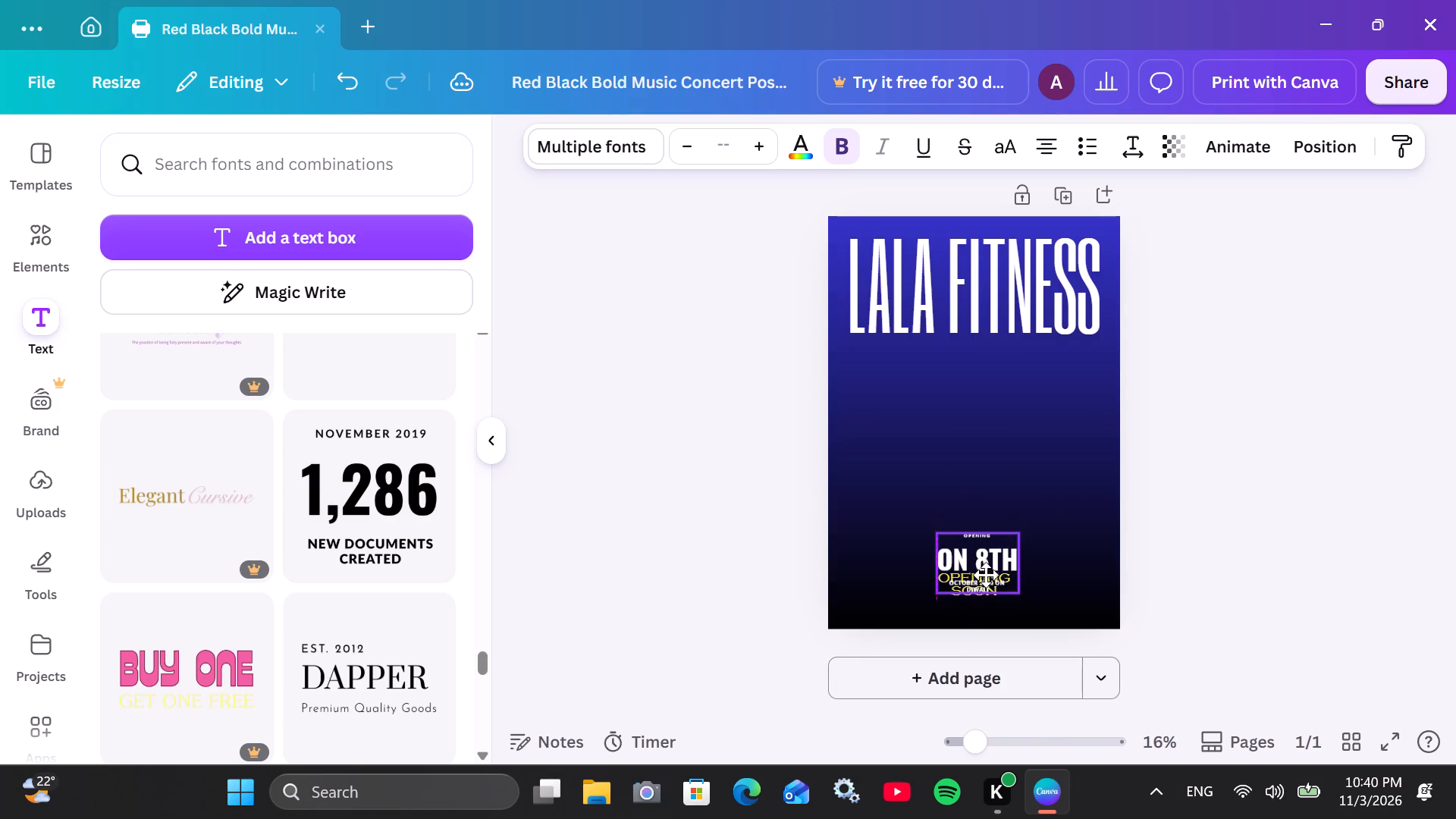
drag(986, 575, 985, 500)
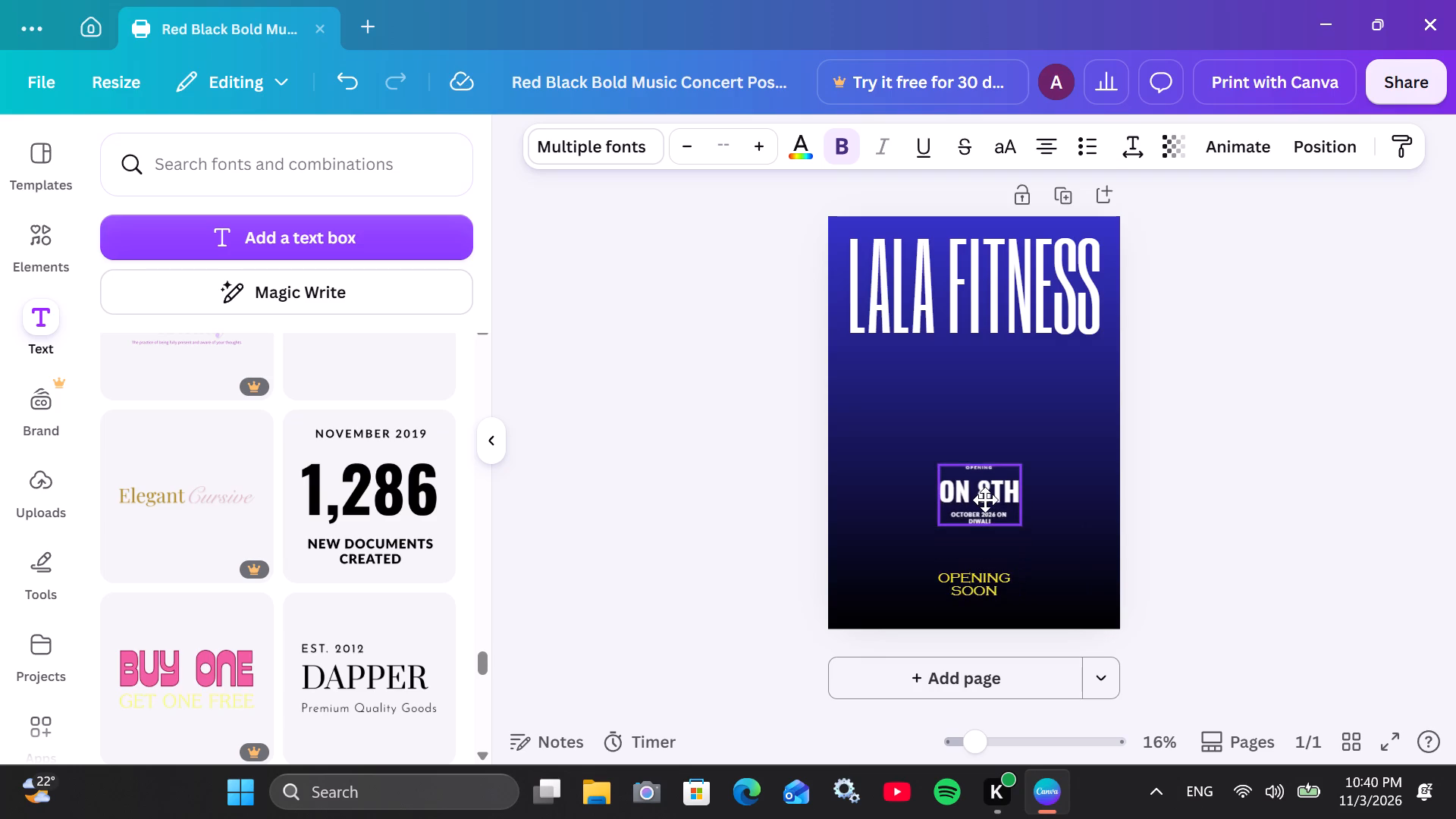
drag(985, 500, 981, 494)
click(1068, 514)
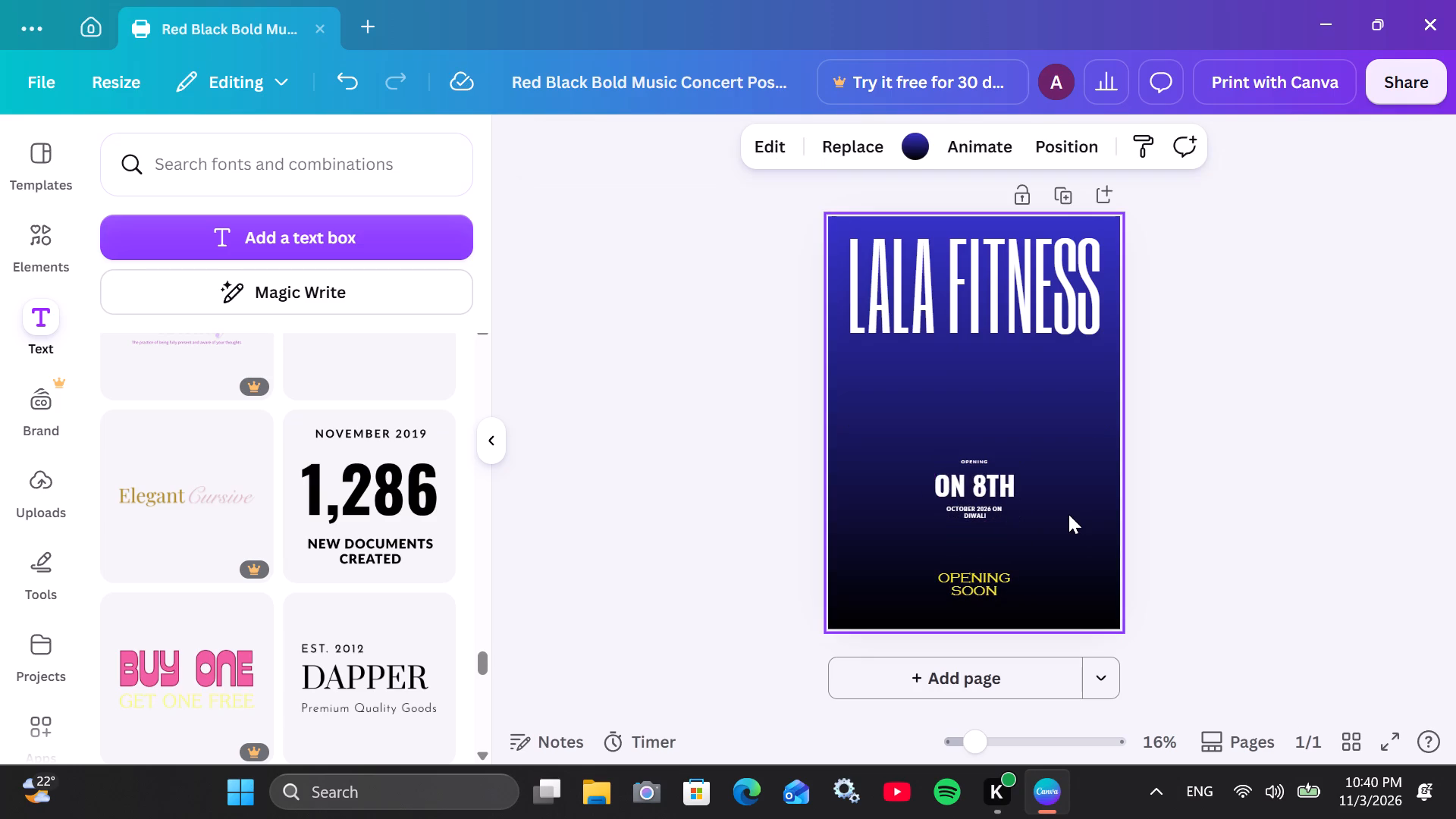
Nudge the "ON 8TH" text group slightly left to fine-tune its horizontal alignment above "OPENING SOON".
click(979, 489)
key(Left)
key(Left)
key(Left)
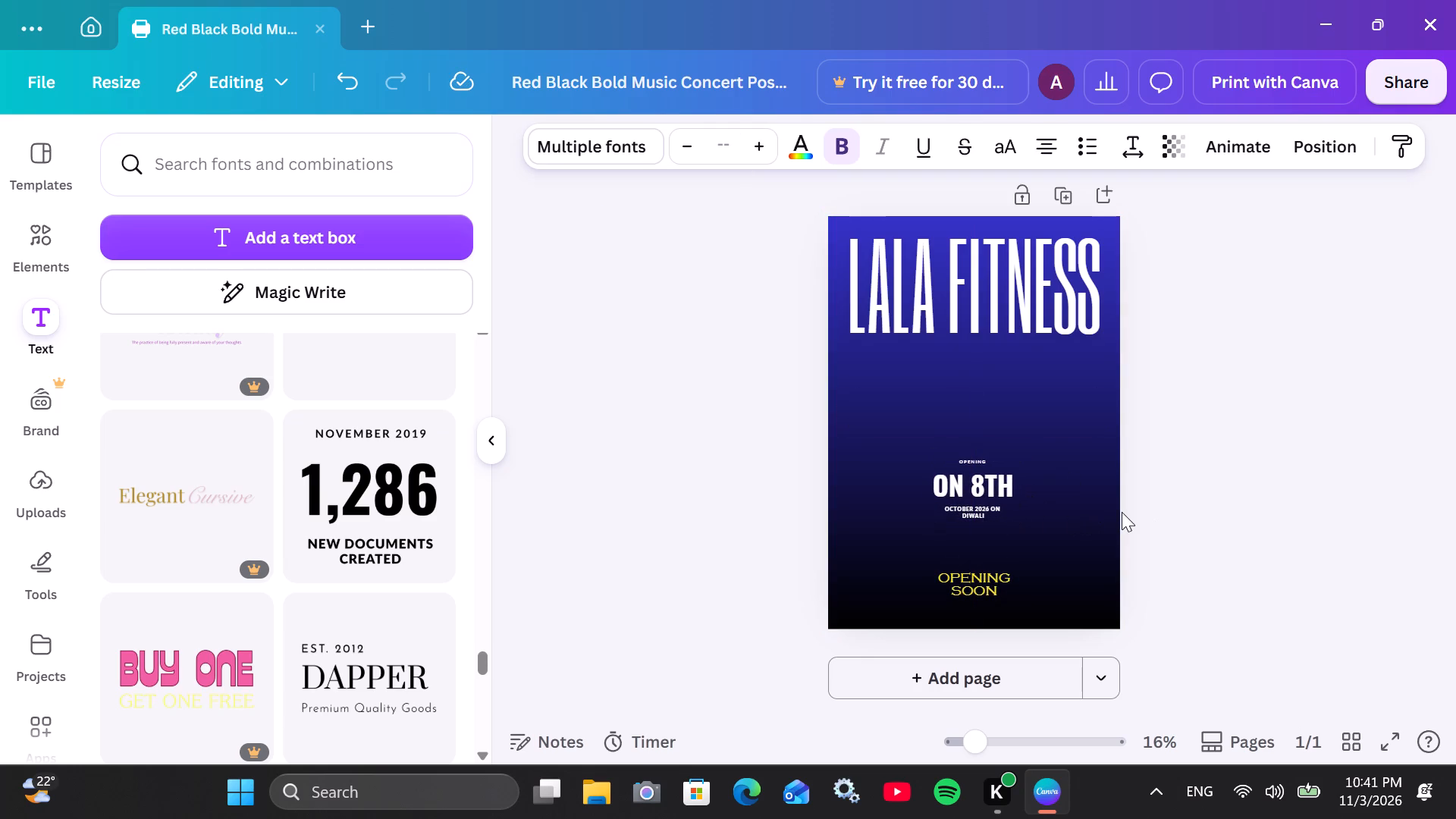
key(Left)
key(Left)
key(Left)
key(Left)
key(Right)
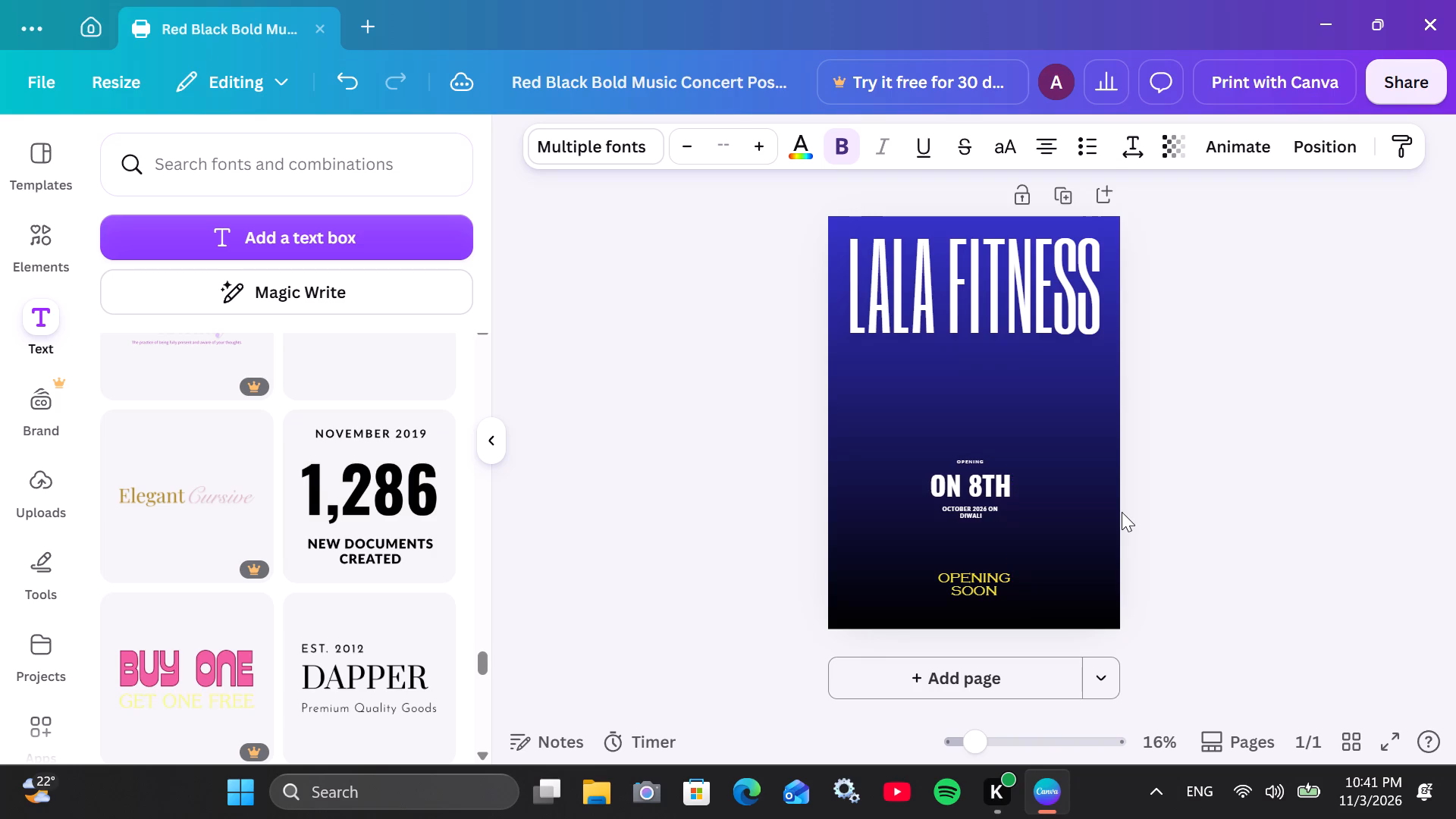
key(Right)
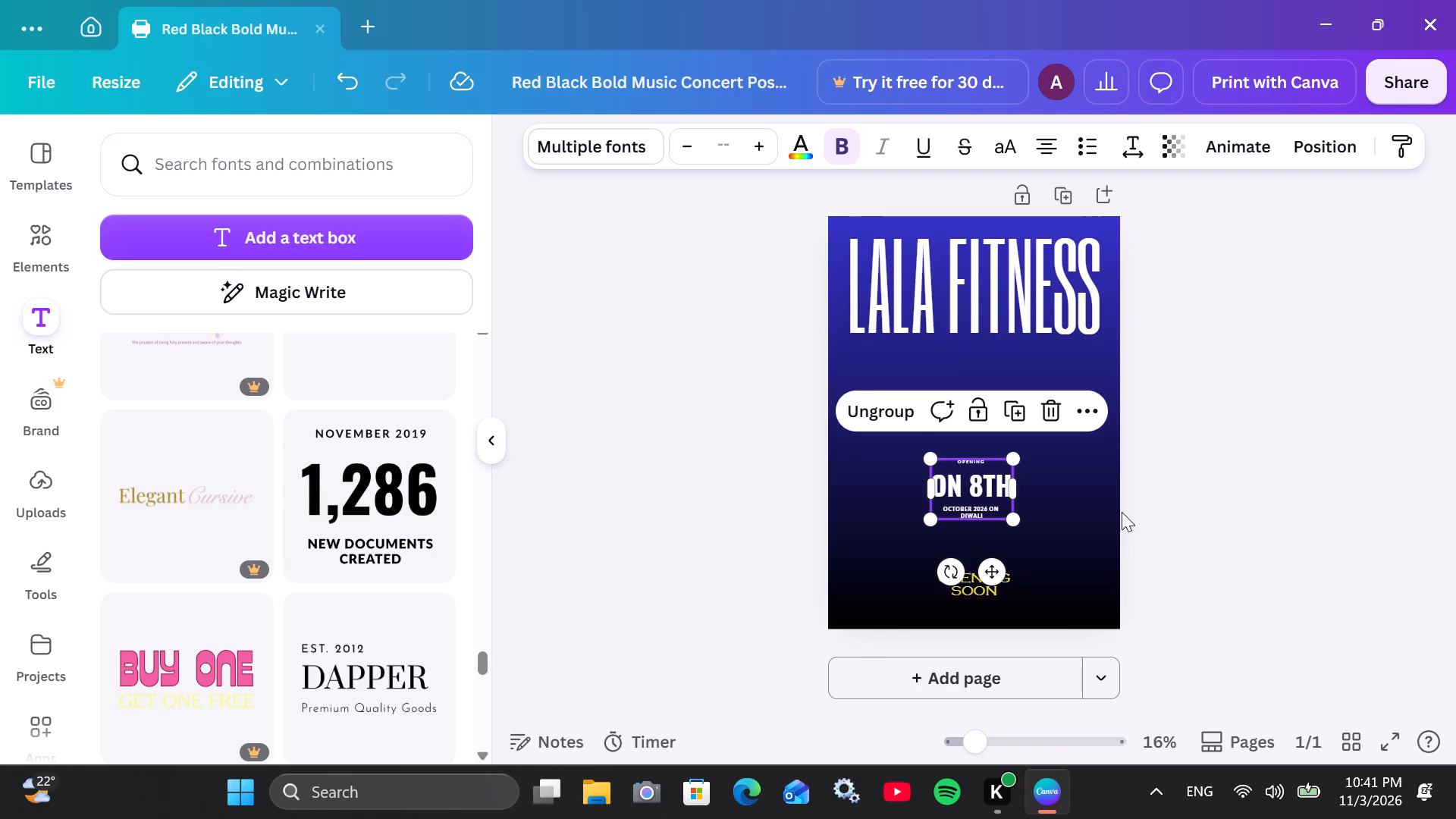
click(1126, 513)
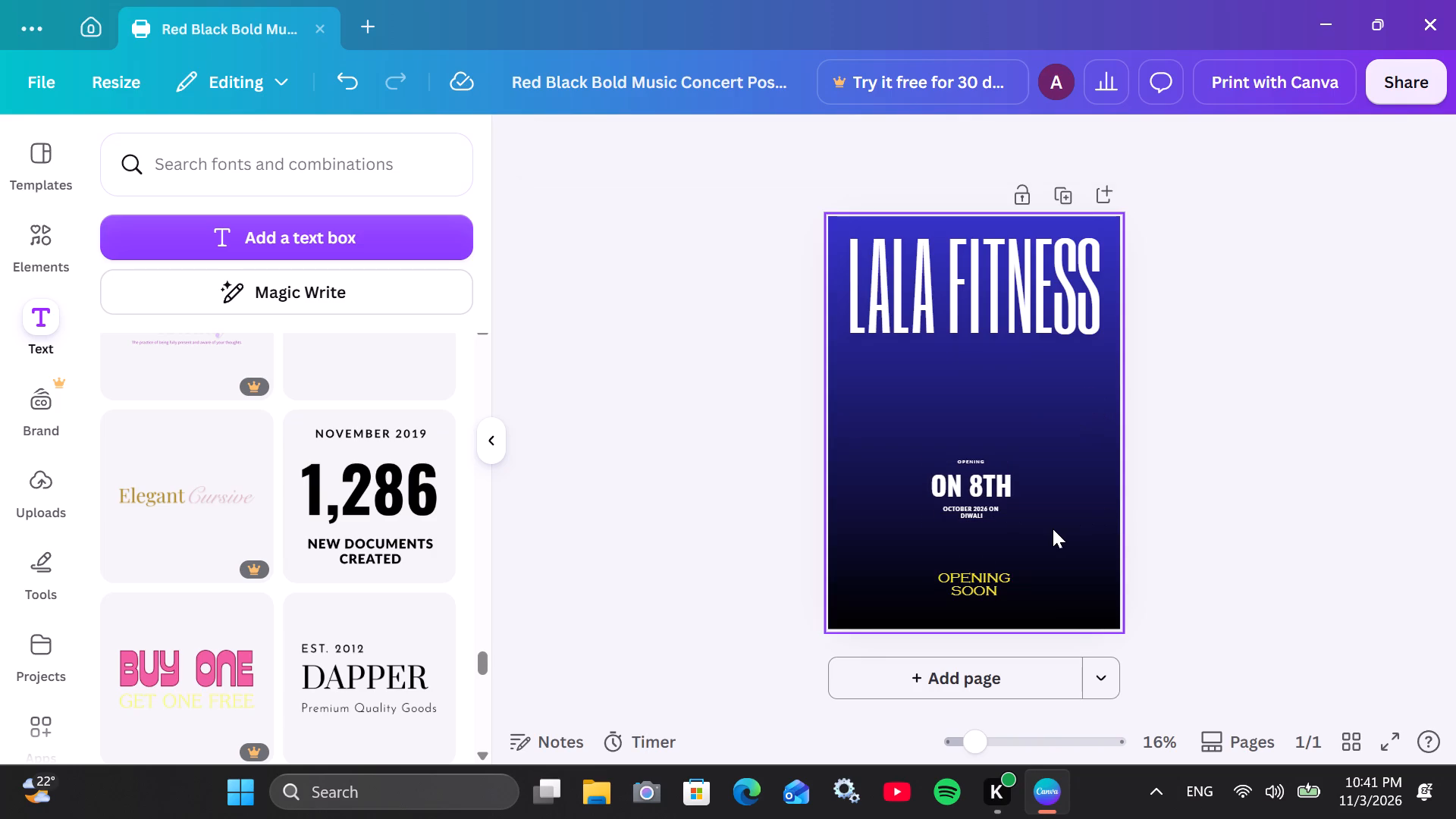
Add the "AUTHENTIC LEATHER Blue Wood" text combination and place it between the "LALA FITNESS" title and the "ON 8TH" group.
scroll(279, 552, down, 2)
scroll(279, 552, up, 3)
scroll(279, 552, down, 3)
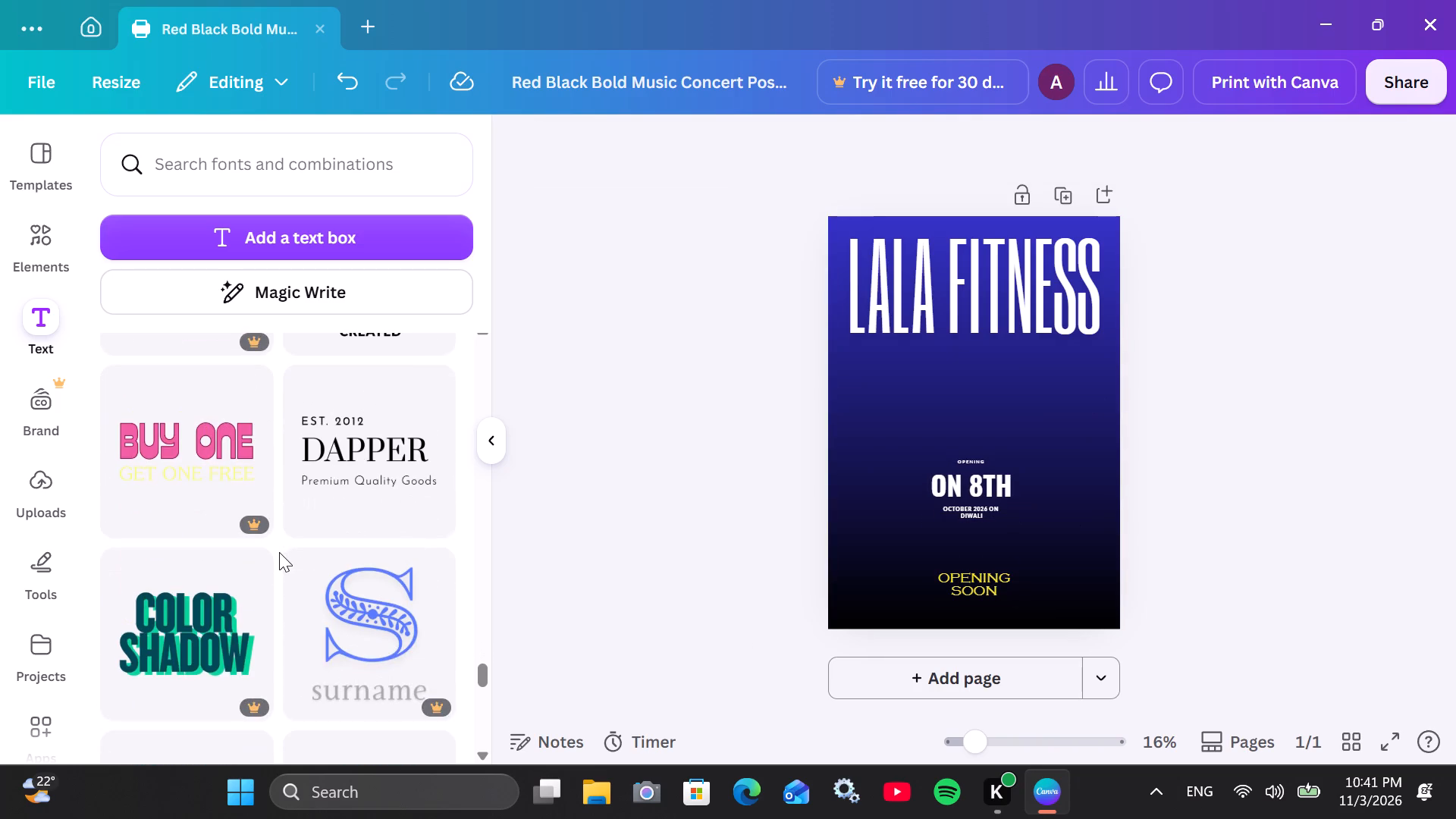
scroll(295, 551, down, 6)
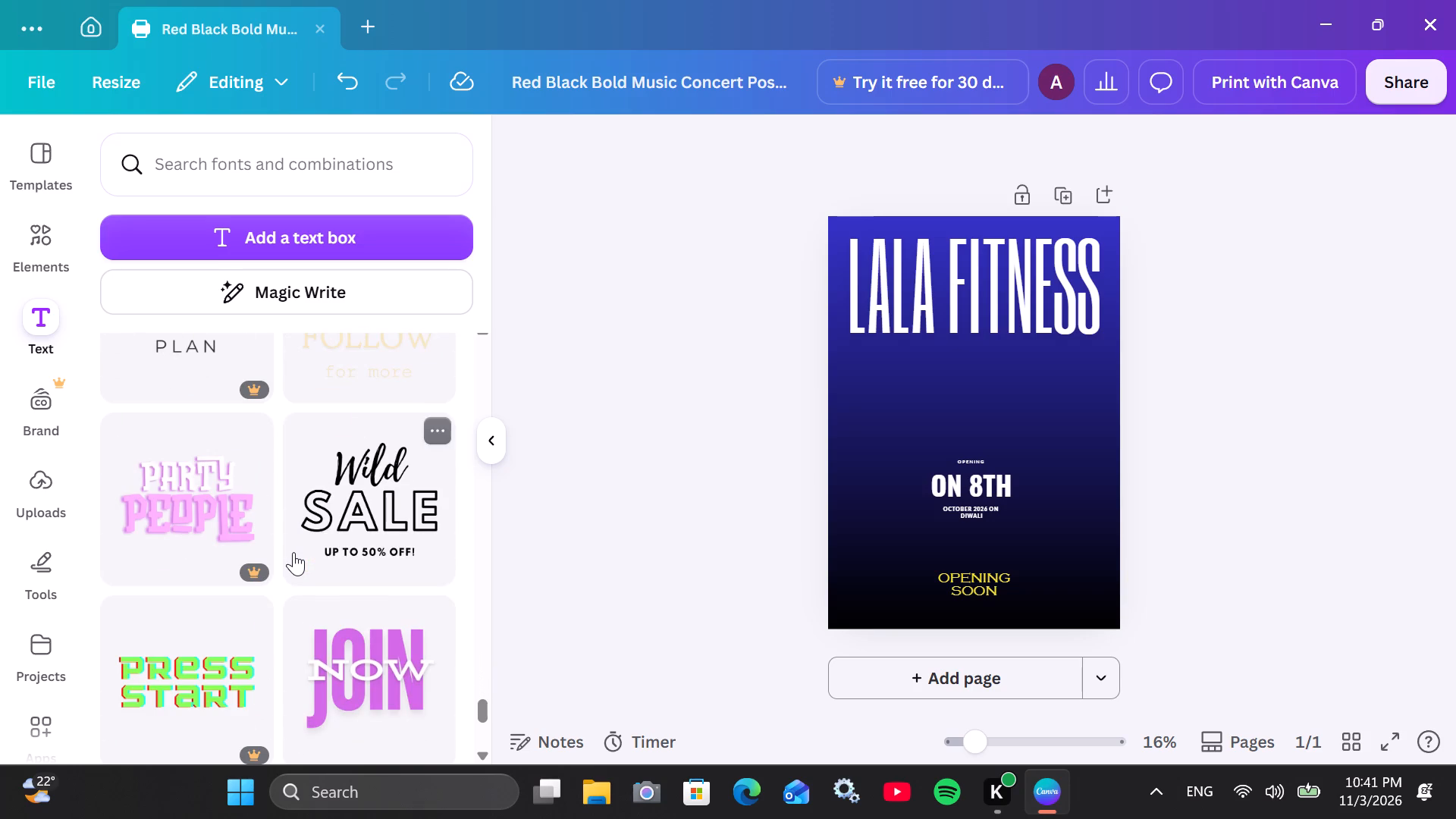
scroll(293, 552, down, 4)
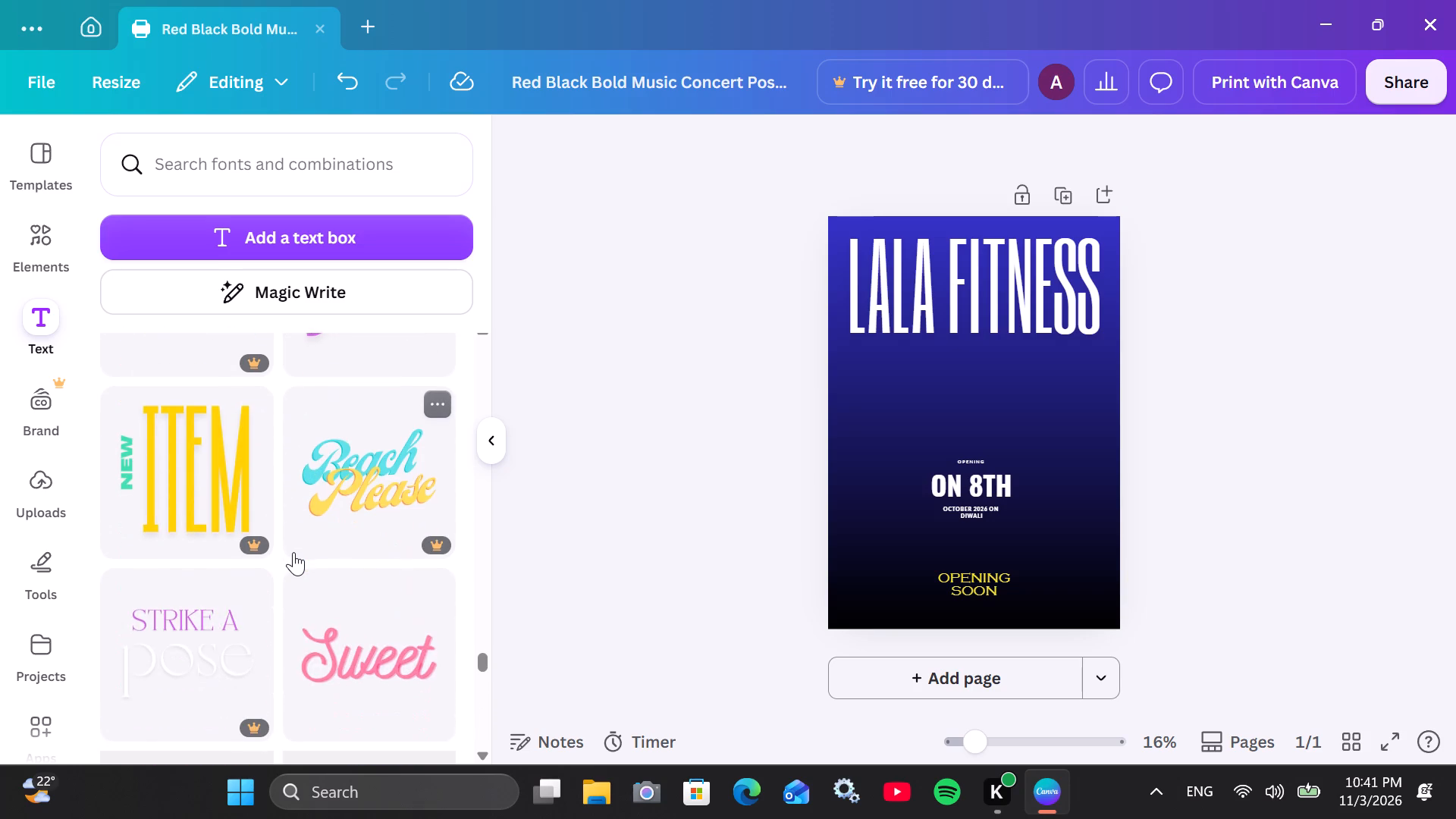
scroll(293, 552, down, 9)
scroll(293, 552, up, 1)
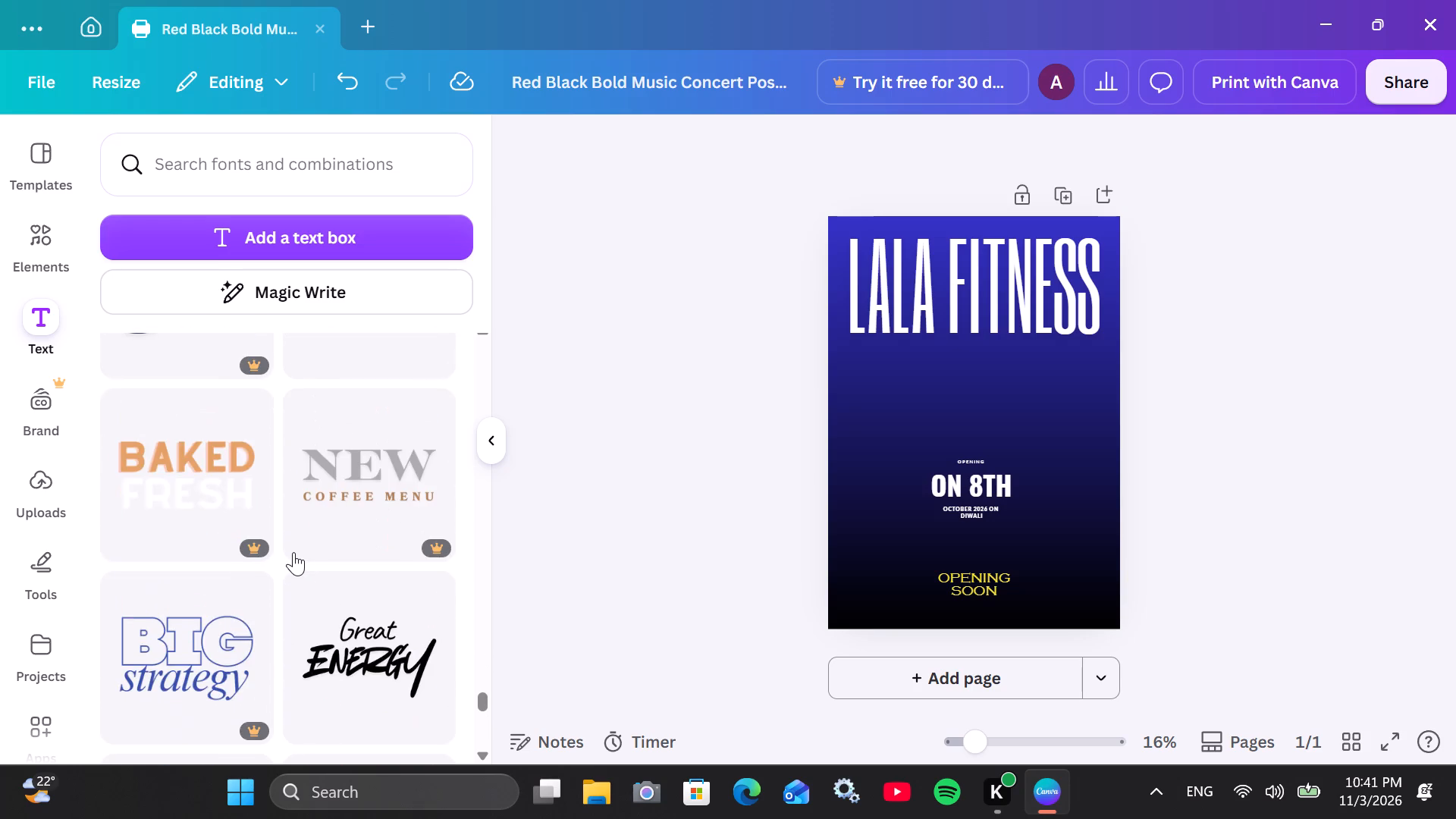
scroll(293, 552, down, 15)
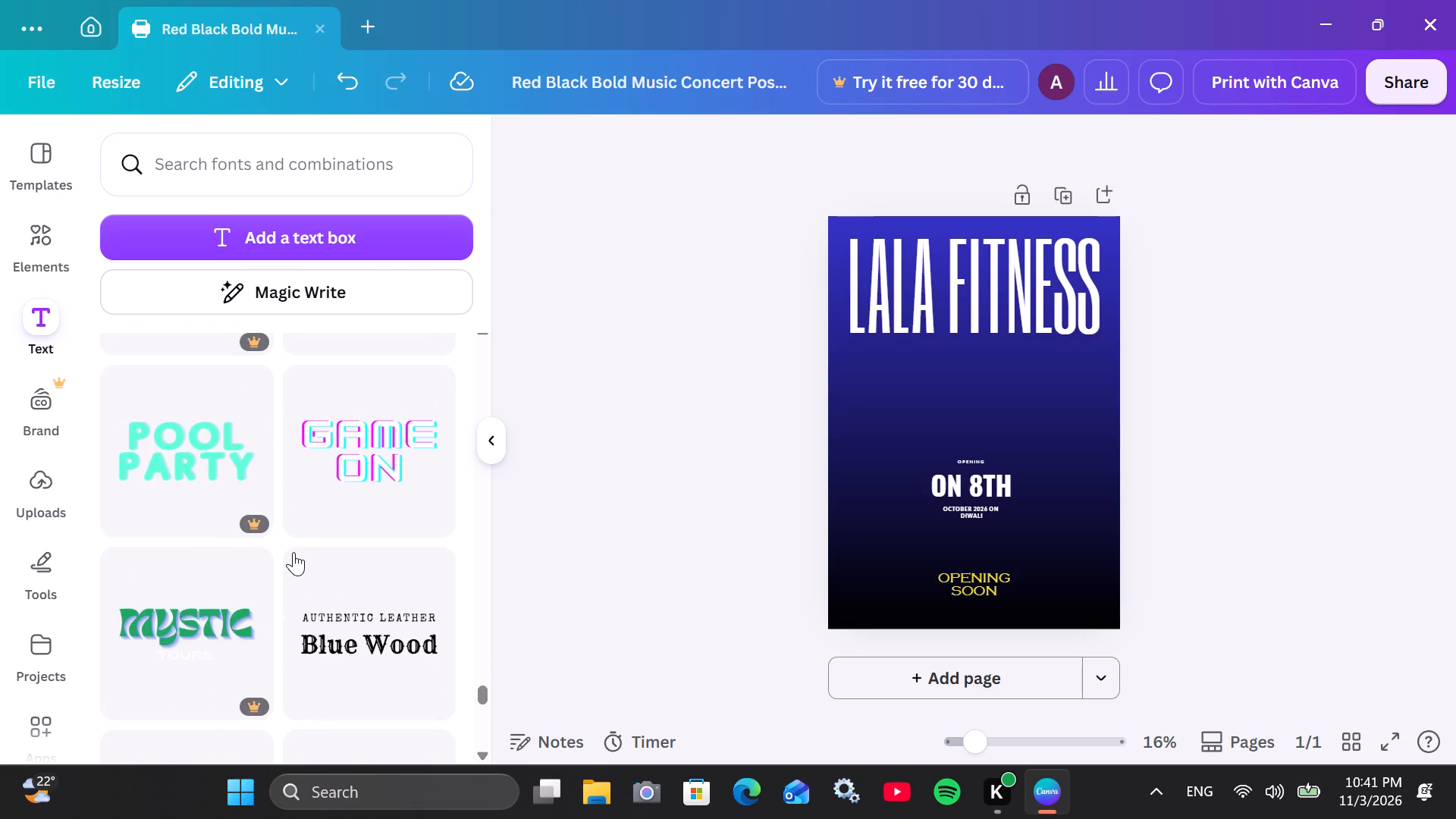
scroll(293, 552, down, 5)
scroll(293, 552, up, 3)
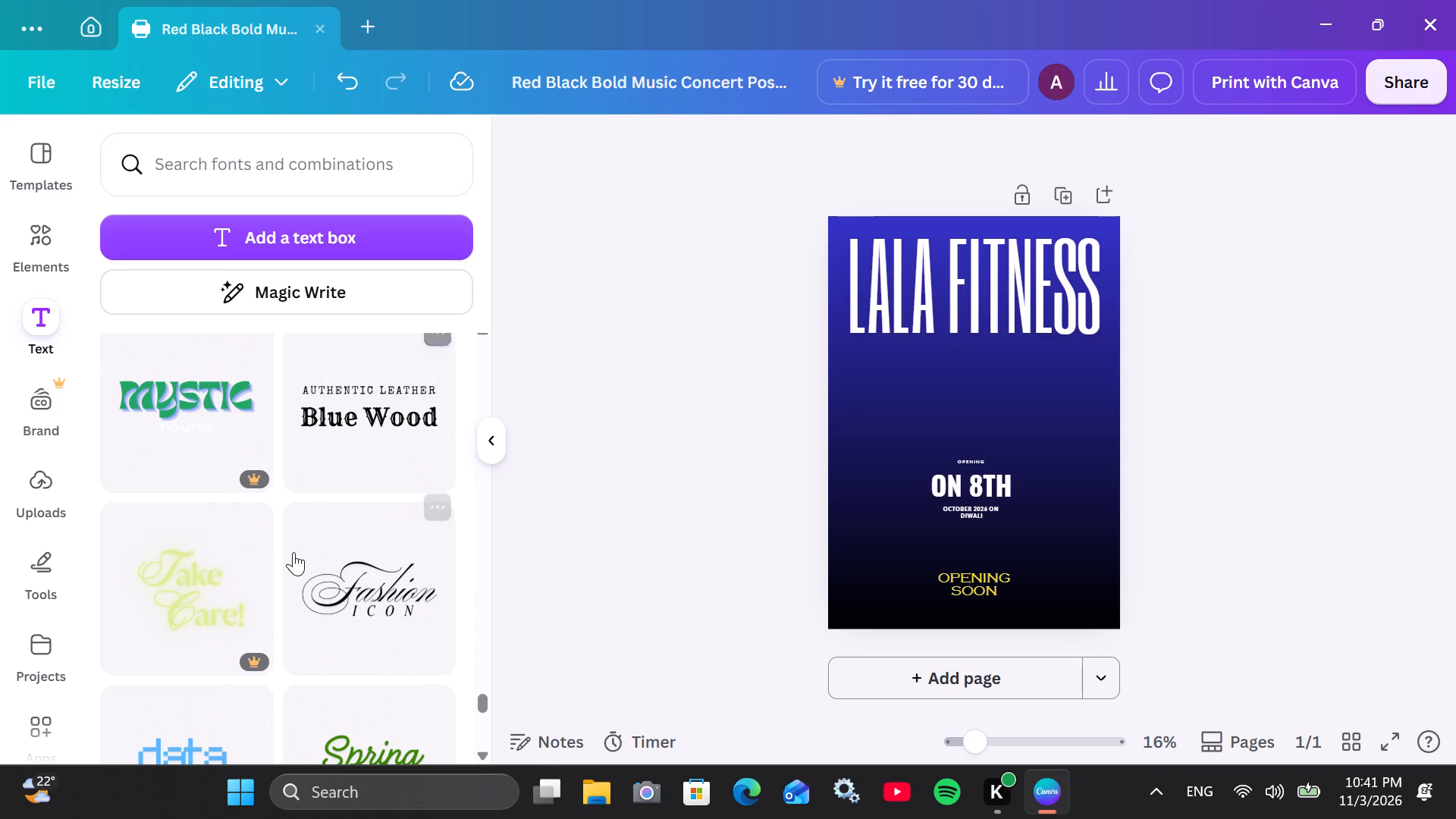
click(368, 464)
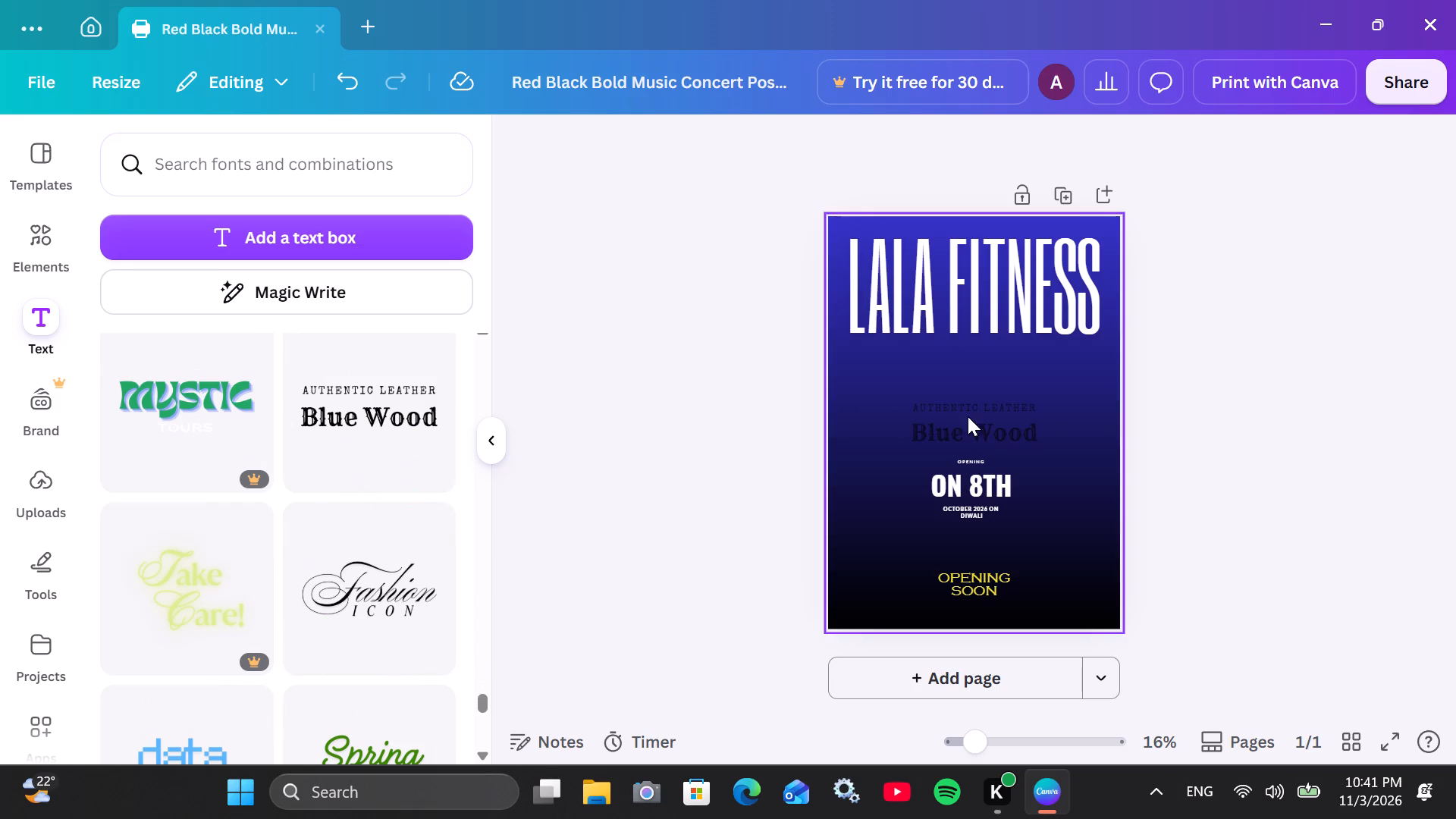
drag(979, 417, 981, 541)
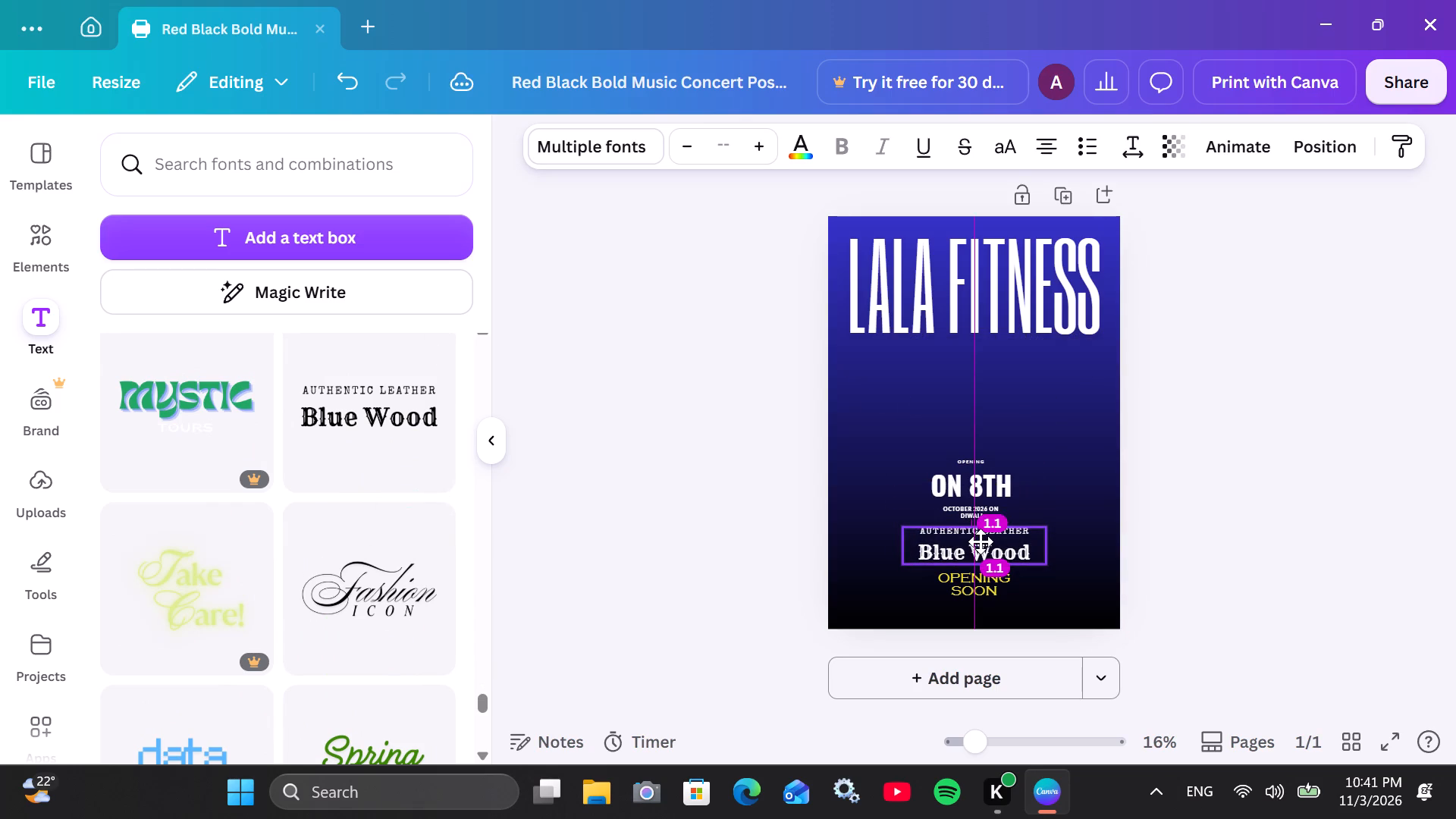
drag(981, 541, 977, 422)
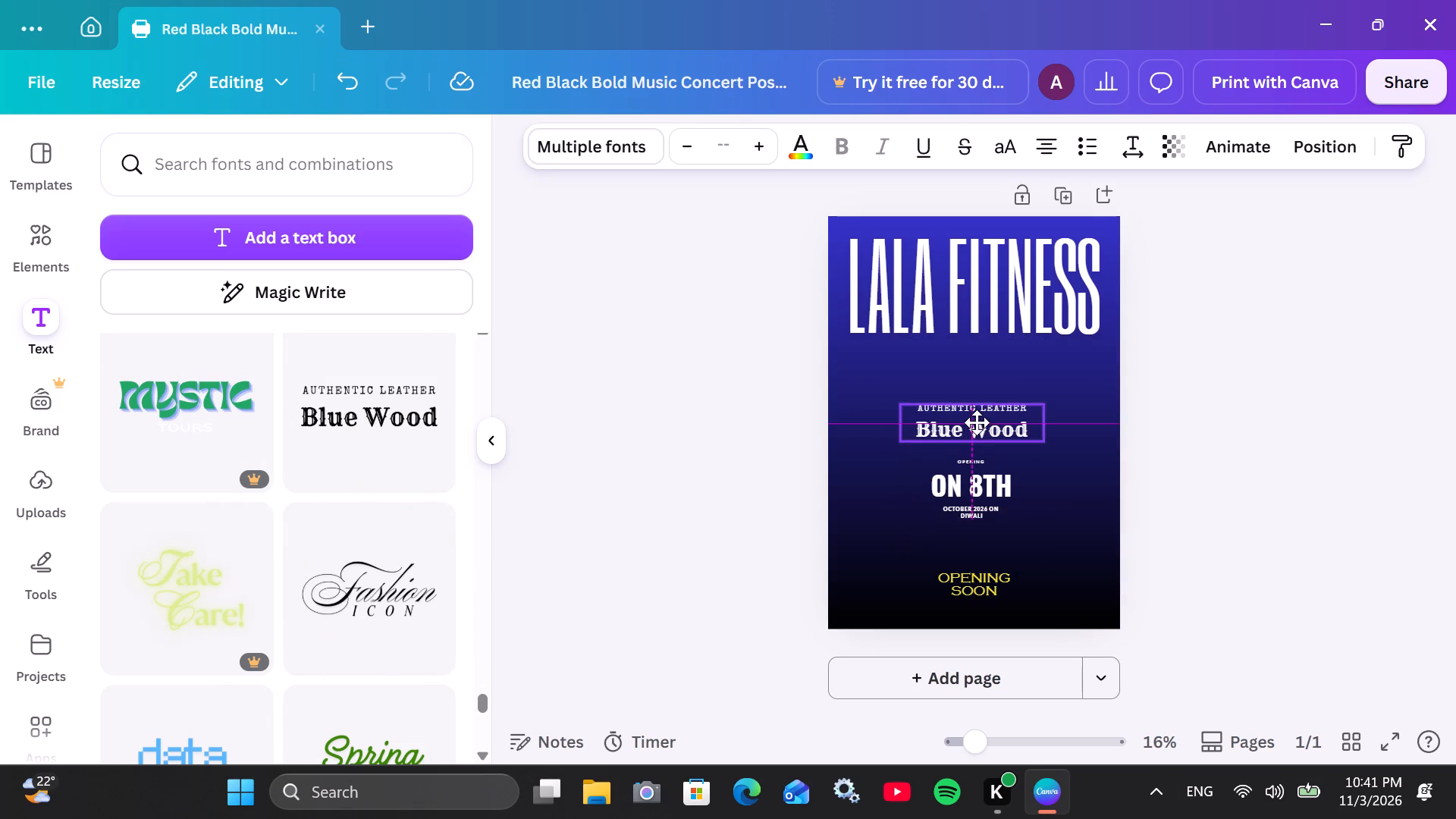
drag(977, 422, 948, 398)
Replace the "AUTHENTIC LEATHER" line with "managed by" followed by the manager's name.
double_click(925, 383)
double_click(930, 388)
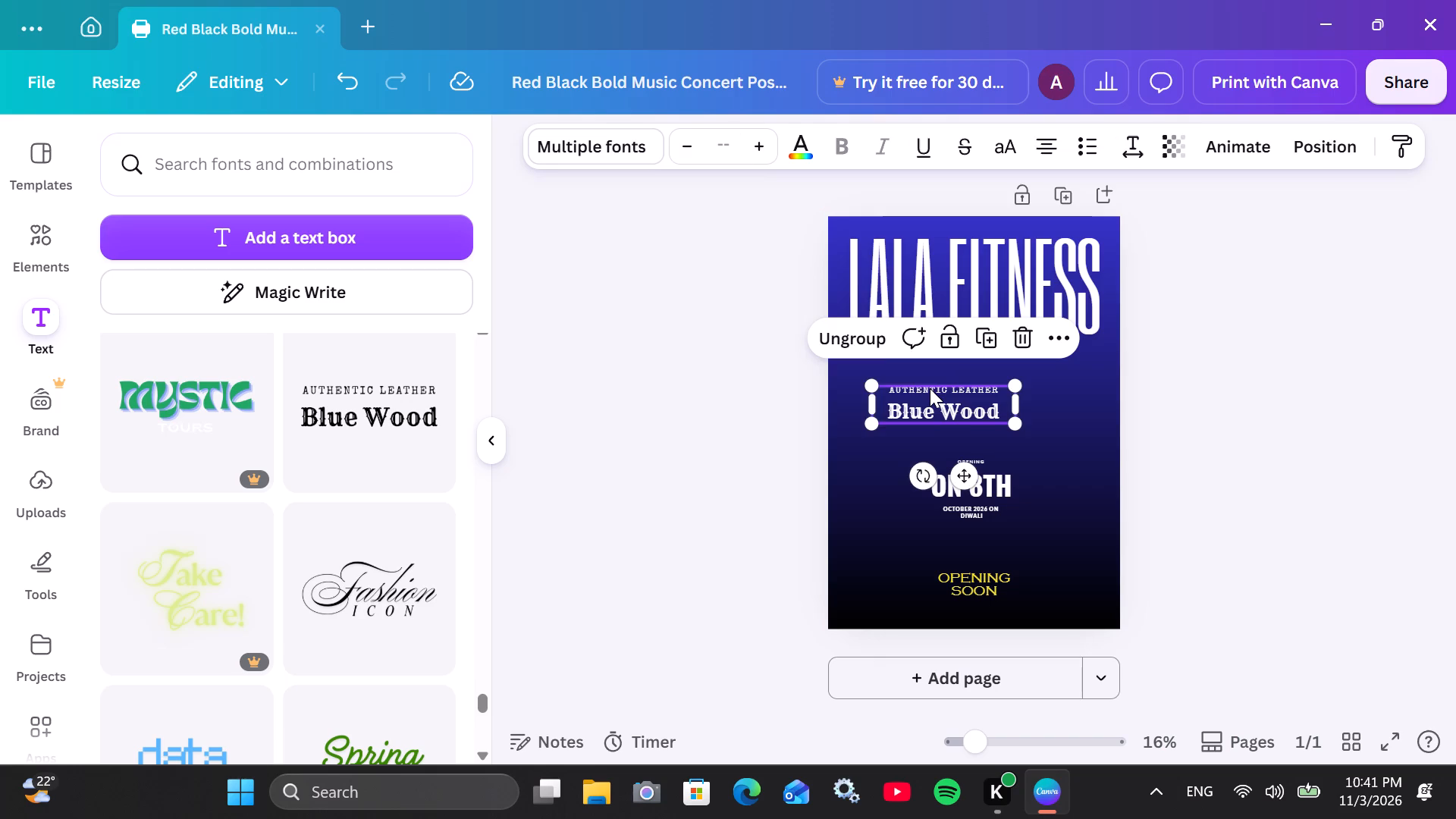
key(BackSpace)
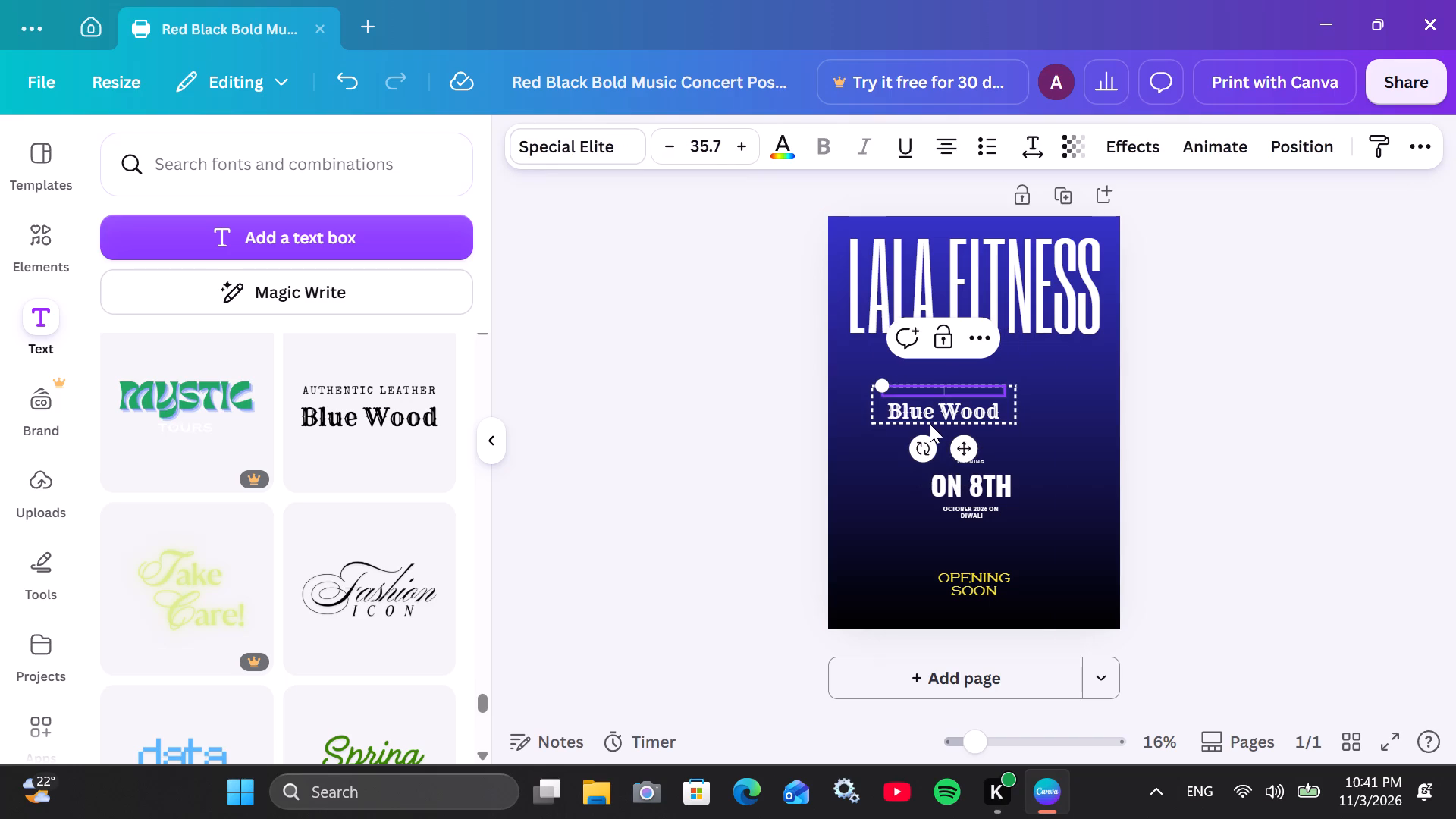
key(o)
key(BackSpace)
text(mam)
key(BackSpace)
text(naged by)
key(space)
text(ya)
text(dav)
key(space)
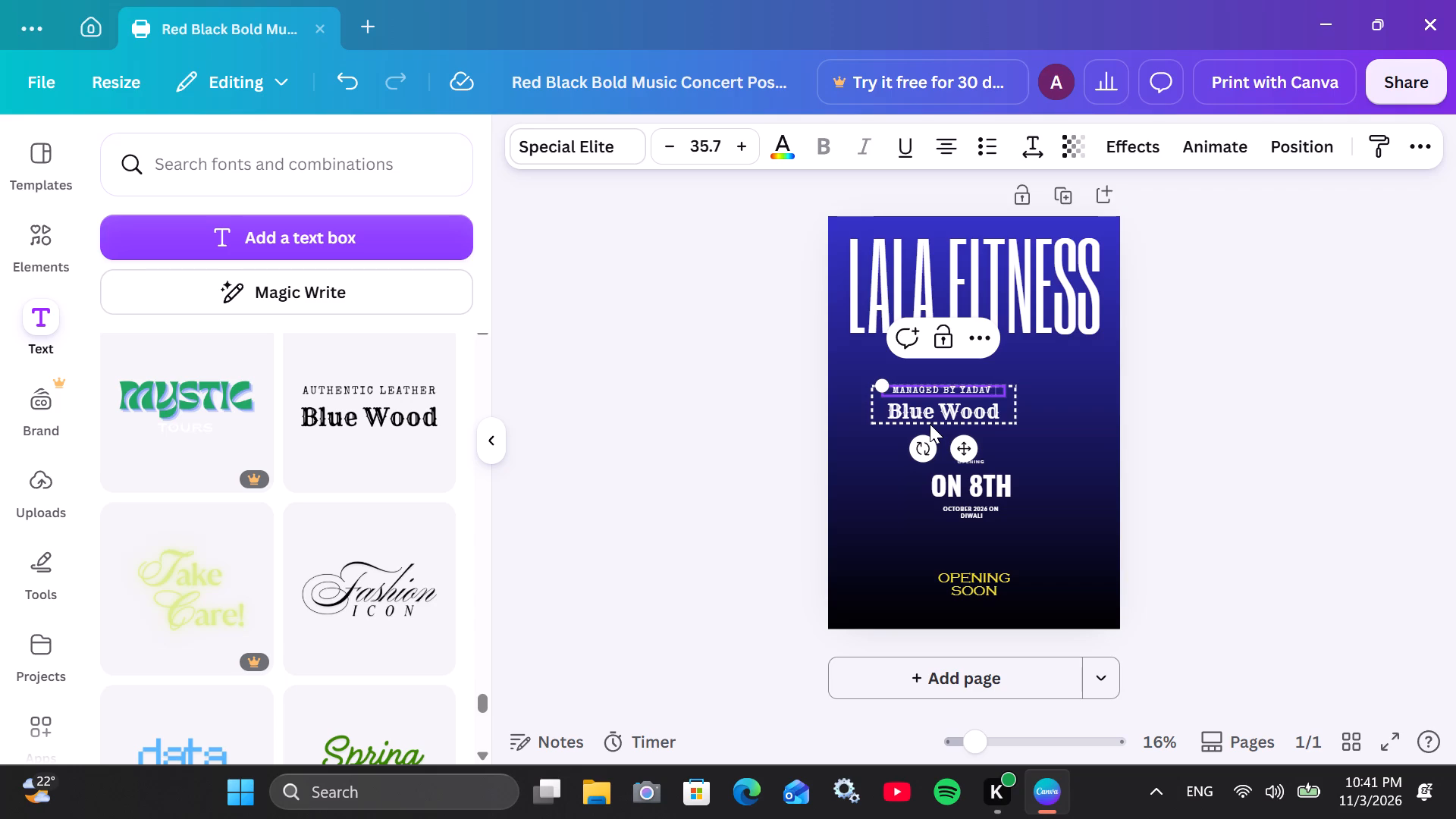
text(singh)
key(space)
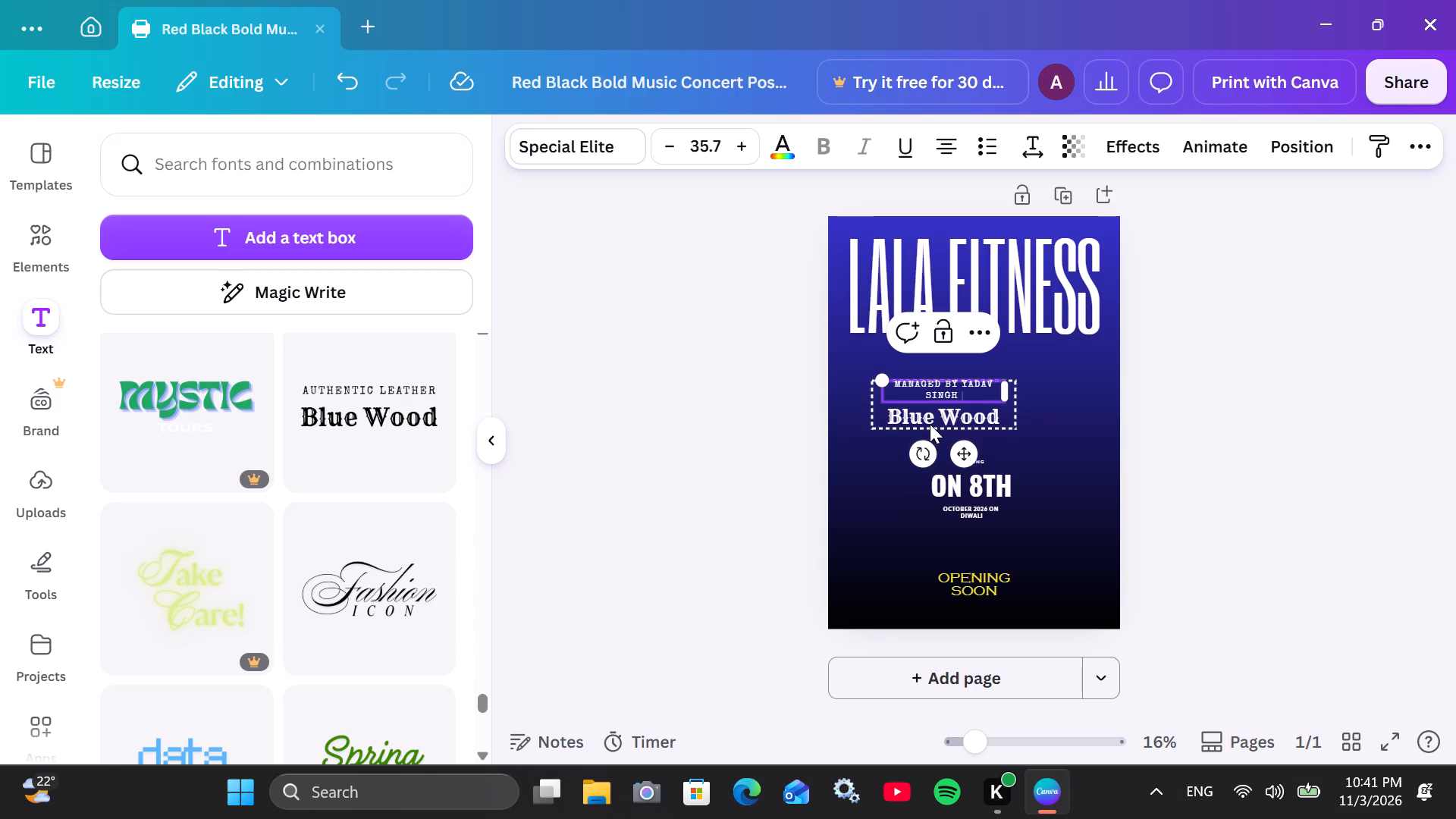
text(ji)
click(1086, 396)
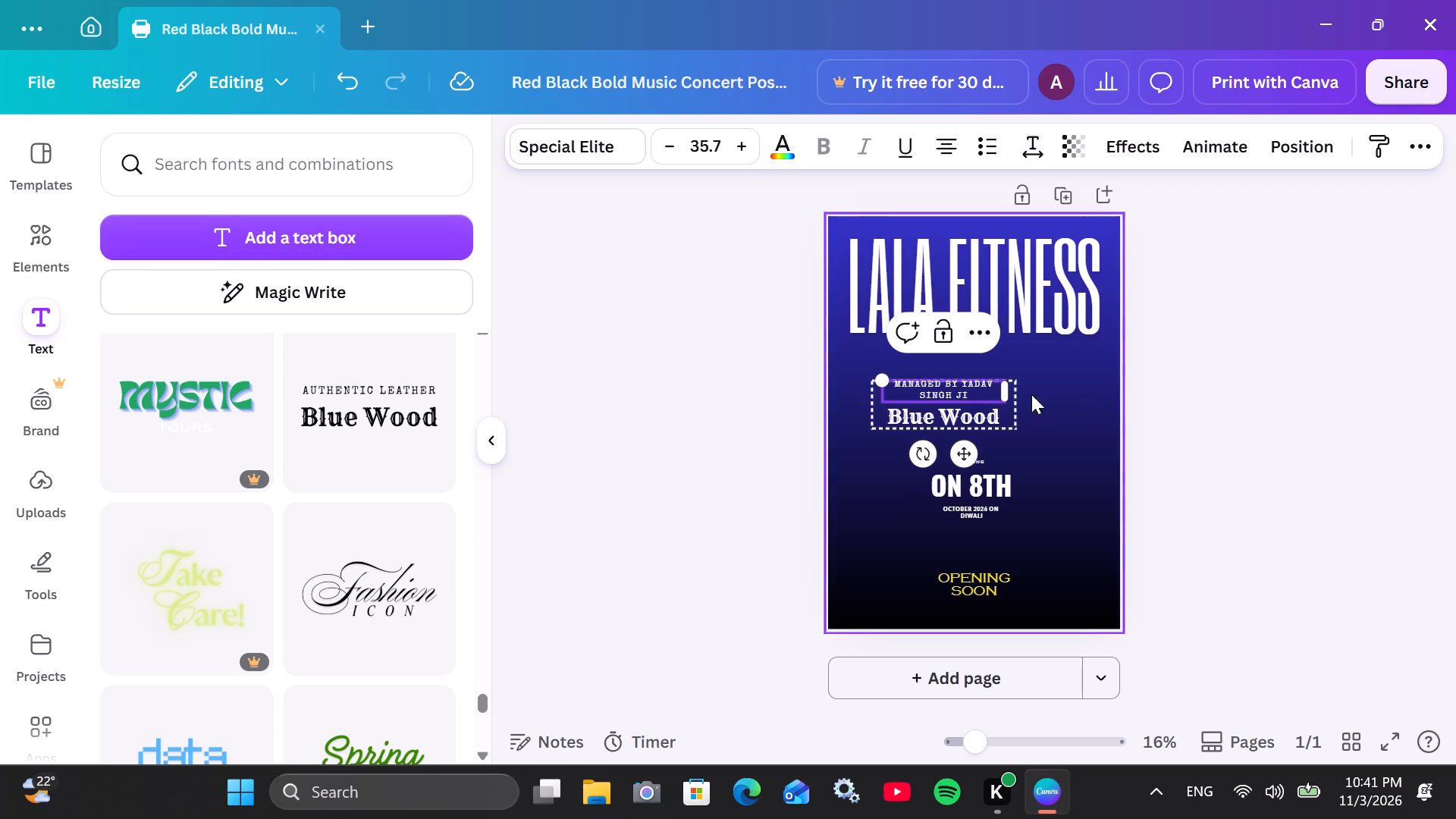
Delete the "Blue Wood" line, keeping only the "MANAGED BY" line of the added text combination.
click(920, 412)
click(947, 417)
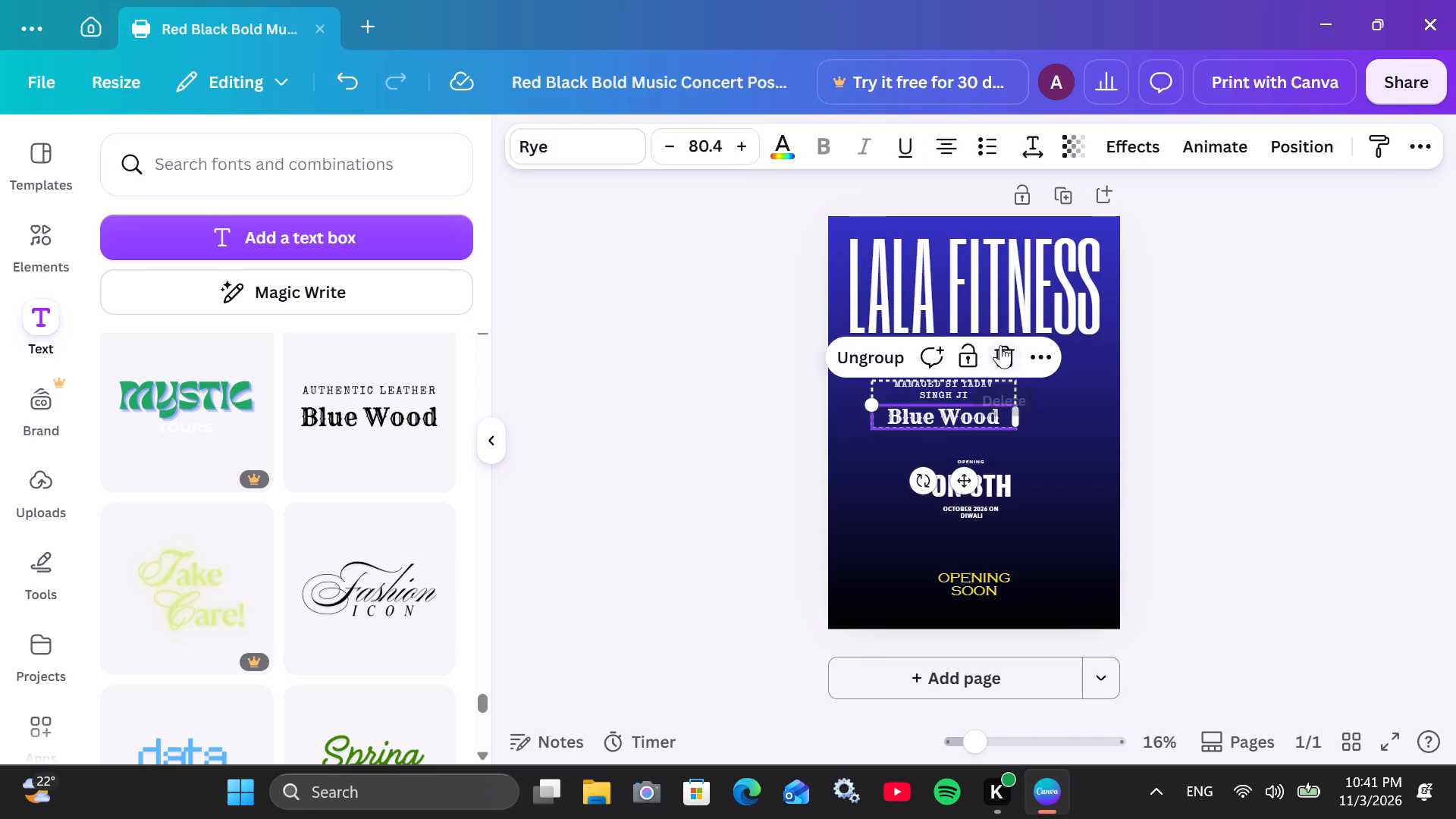
click(1000, 345)
click(1020, 398)
click(1026, 425)
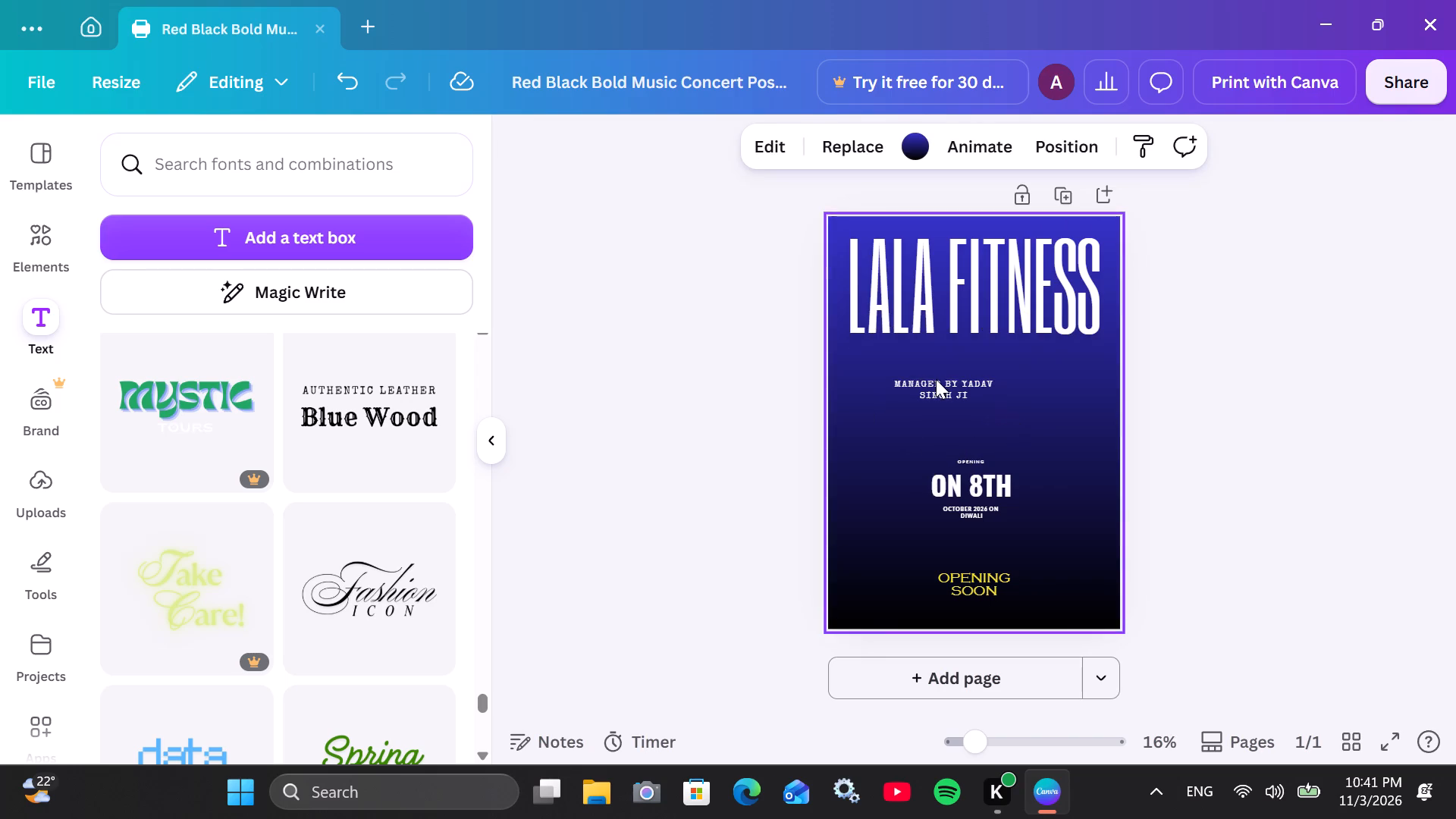
Move the "MANAGED BY" text directly below the "LALA FITNESS" title, aligned with the title's left edge.
drag(949, 383, 988, 504)
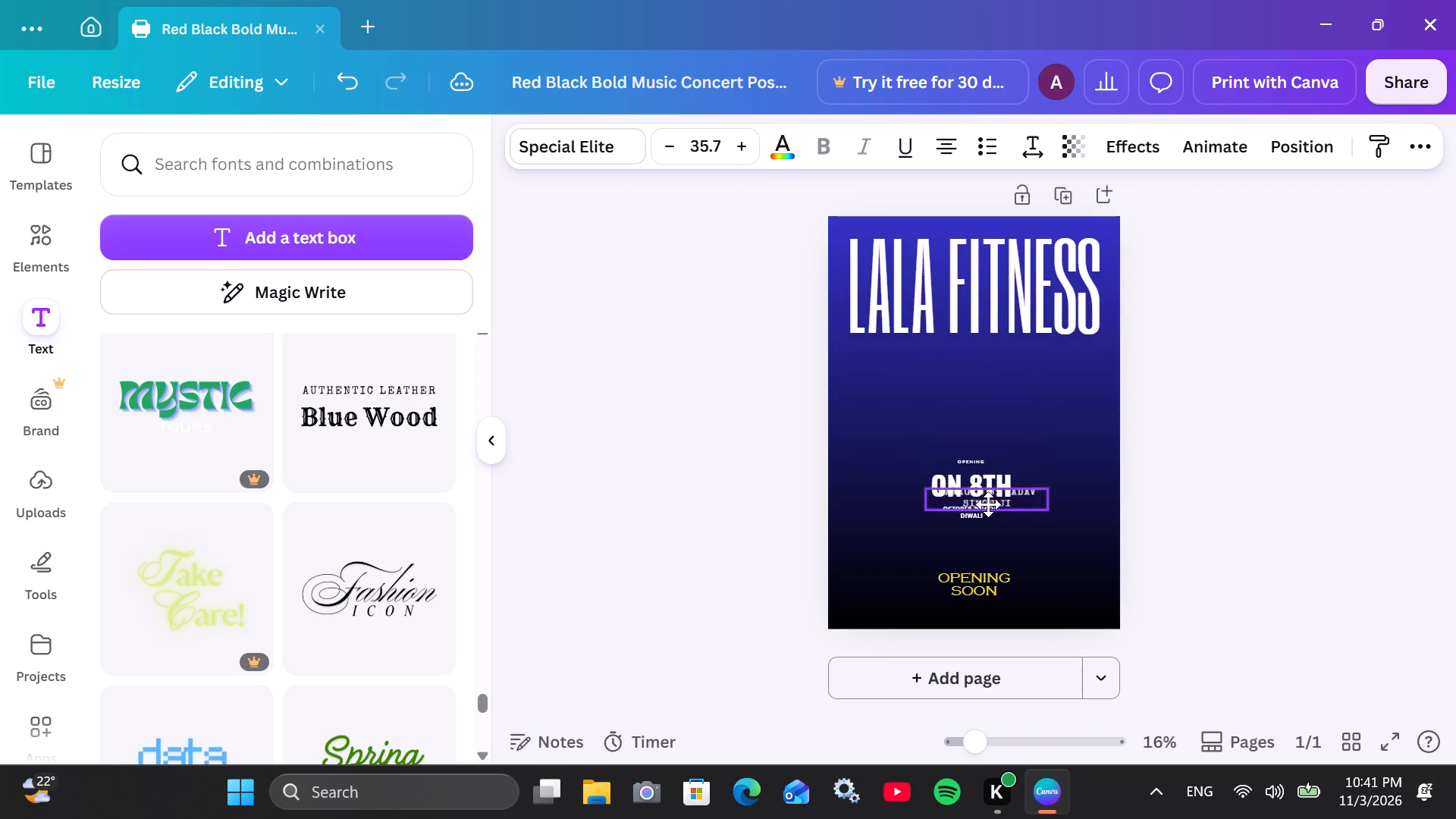
drag(988, 504, 908, 346)
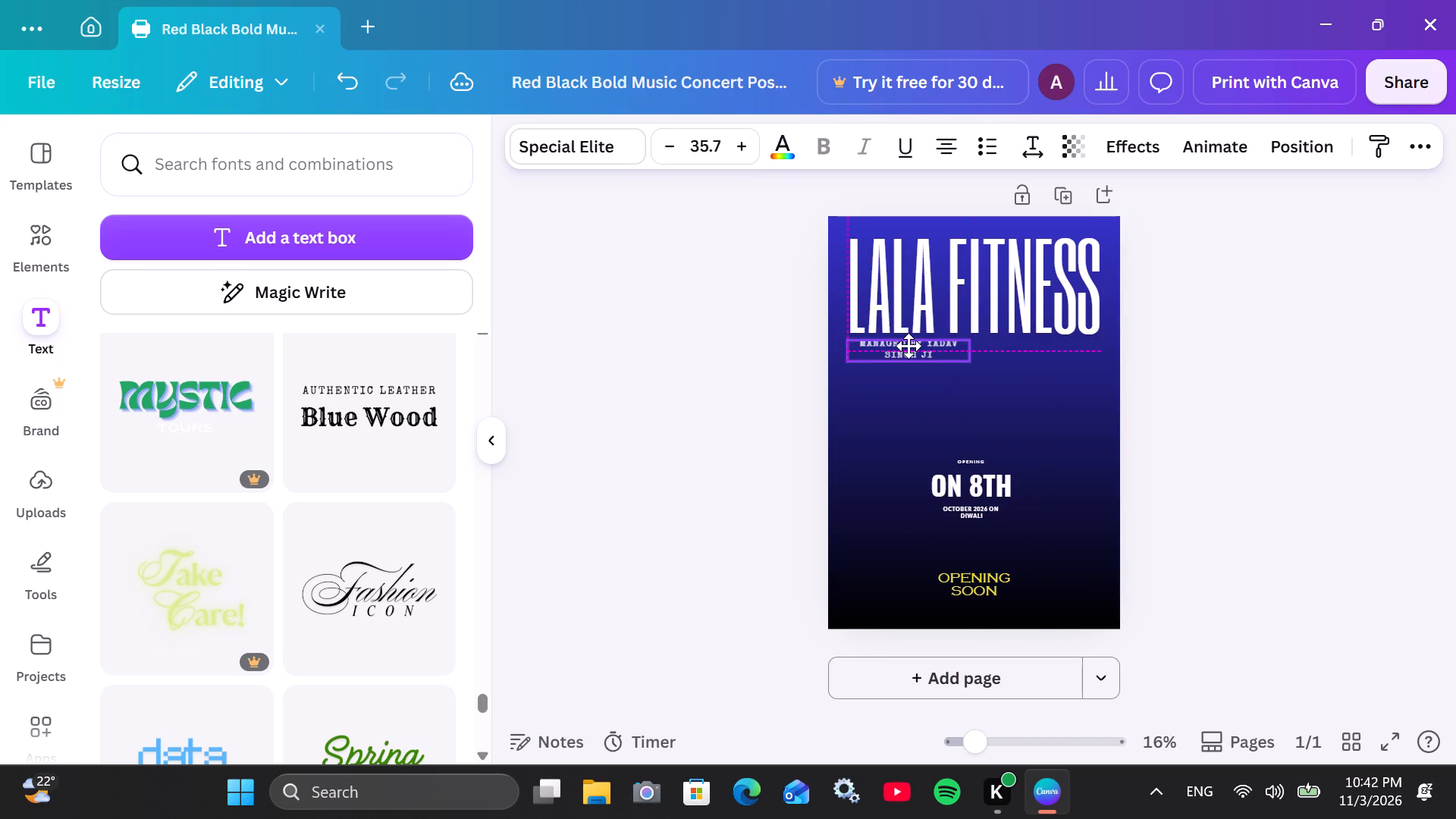
drag(908, 346, 908, 345)
click(907, 356)
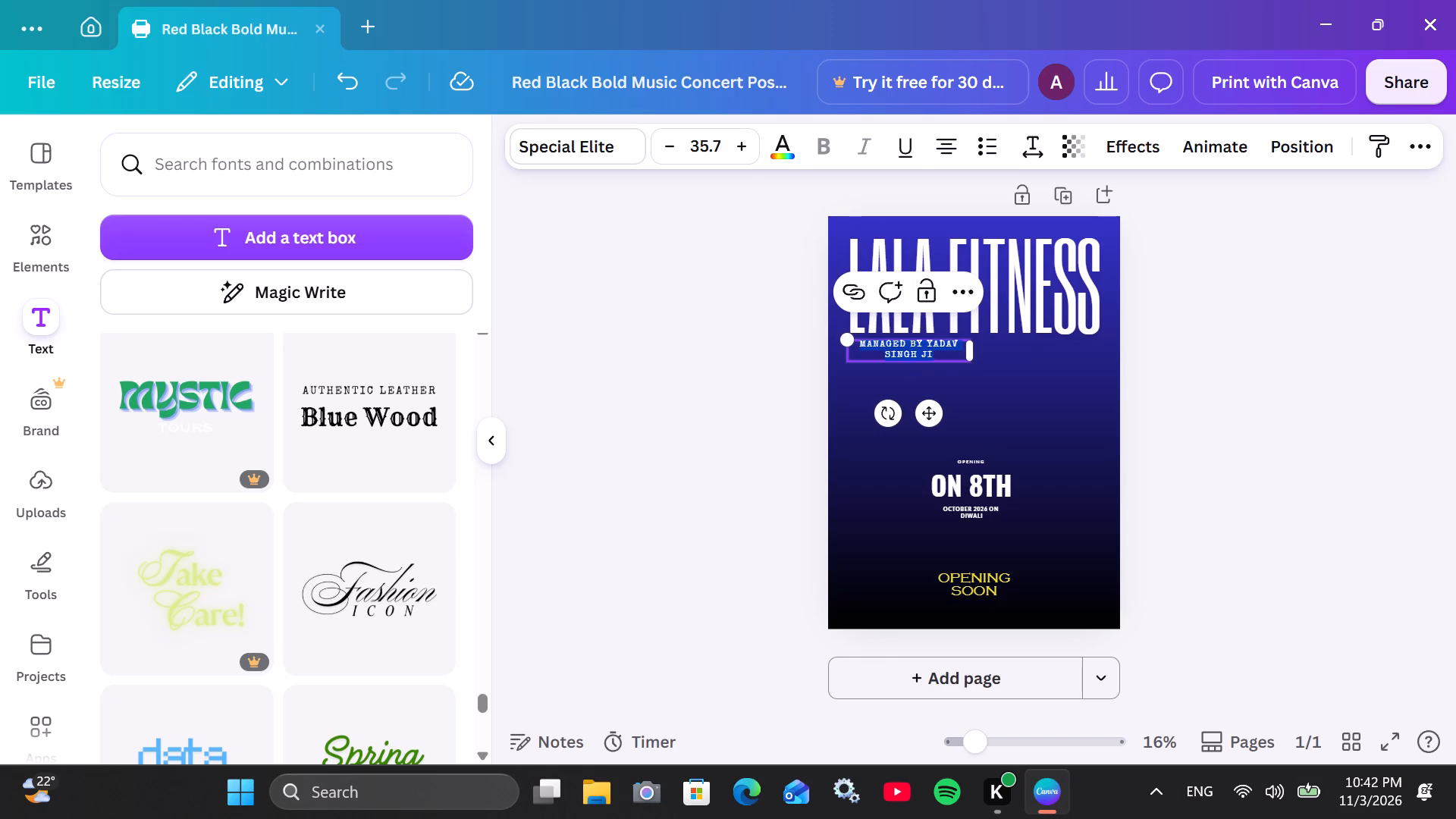
click(999, 379)
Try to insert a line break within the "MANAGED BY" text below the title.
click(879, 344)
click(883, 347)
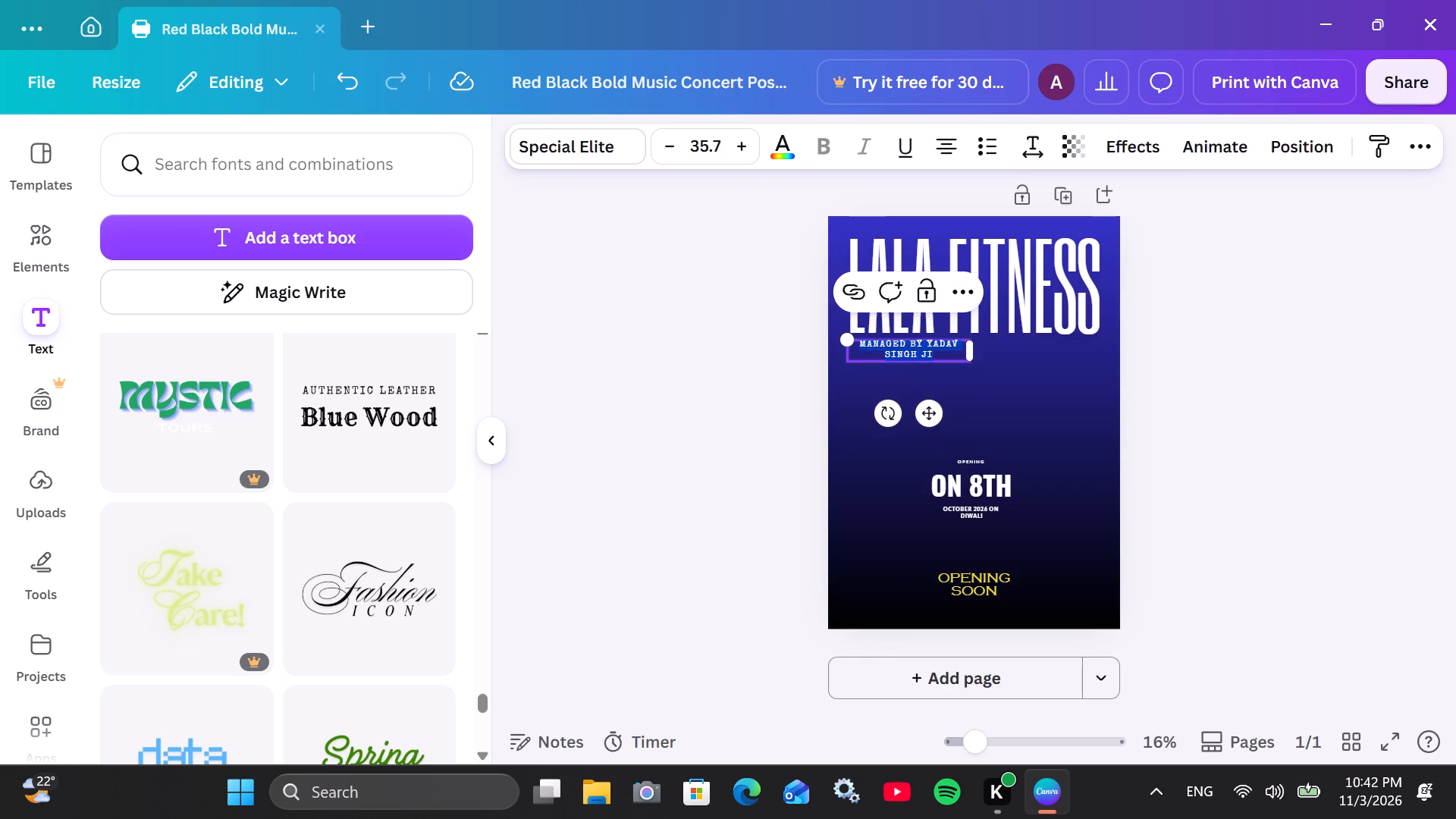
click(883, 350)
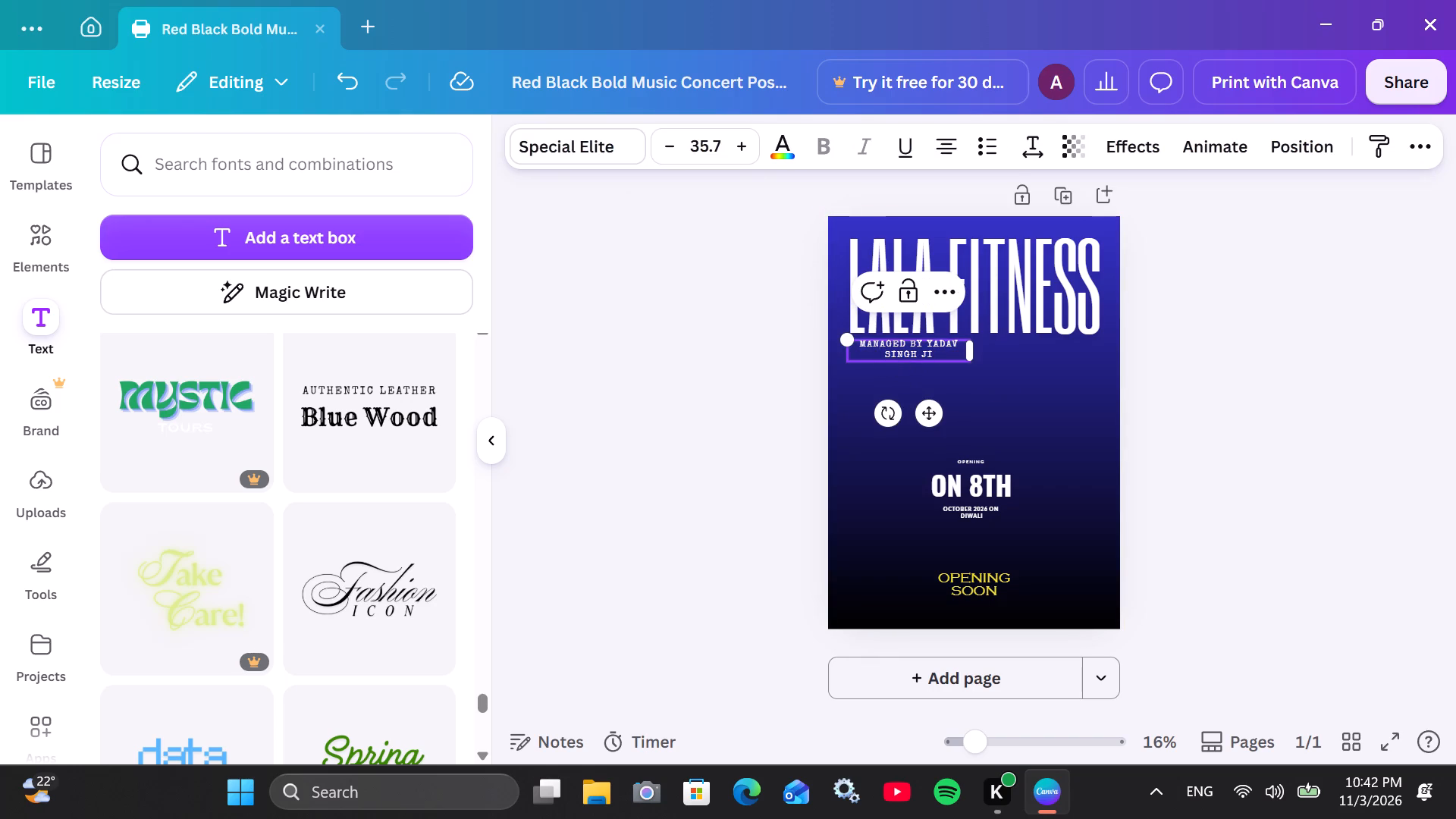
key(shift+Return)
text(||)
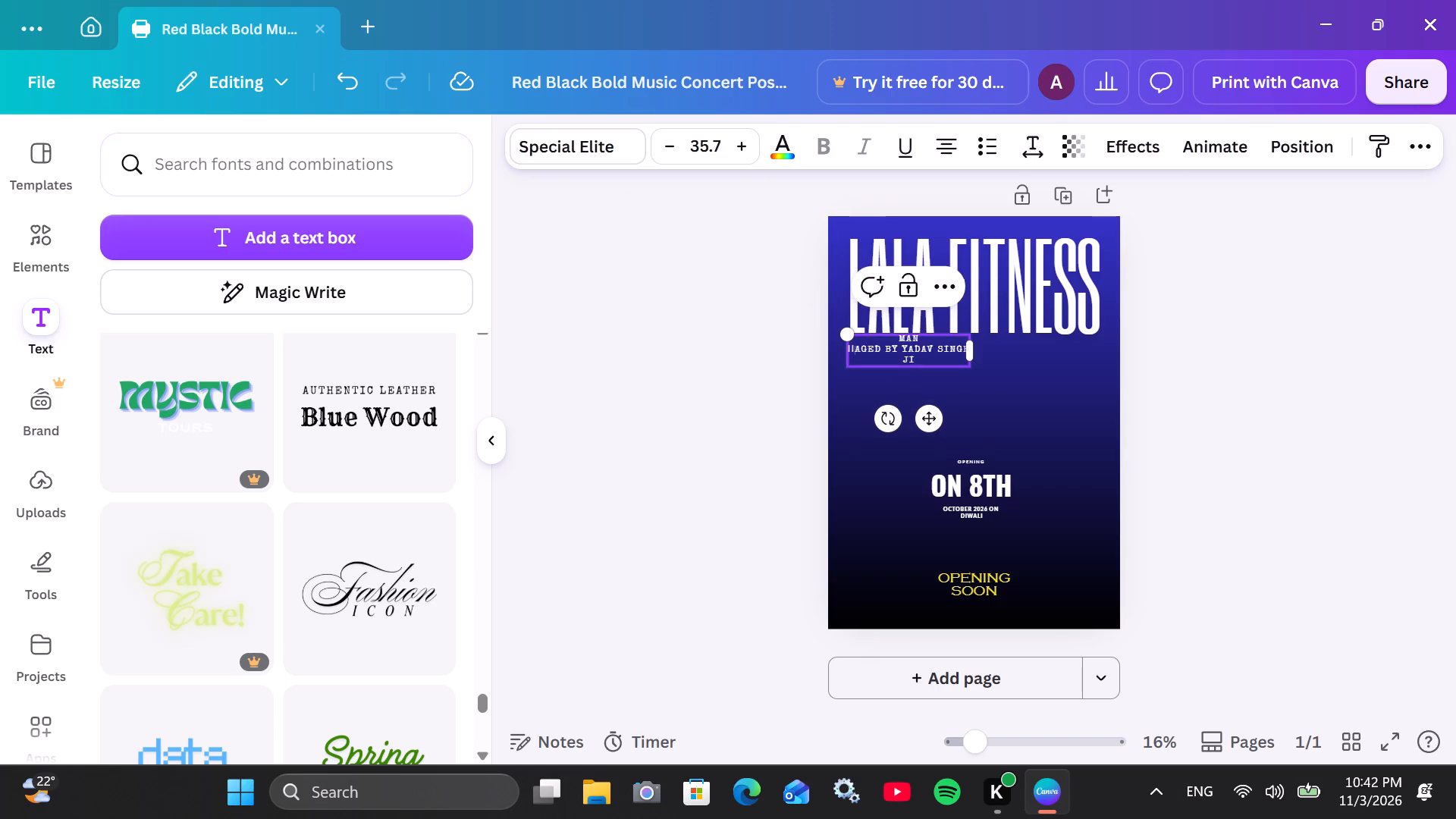
Delete the "MANAGED BY" text box below the "LALA FITNESS" title.
click(968, 400)
click(930, 350)
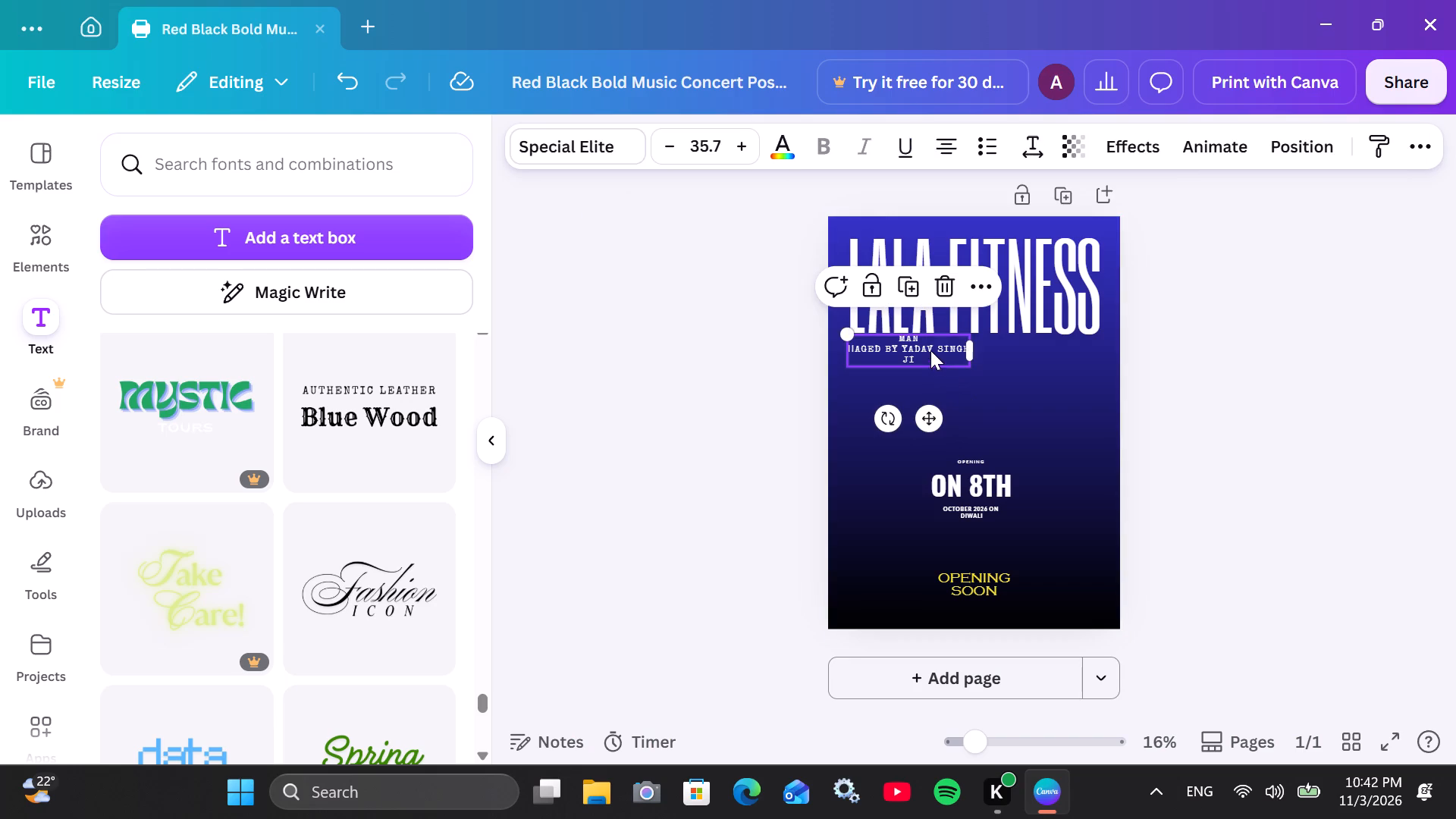
click(941, 289)
Add the "AUTHENTIC LEATHER Blue Wood" text combination again and delete its "Blue Wood" line.
click(340, 459)
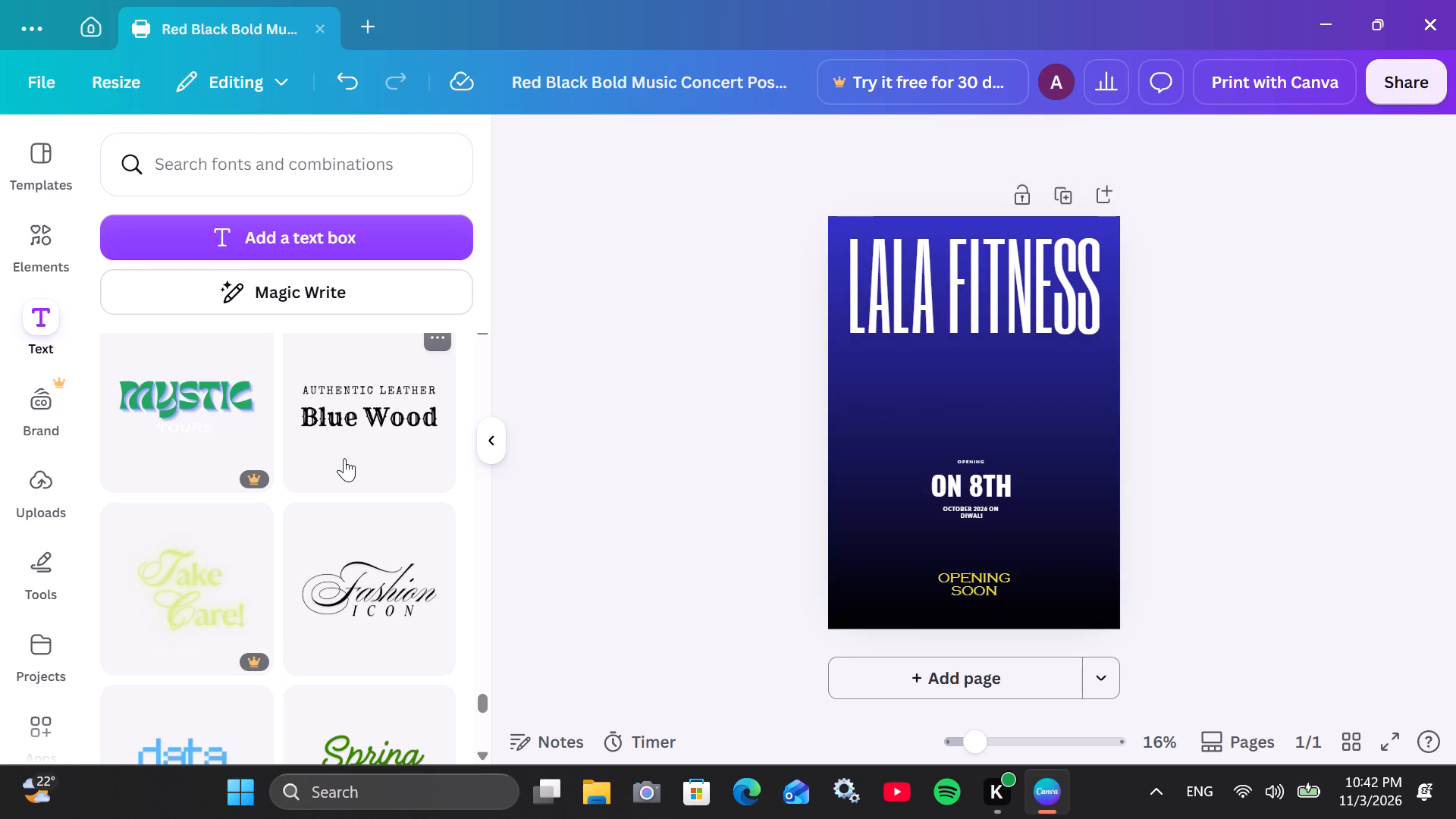
click(962, 427)
click(1034, 372)
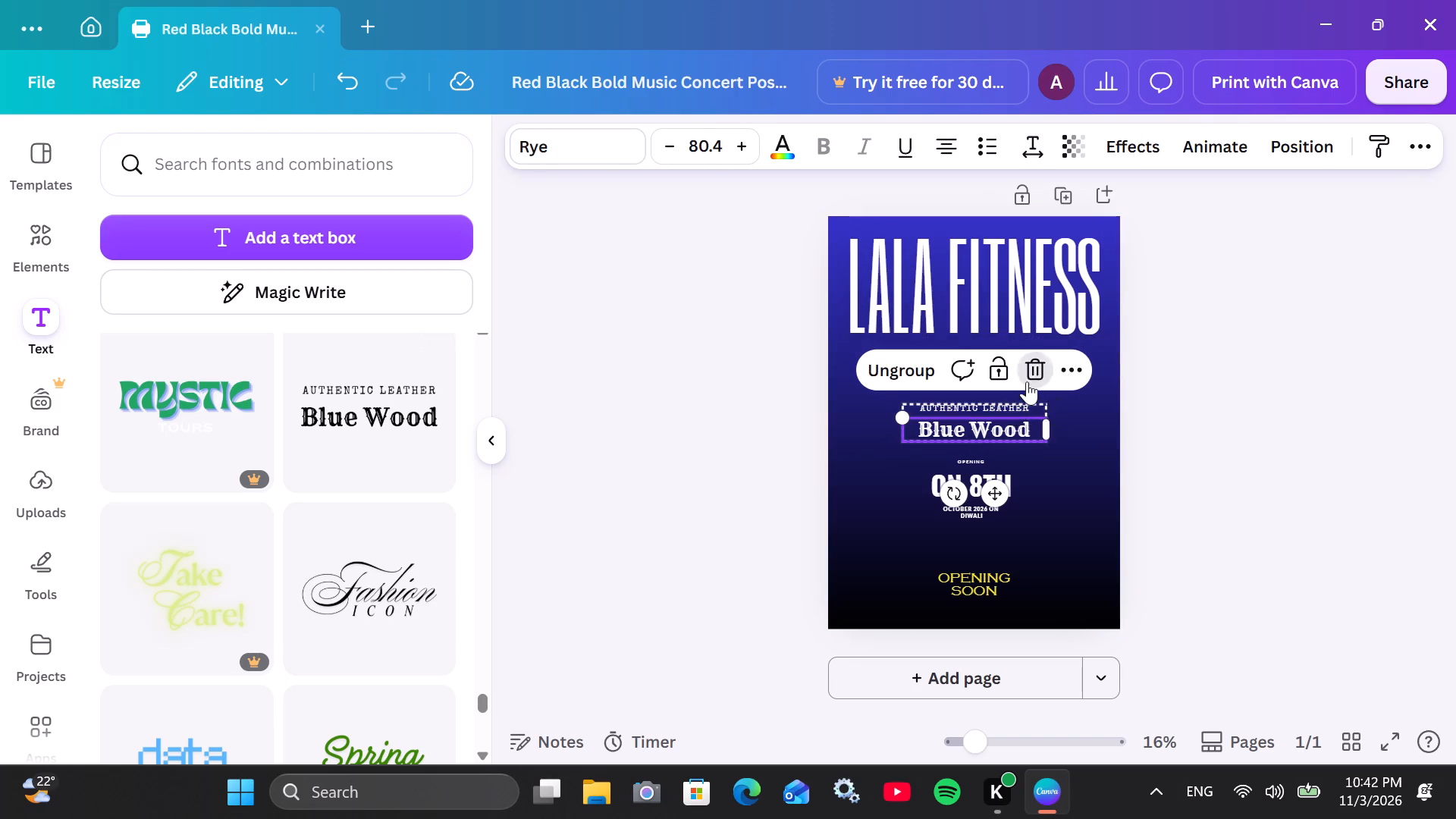
Replace the "AUTHENTIC LEATHER" line with "managed by" followed by the manager's name.
click(991, 405)
click(991, 405)
key(BackSpace)
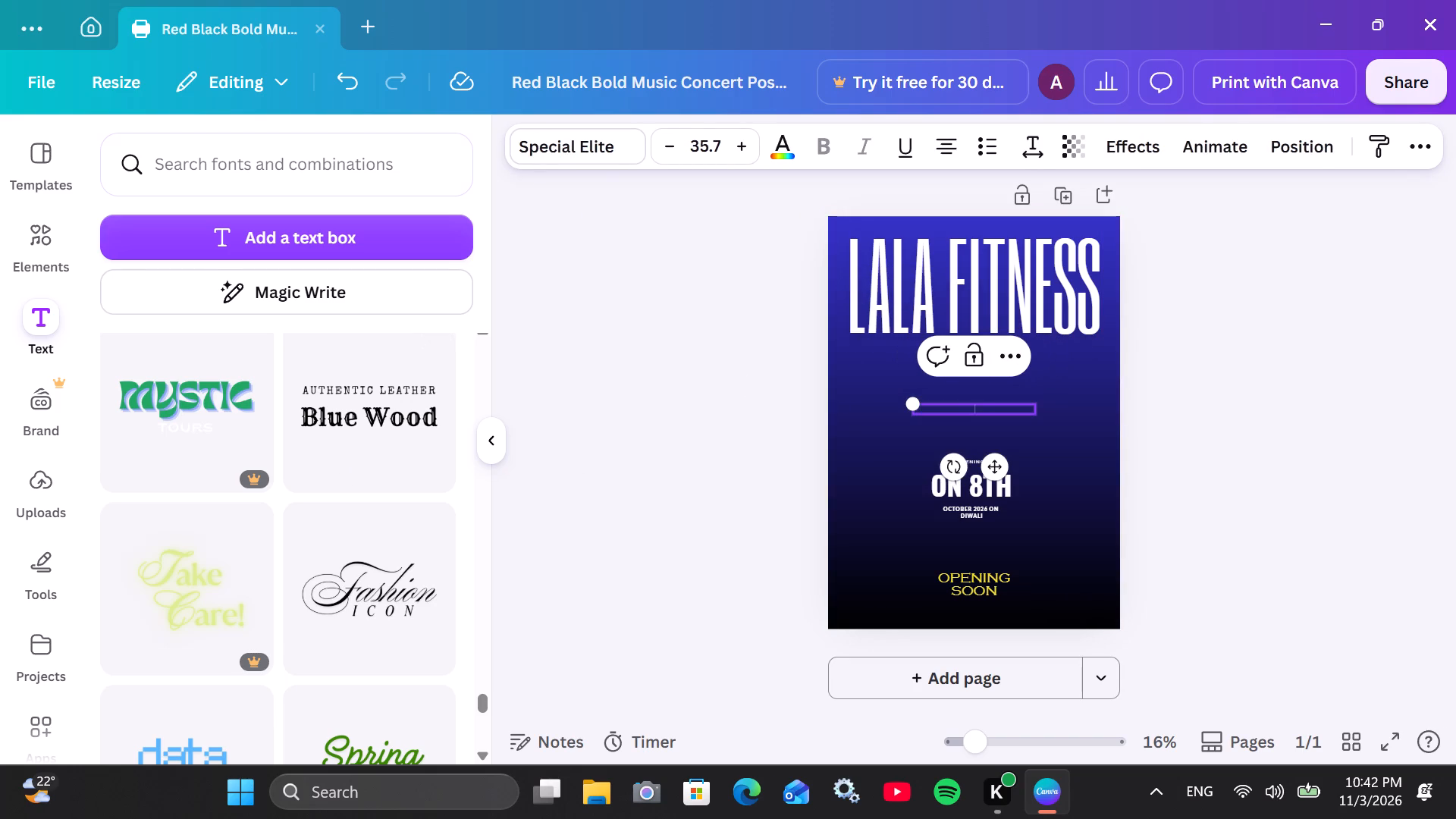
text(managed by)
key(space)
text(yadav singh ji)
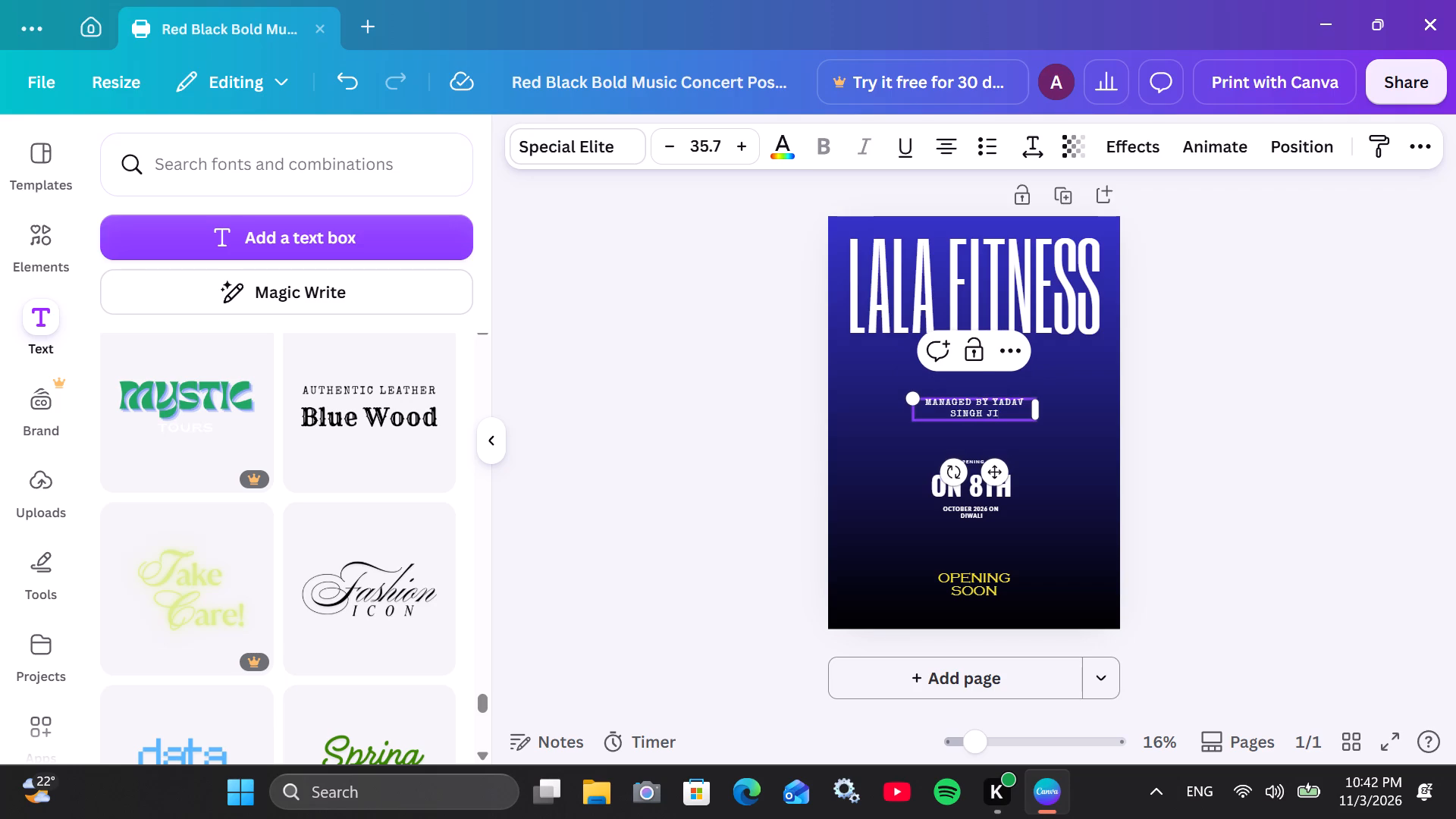
Widen the "MANAGED BY" text box until its text fits on a single line.
drag(1037, 411, 1067, 412)
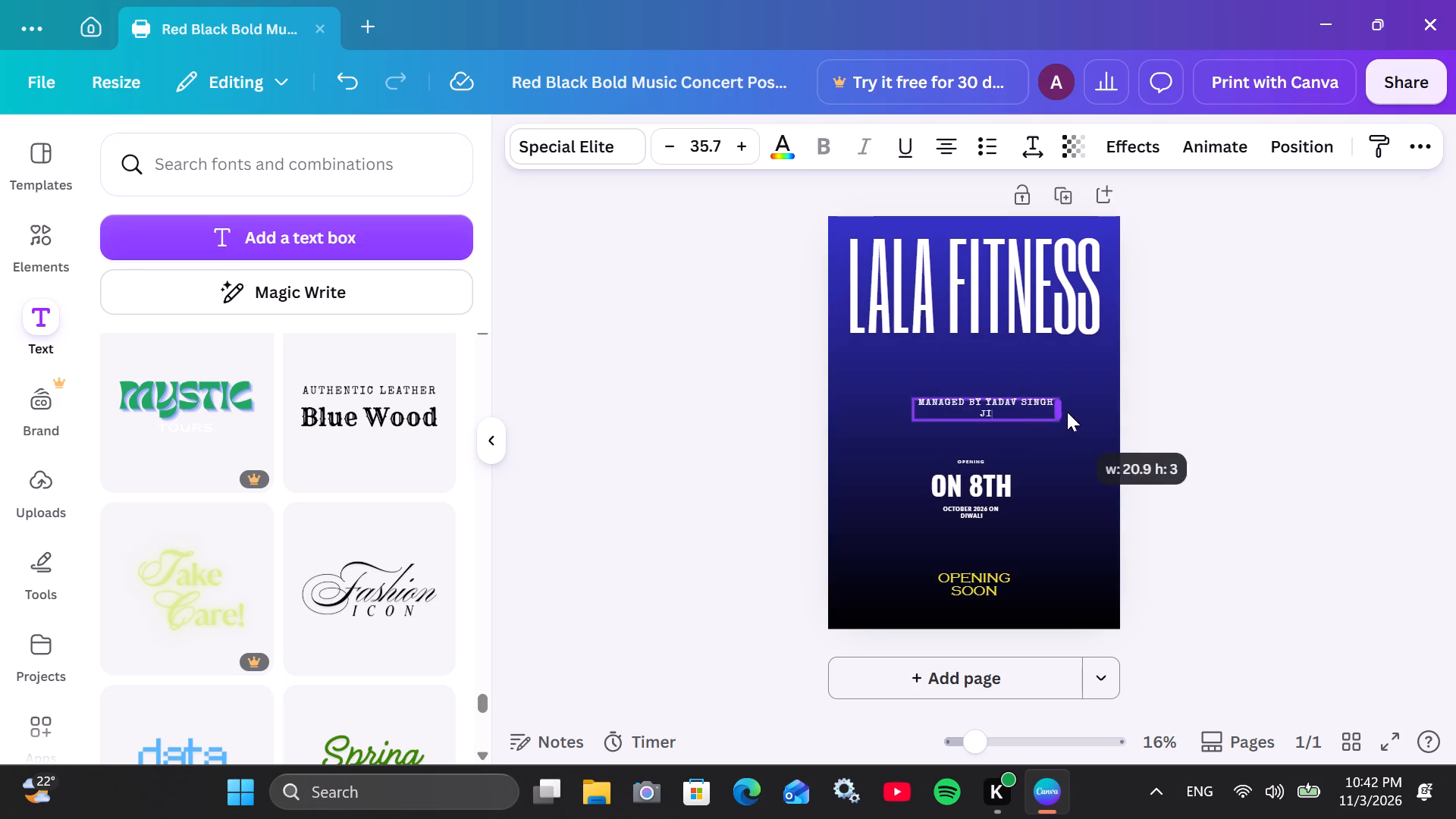
drag(1067, 412, 1068, 413)
Place the "MANAGED BY" line directly beneath the "LALA FITNESS" title, nudging it flush with the title's left edge and close to the letters.
drag(1015, 462, 999, 399)
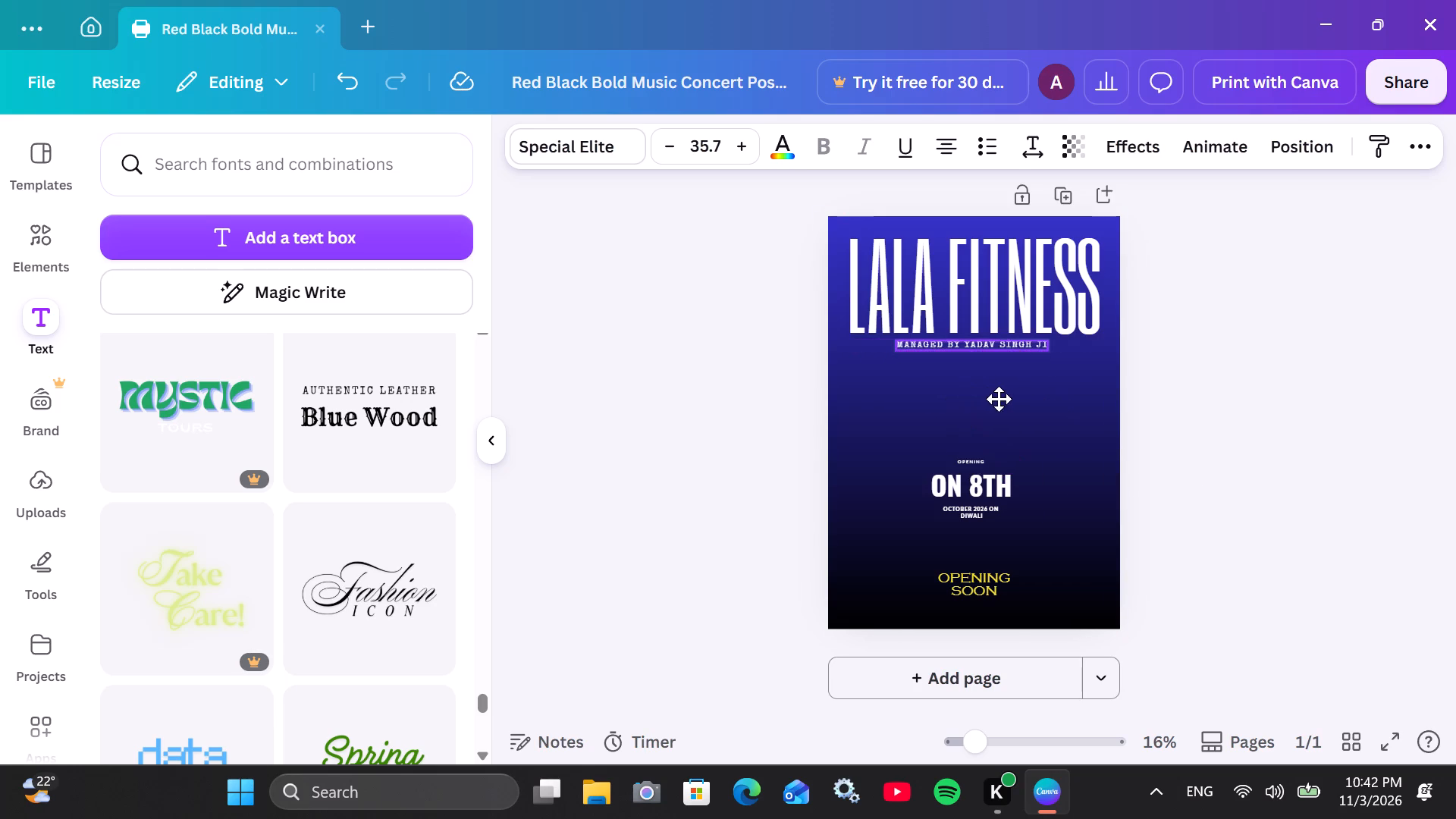
drag(999, 399, 945, 398)
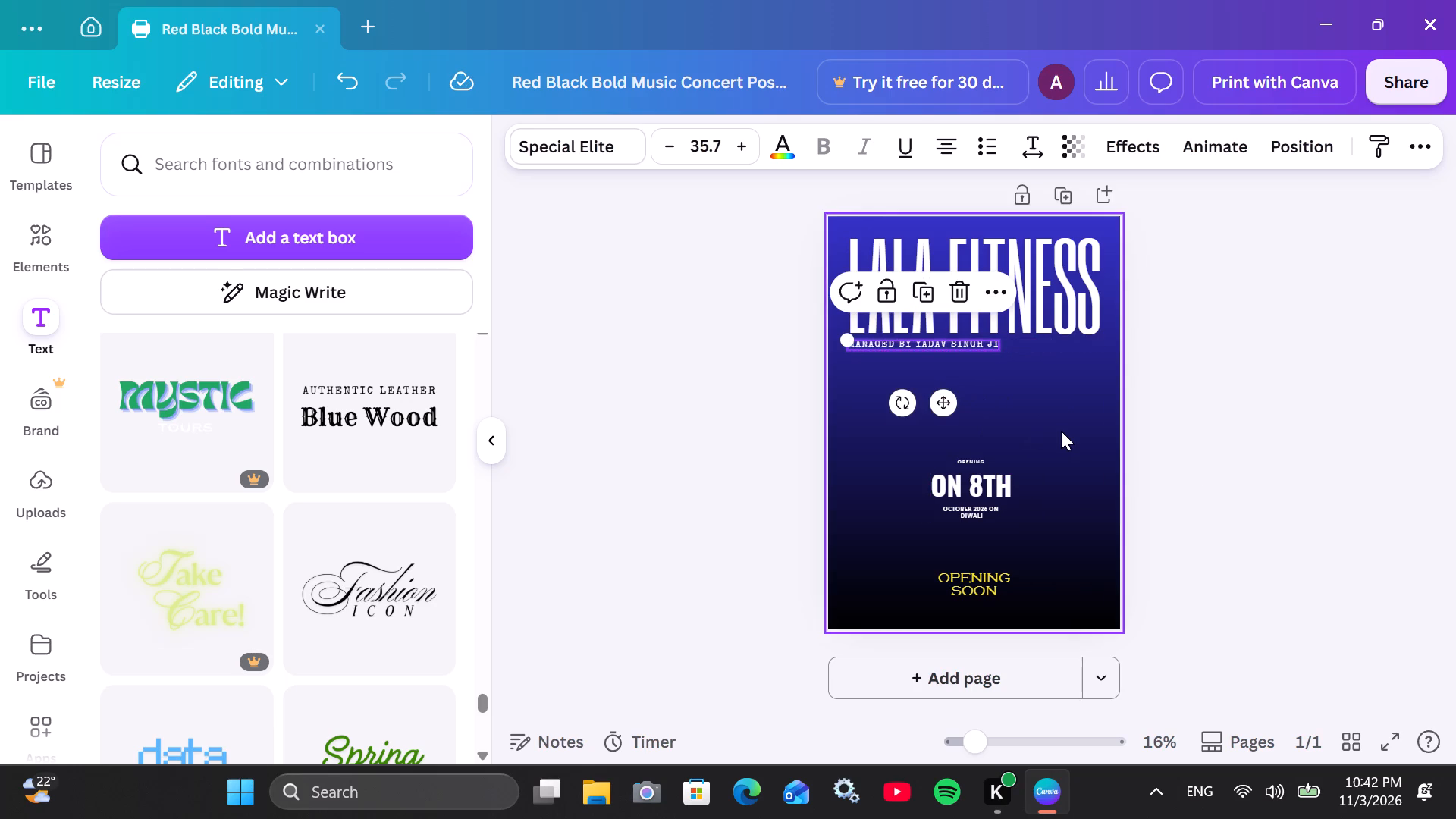
key(Right)
key(Right)
key(Right)
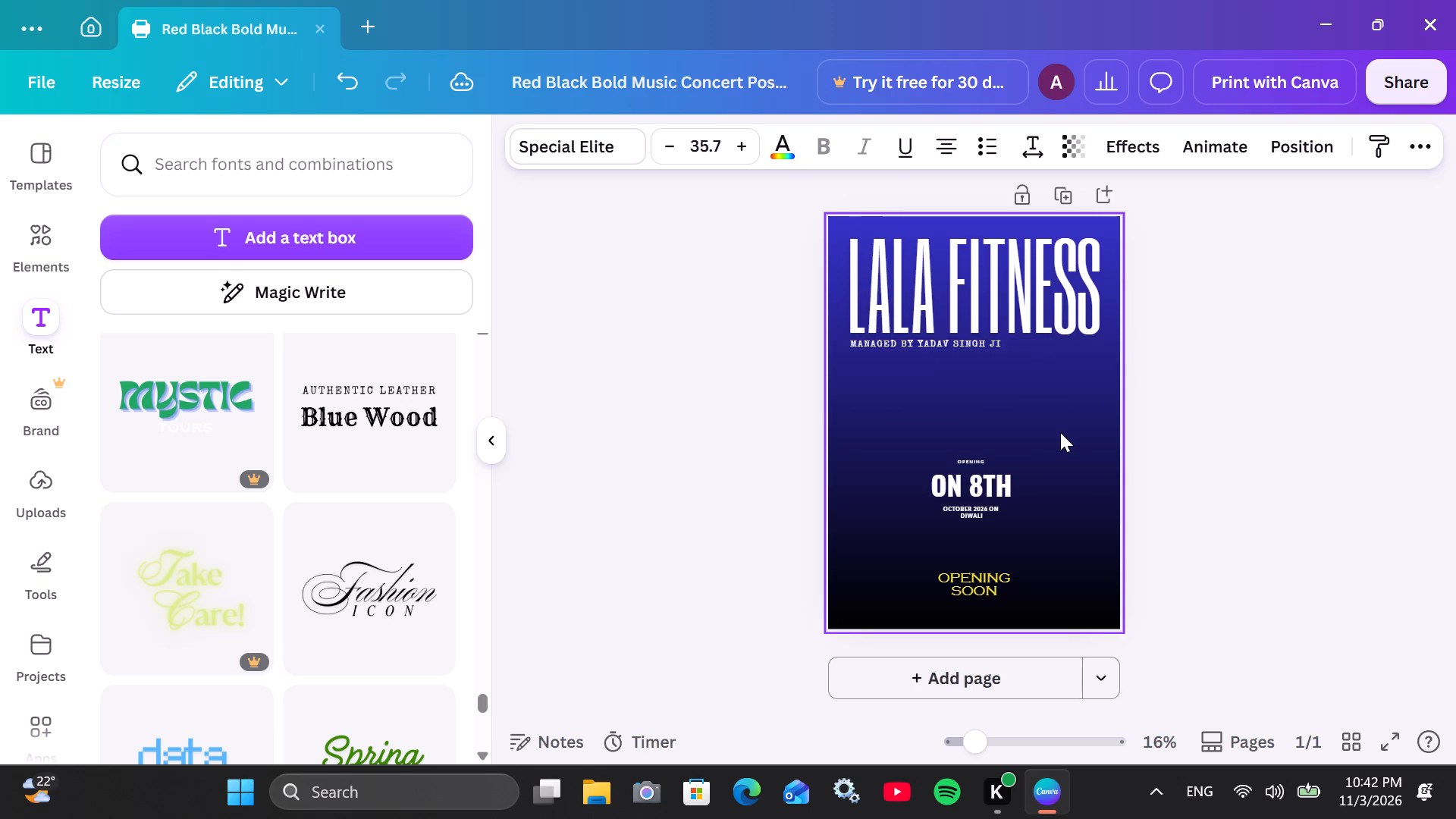
key(Up)
key(Up)
key(Up)
key(Up)
key(Up)
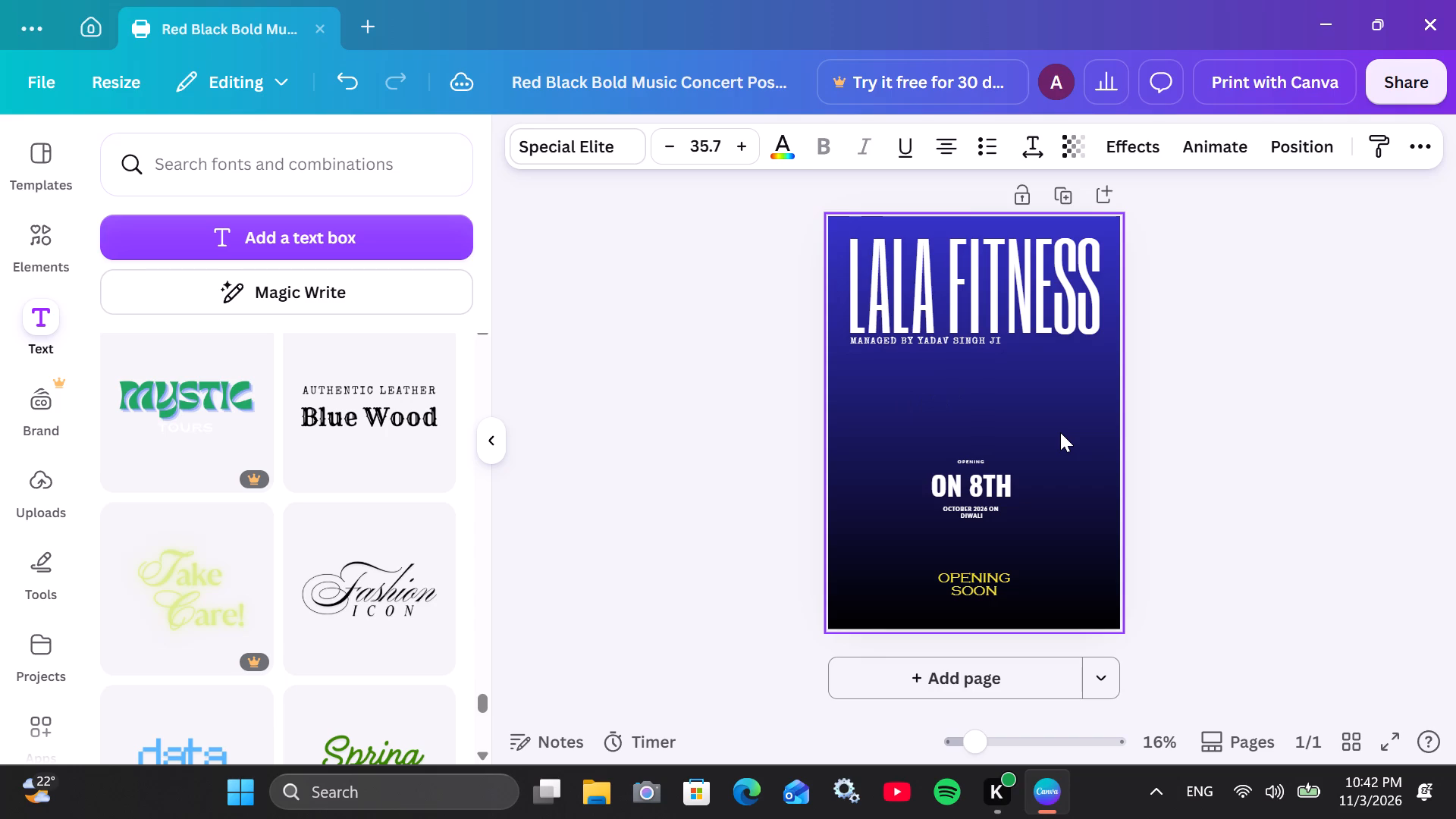
click(1060, 432)
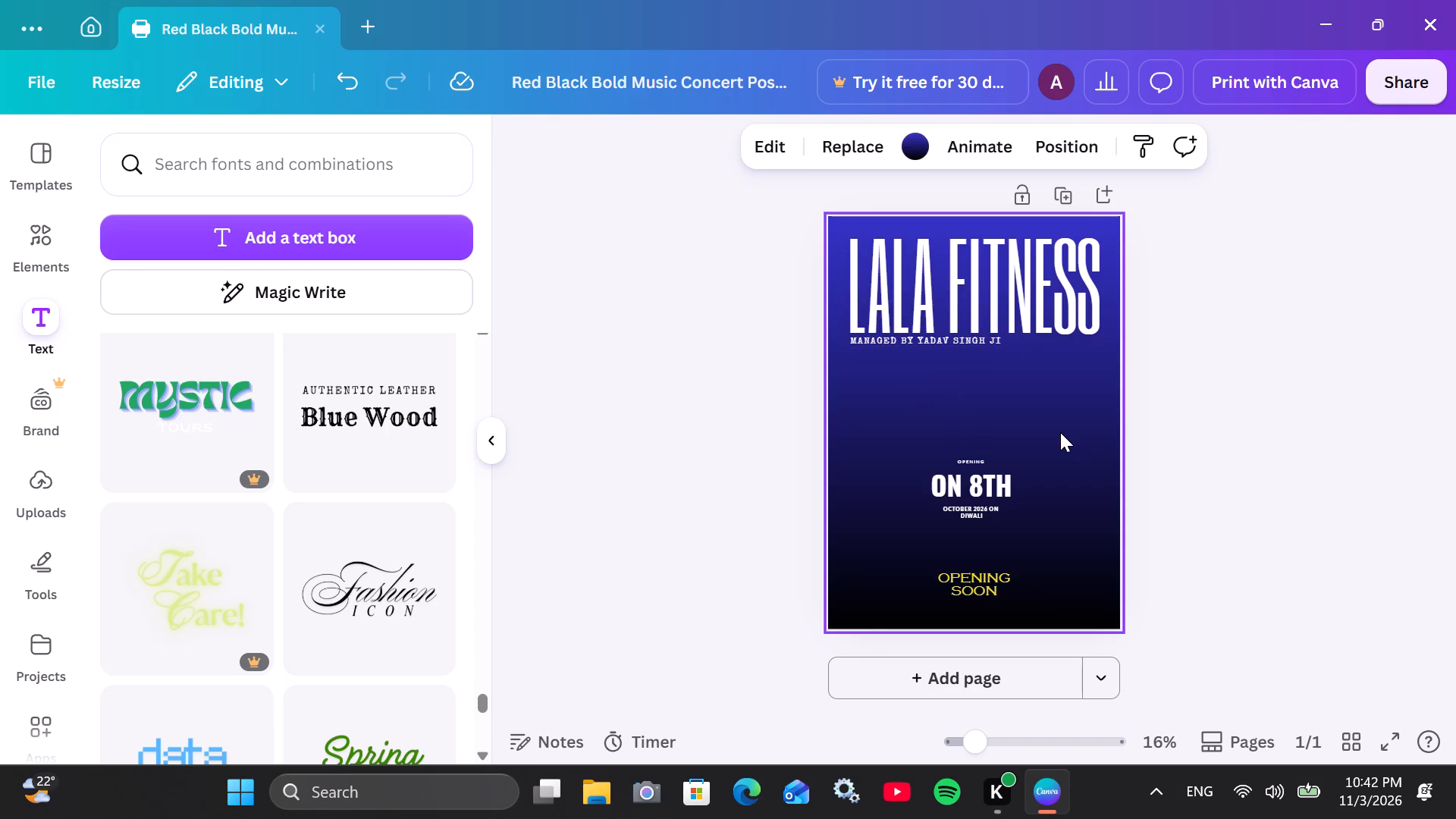
Look through the text combinations, add another "AUTHENTIC LEATHER Blue Wood" combination and delete its "Blue Wood" line.
scroll(472, 580, down, 7)
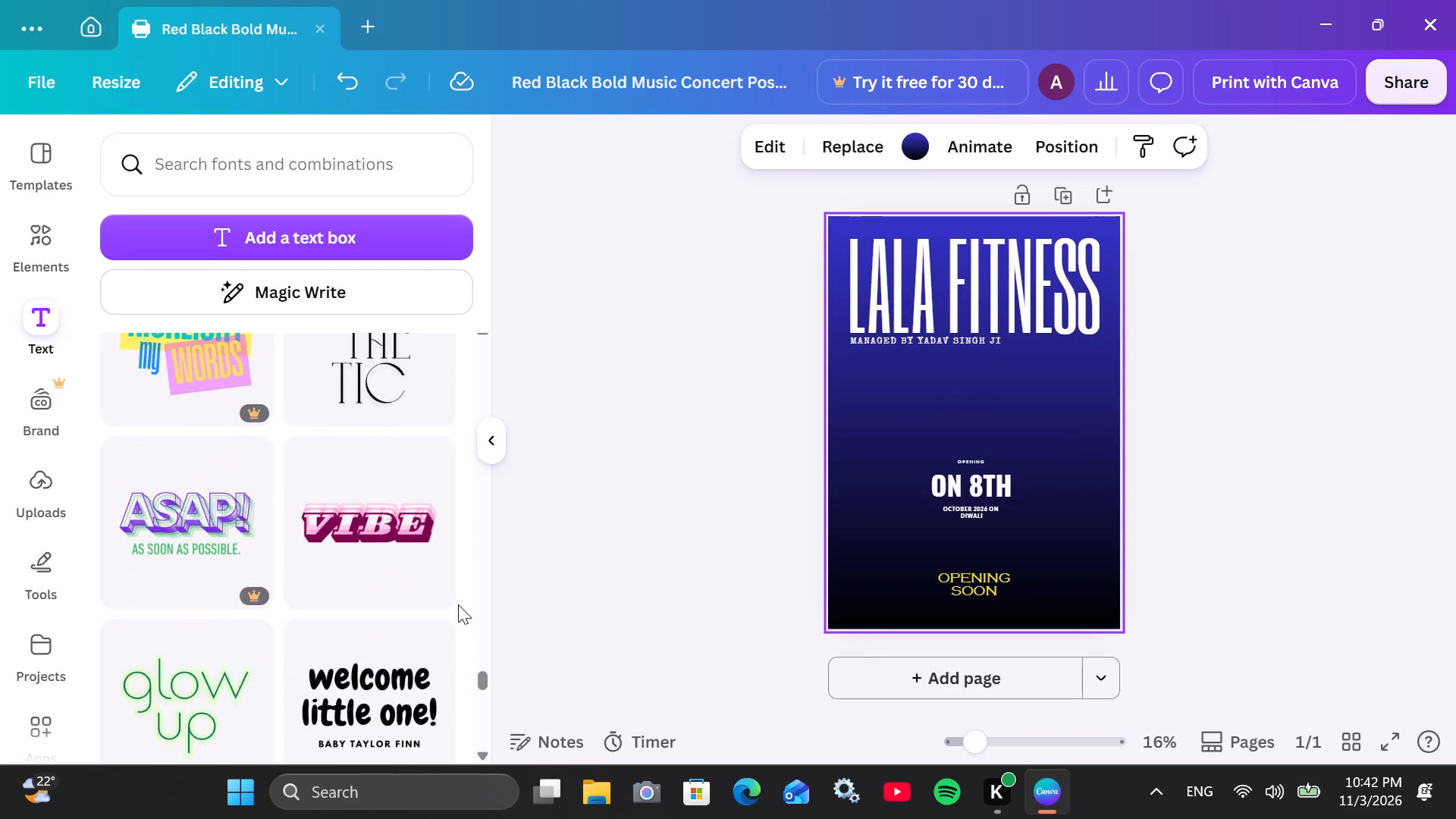
scroll(458, 604, up, 1)
scroll(458, 605, down, 5)
scroll(412, 613, up, 4)
scroll(412, 613, down, 5)
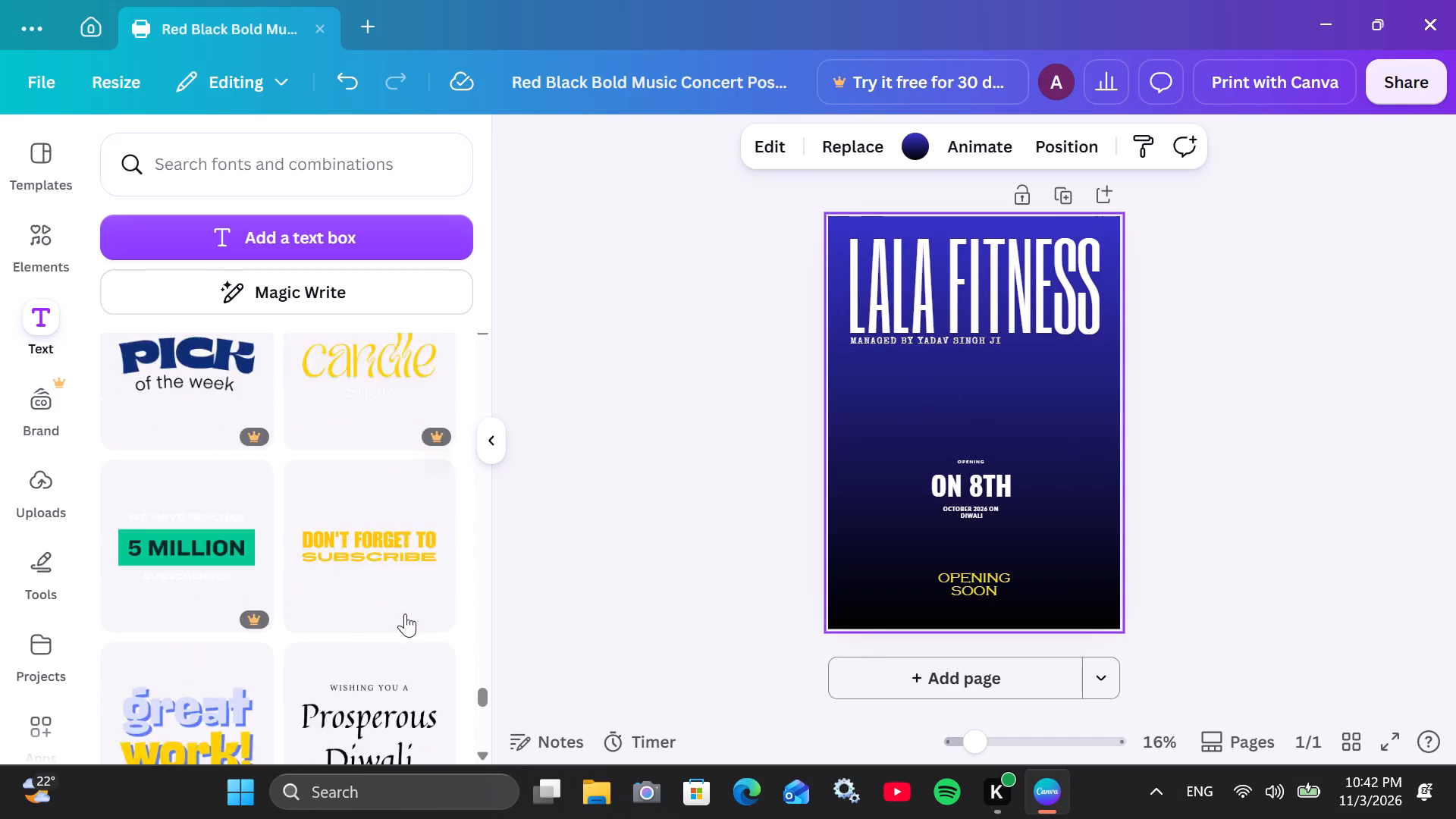
scroll(389, 615, down, 4)
scroll(389, 615, up, 4)
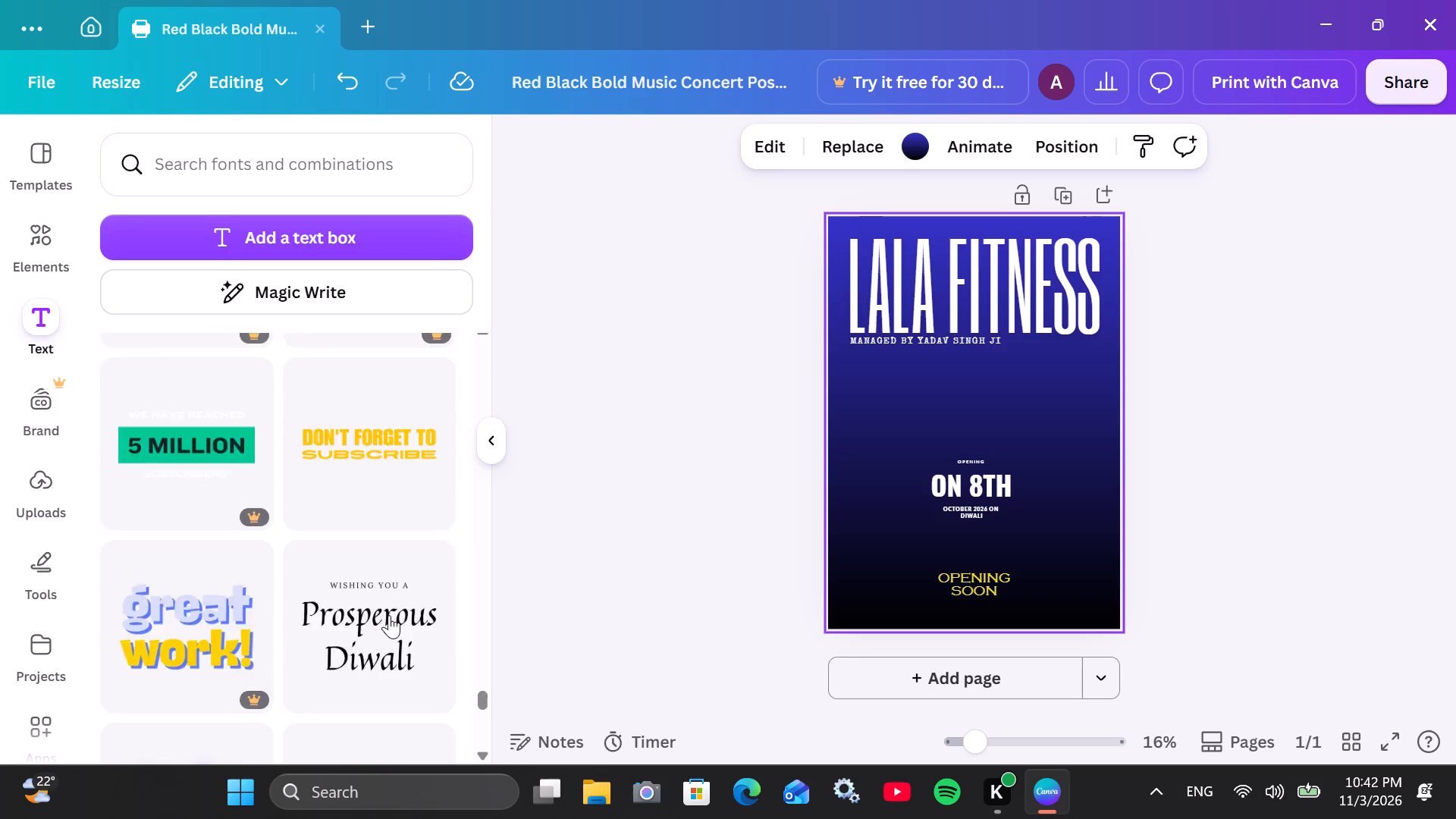
scroll(389, 615, up, 8)
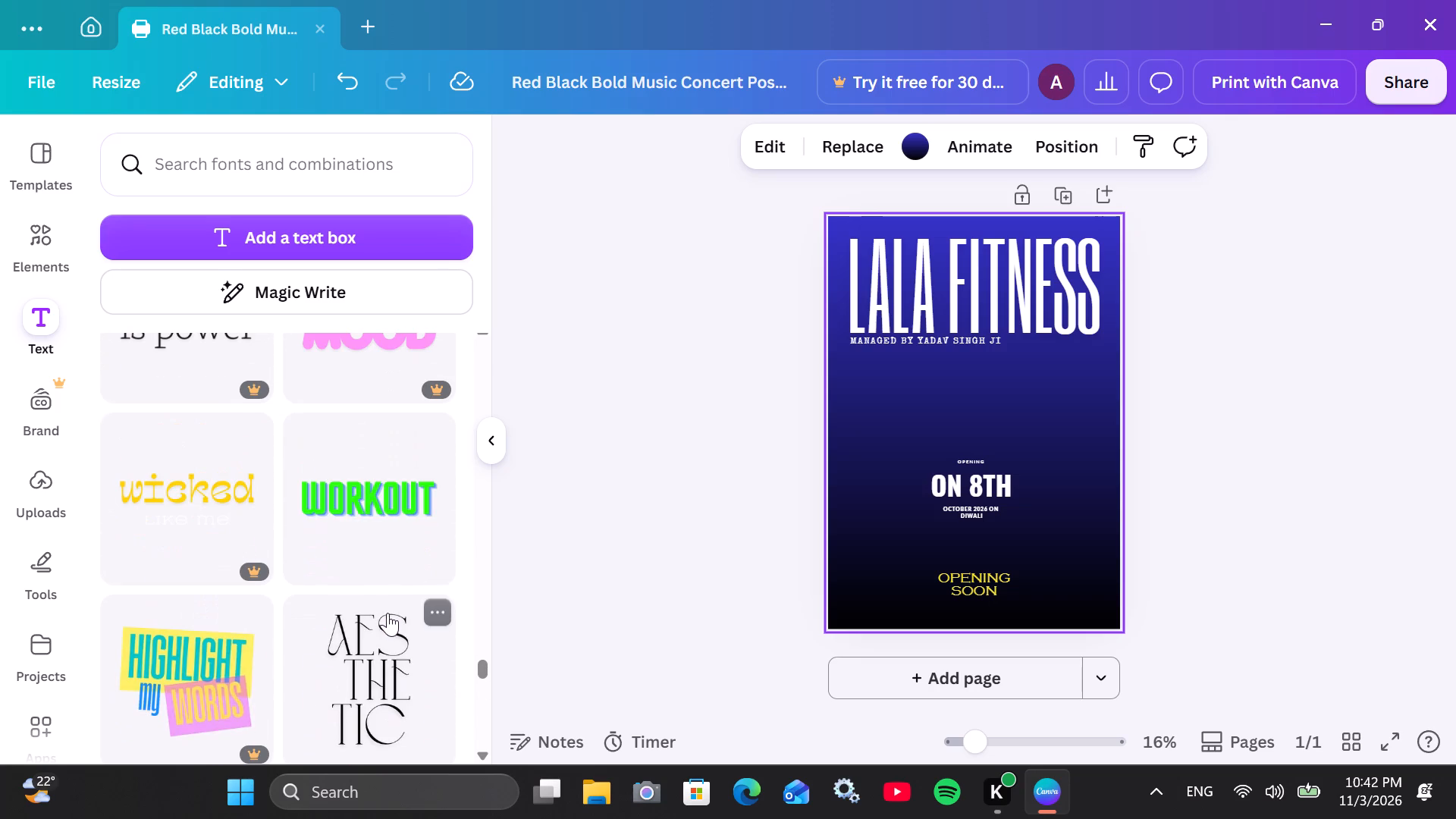
scroll(366, 580, down, 1)
scroll(366, 580, up, 6)
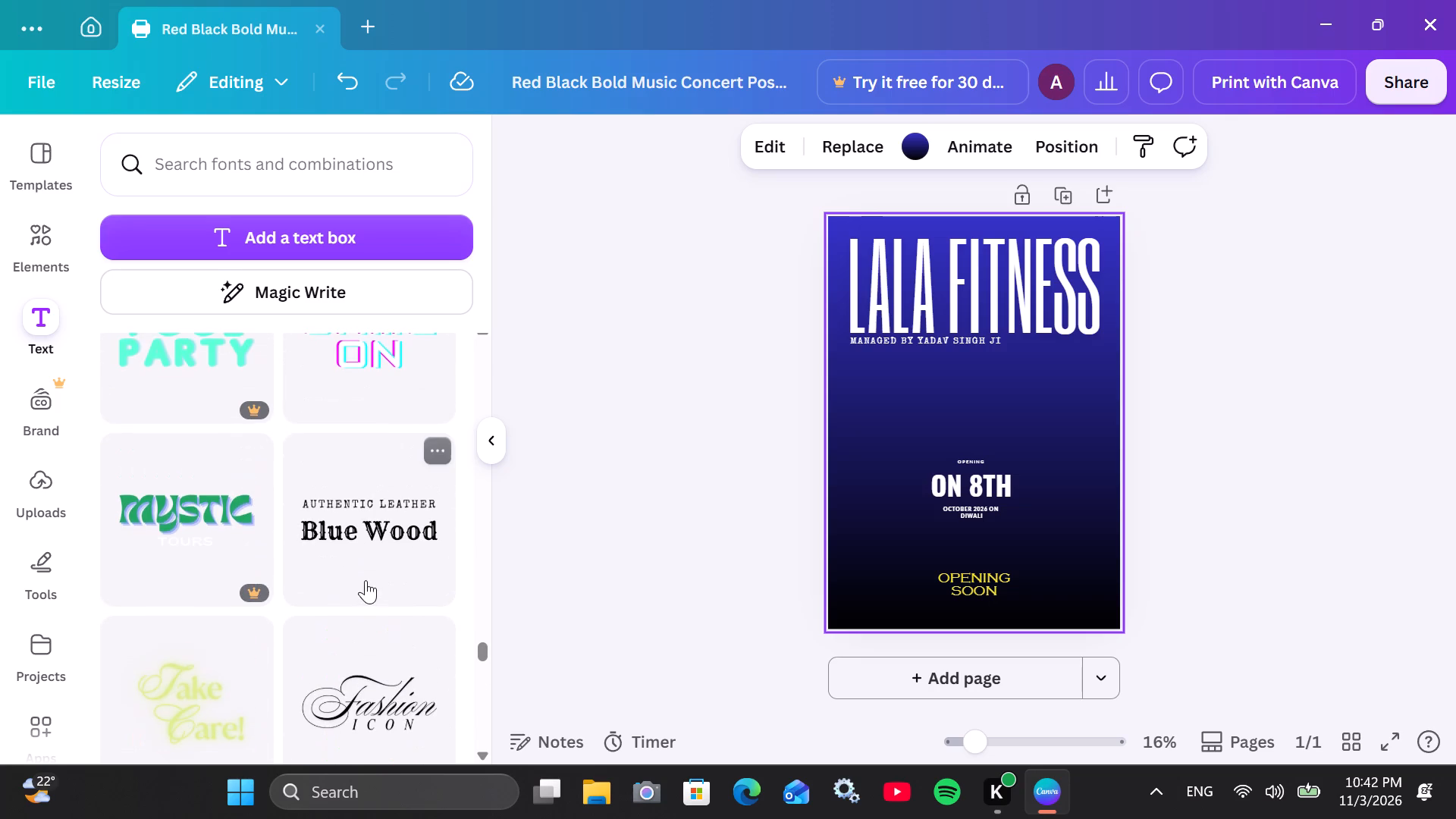
click(381, 560)
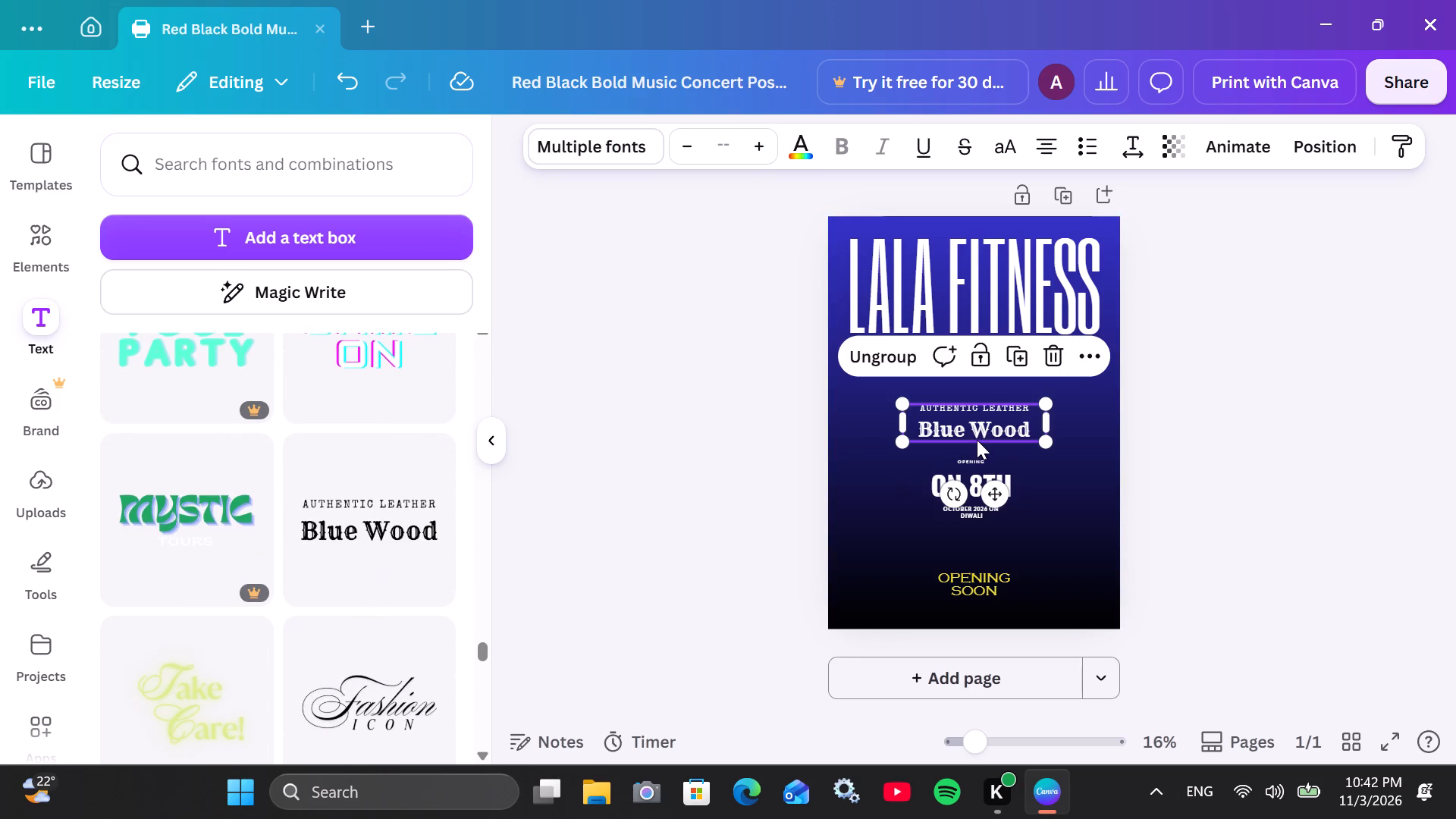
click(976, 430)
click(1027, 367)
Replace the new "AUTHENTIC LEATHER" line with "gym".
click(1022, 406)
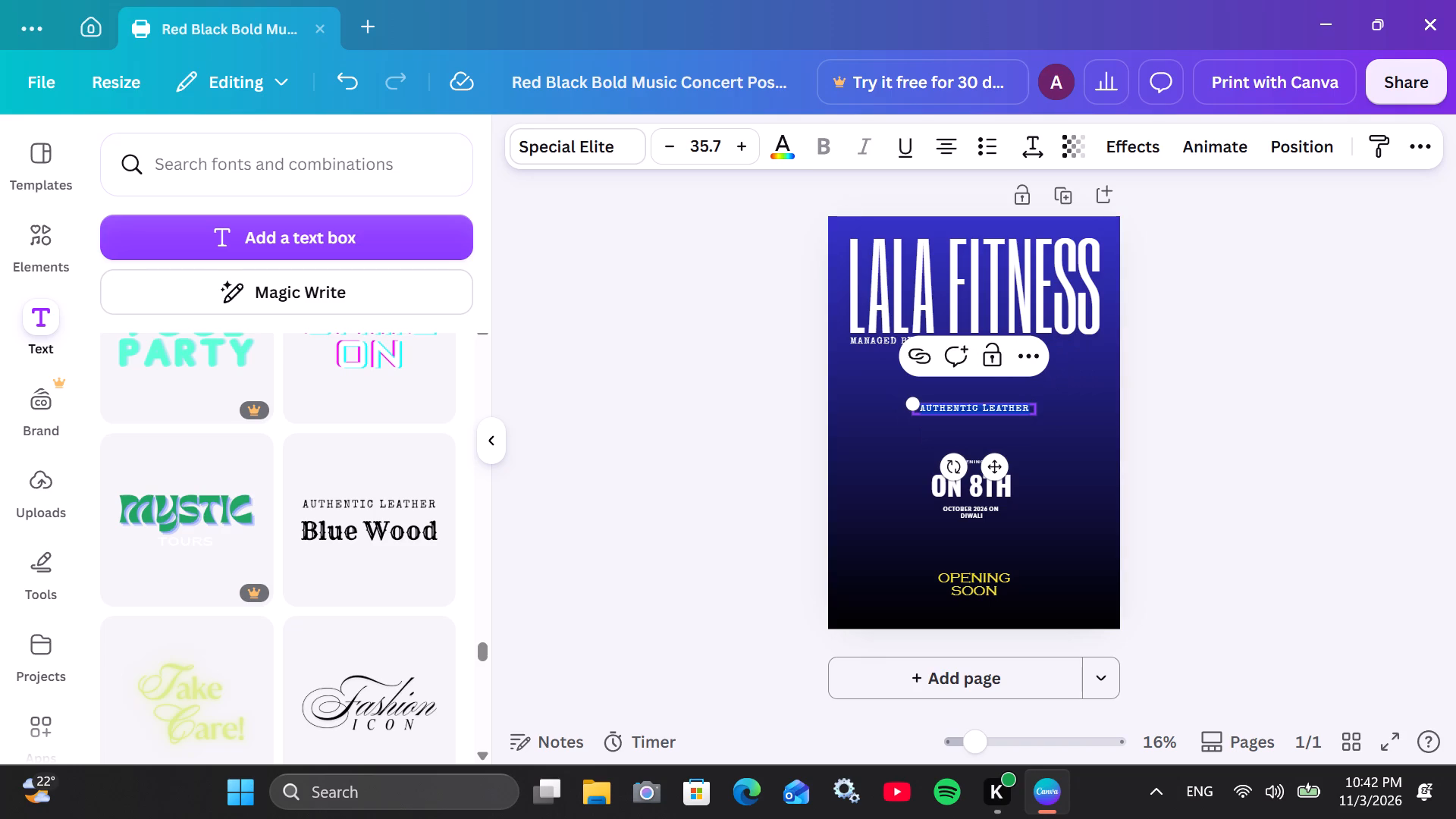
key(BackSpace)
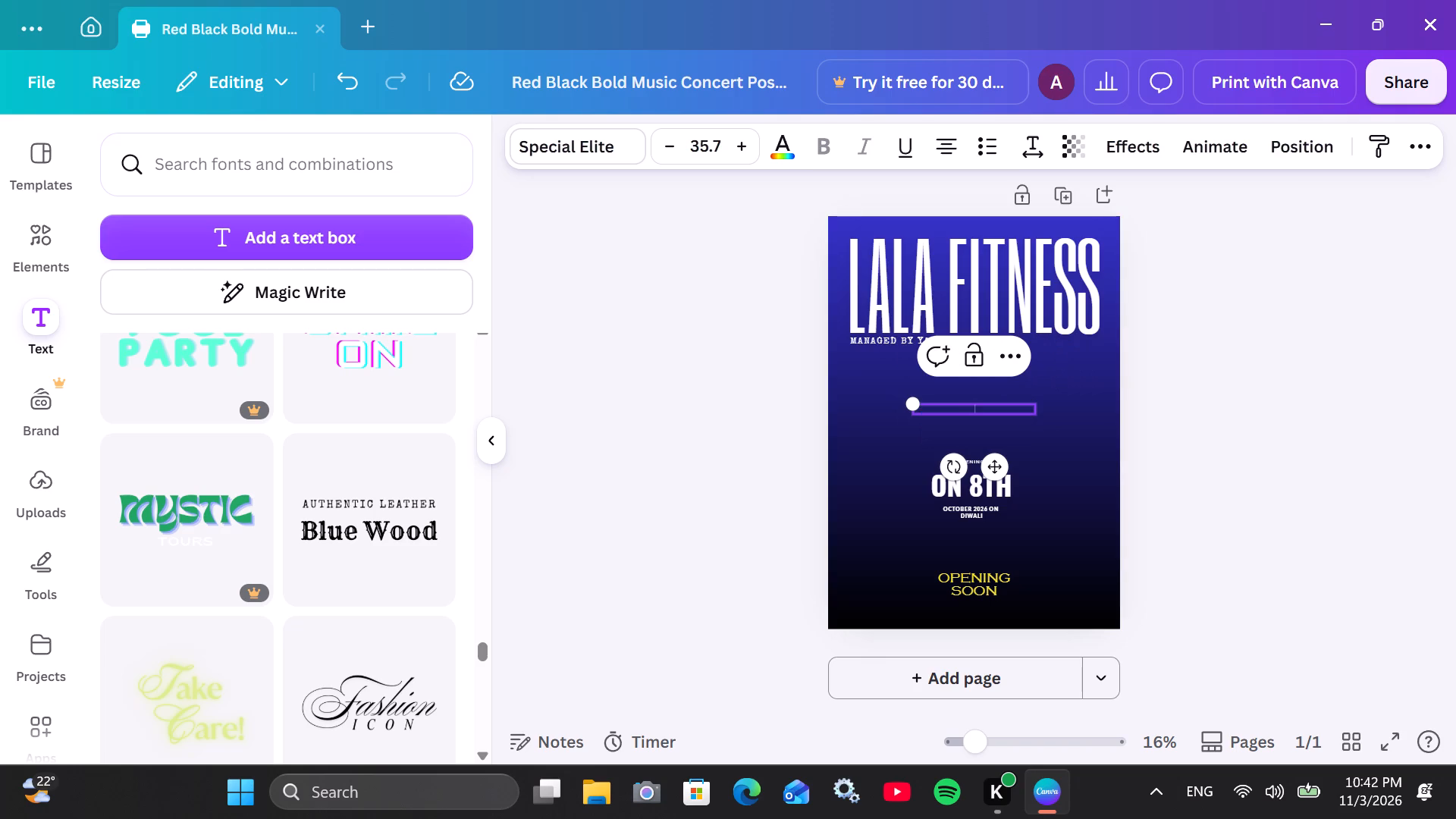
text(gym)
click(1063, 388)
Place the "GYM" text beneath the right end of the "LALA FITNESS" title, level with the "MANAGED BY" line, and nudge it slightly left and down.
drag(970, 408, 1023, 366)
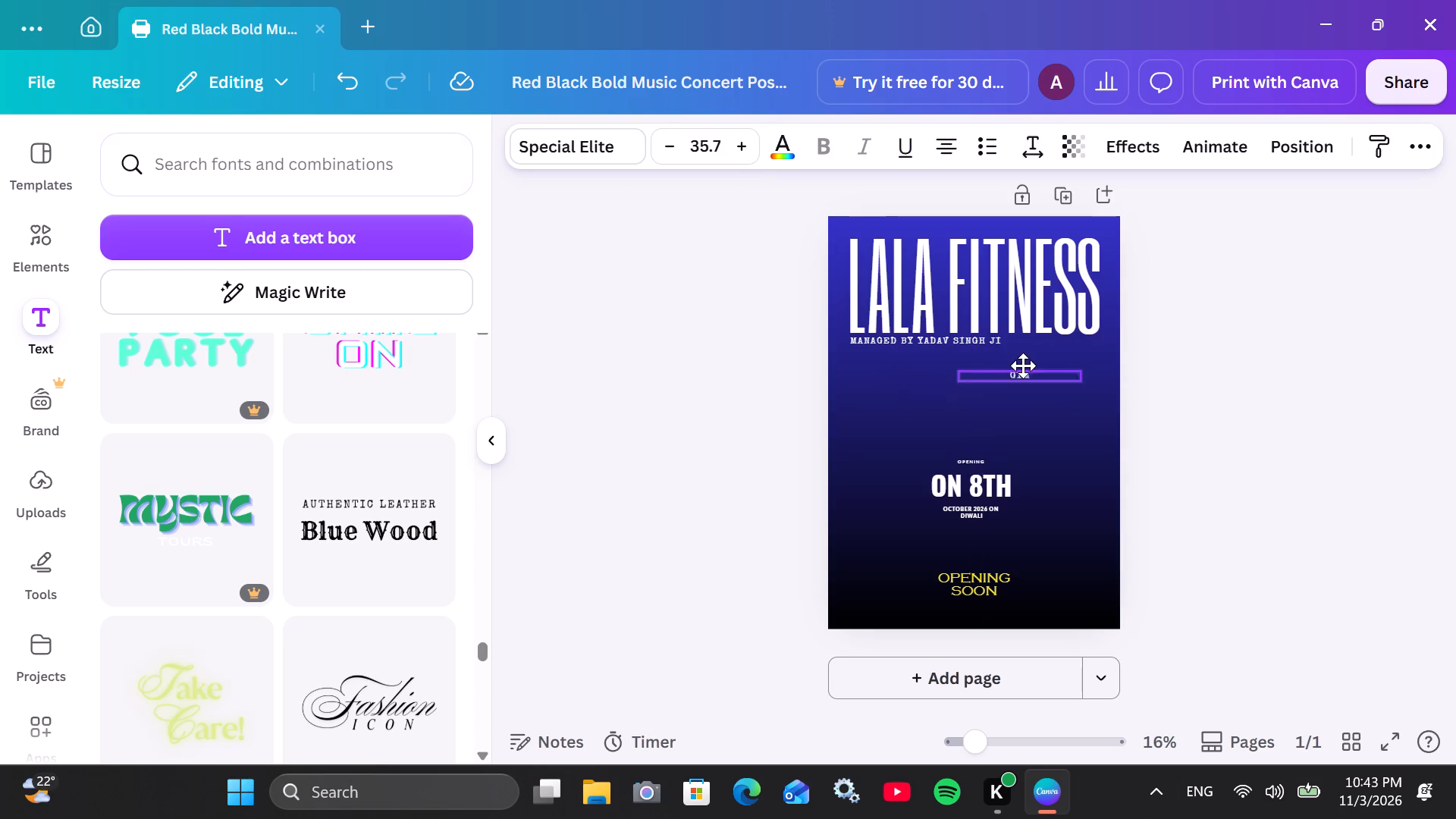
drag(1023, 366, 1083, 339)
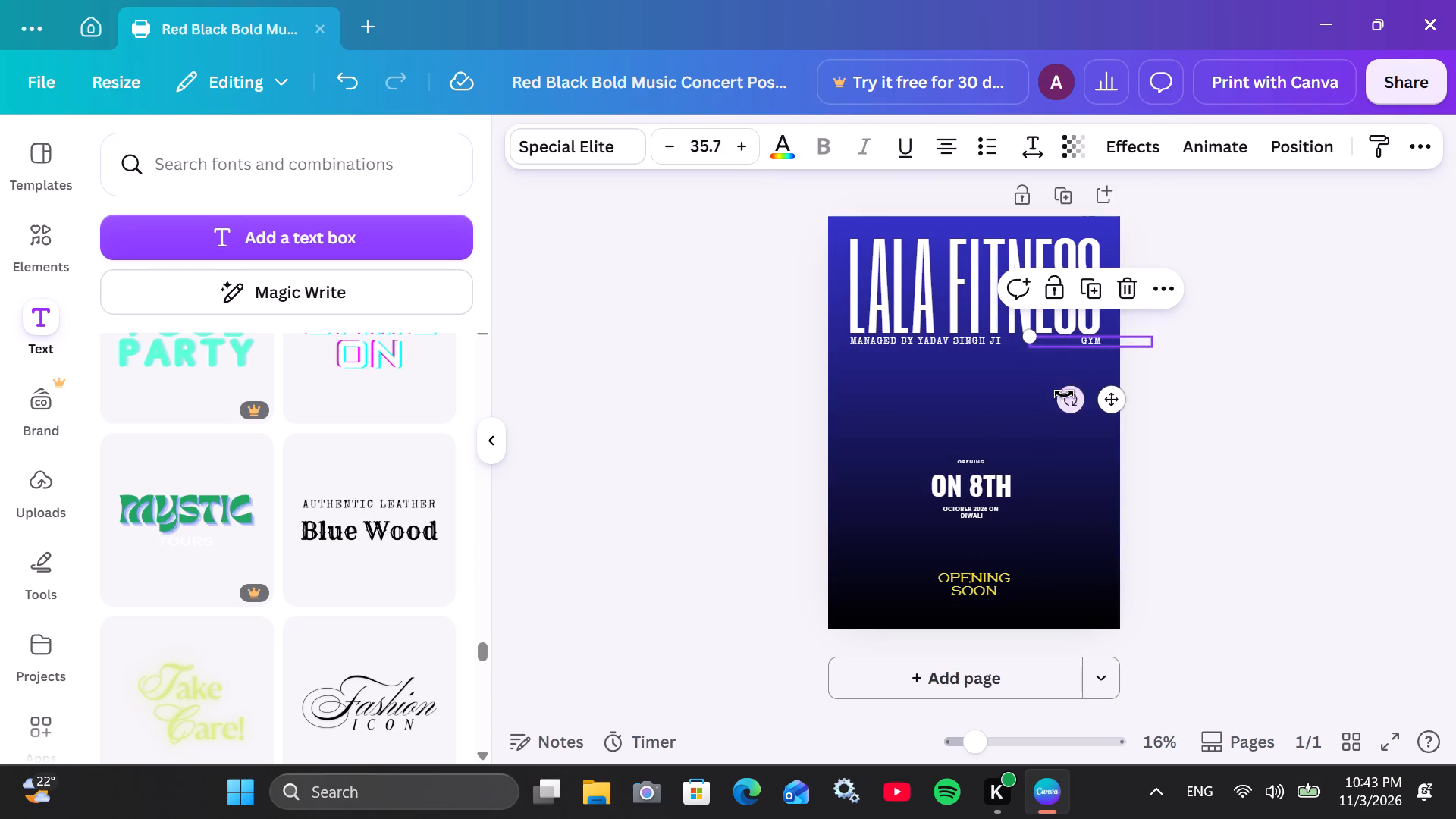
click(1018, 399)
click(1093, 335)
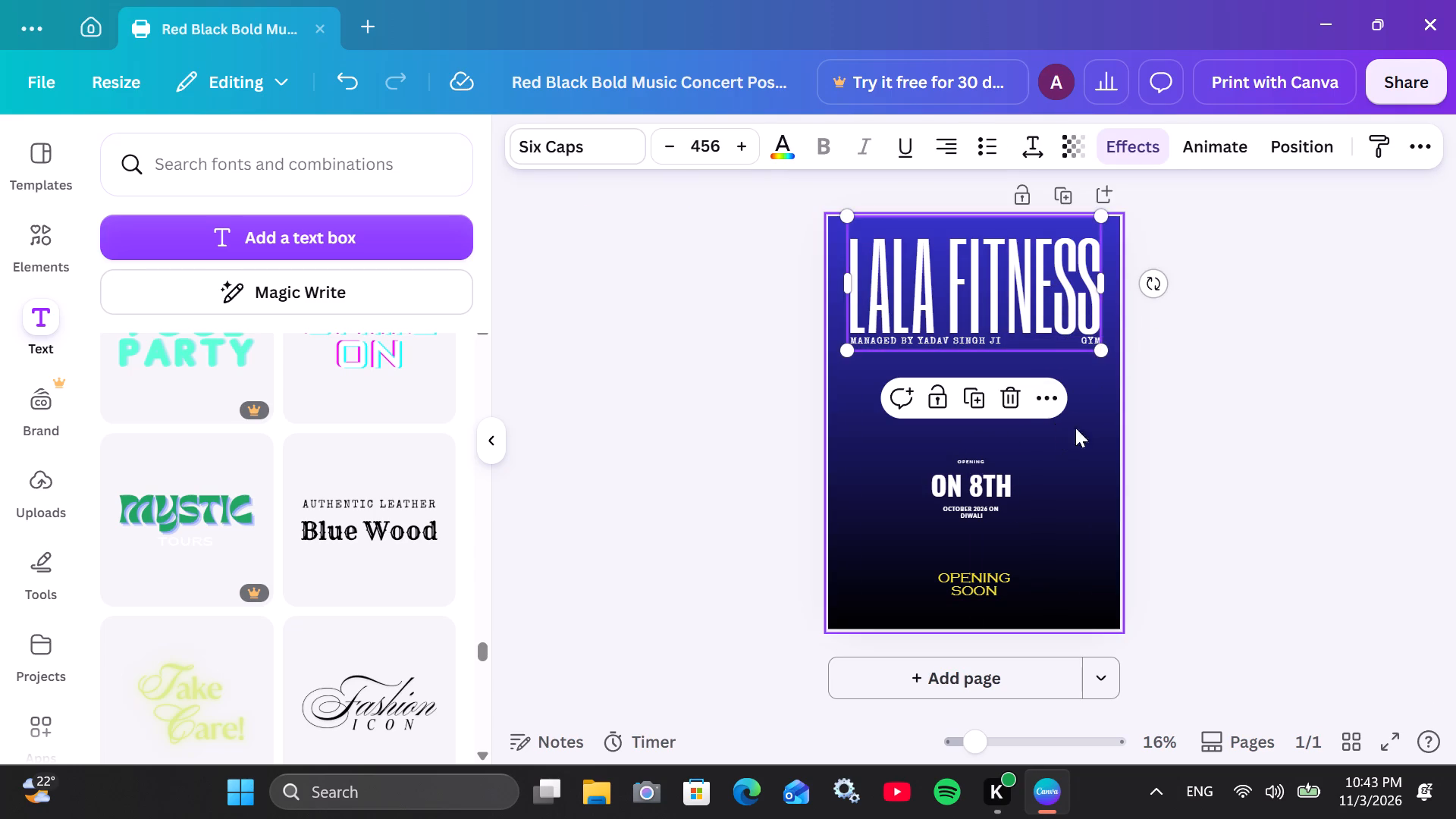
click(1109, 397)
click(1099, 338)
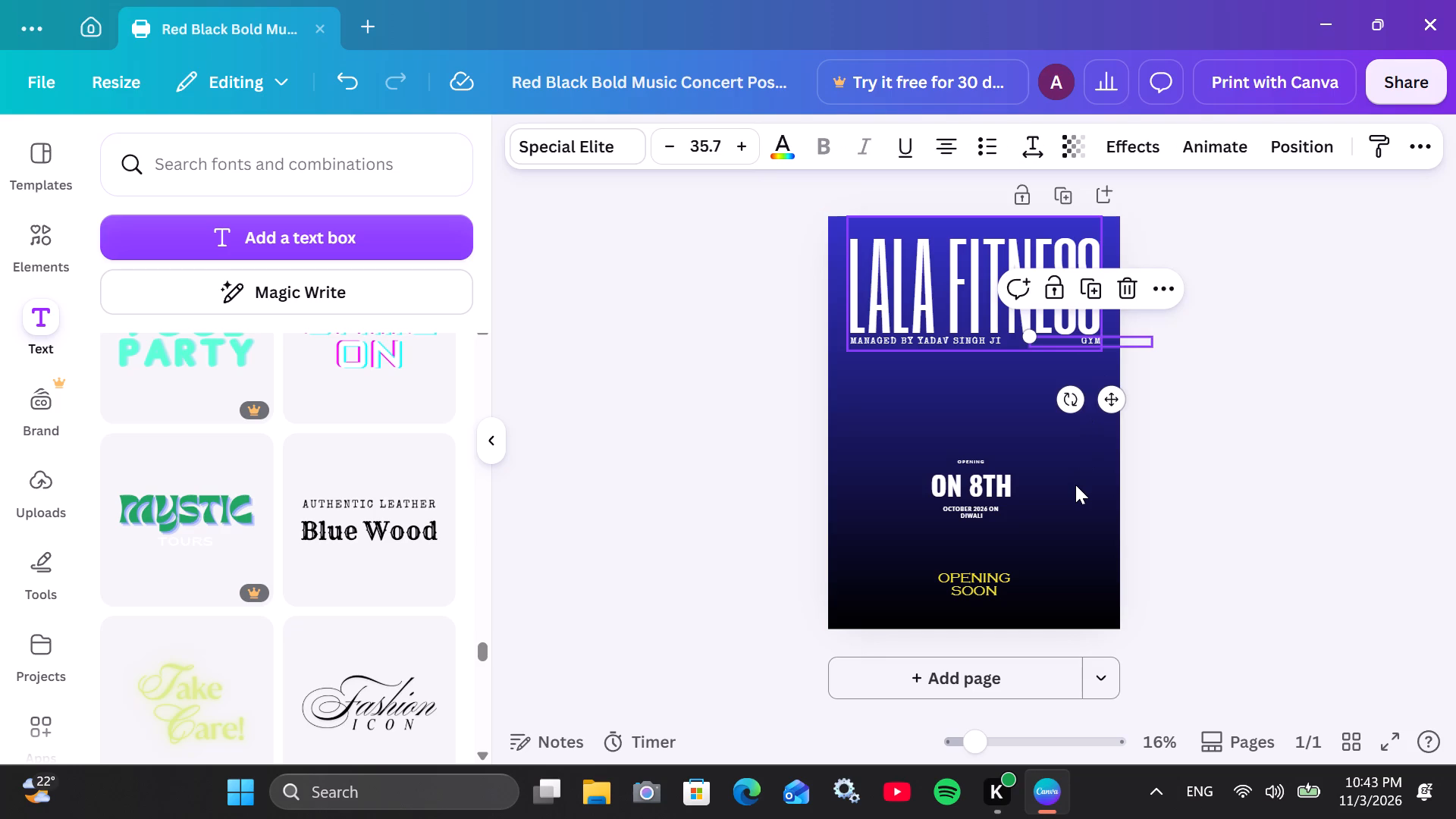
key(Left)
key(Left)
key(Left)
key(Down)
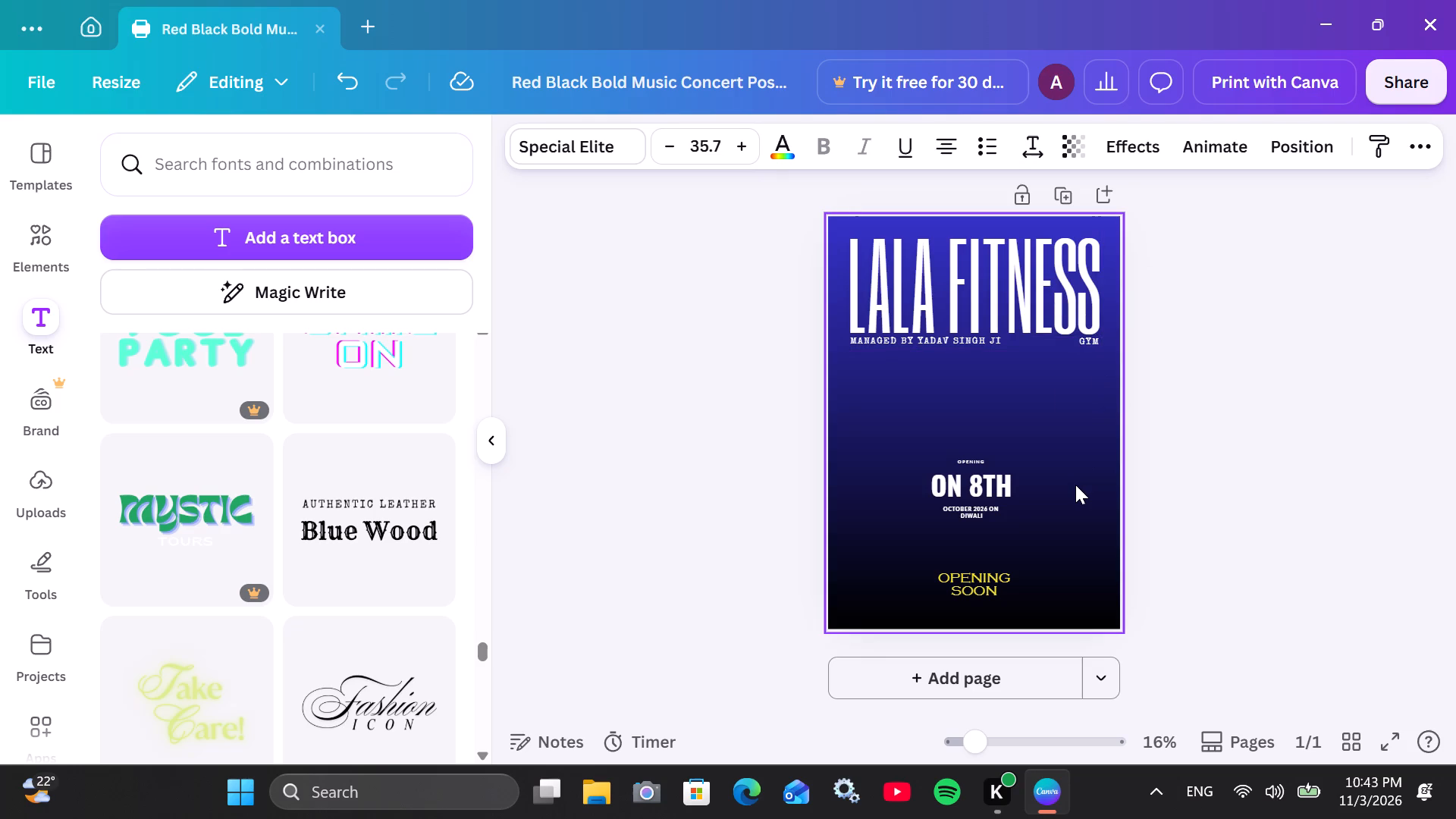
key(Down)
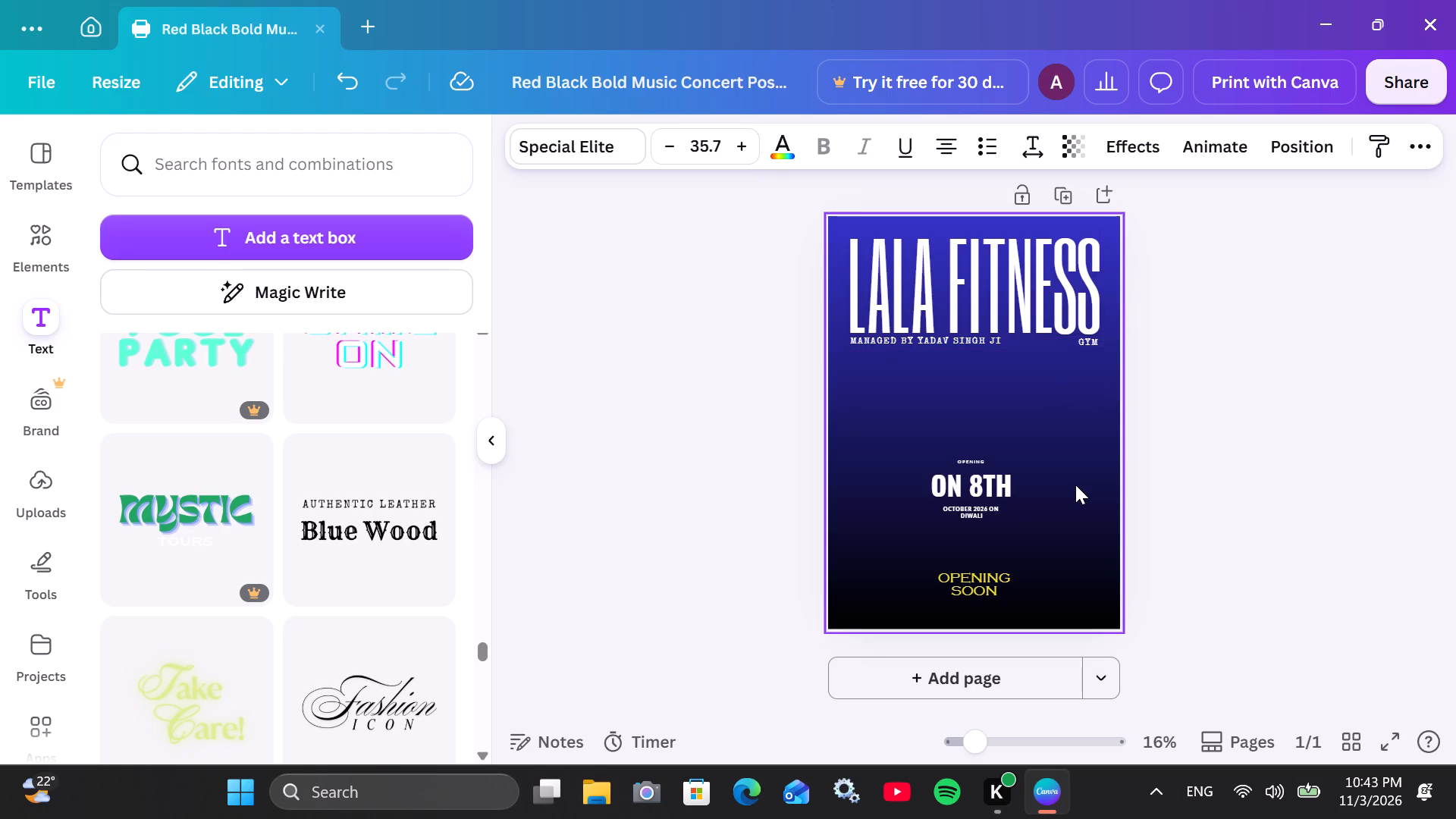
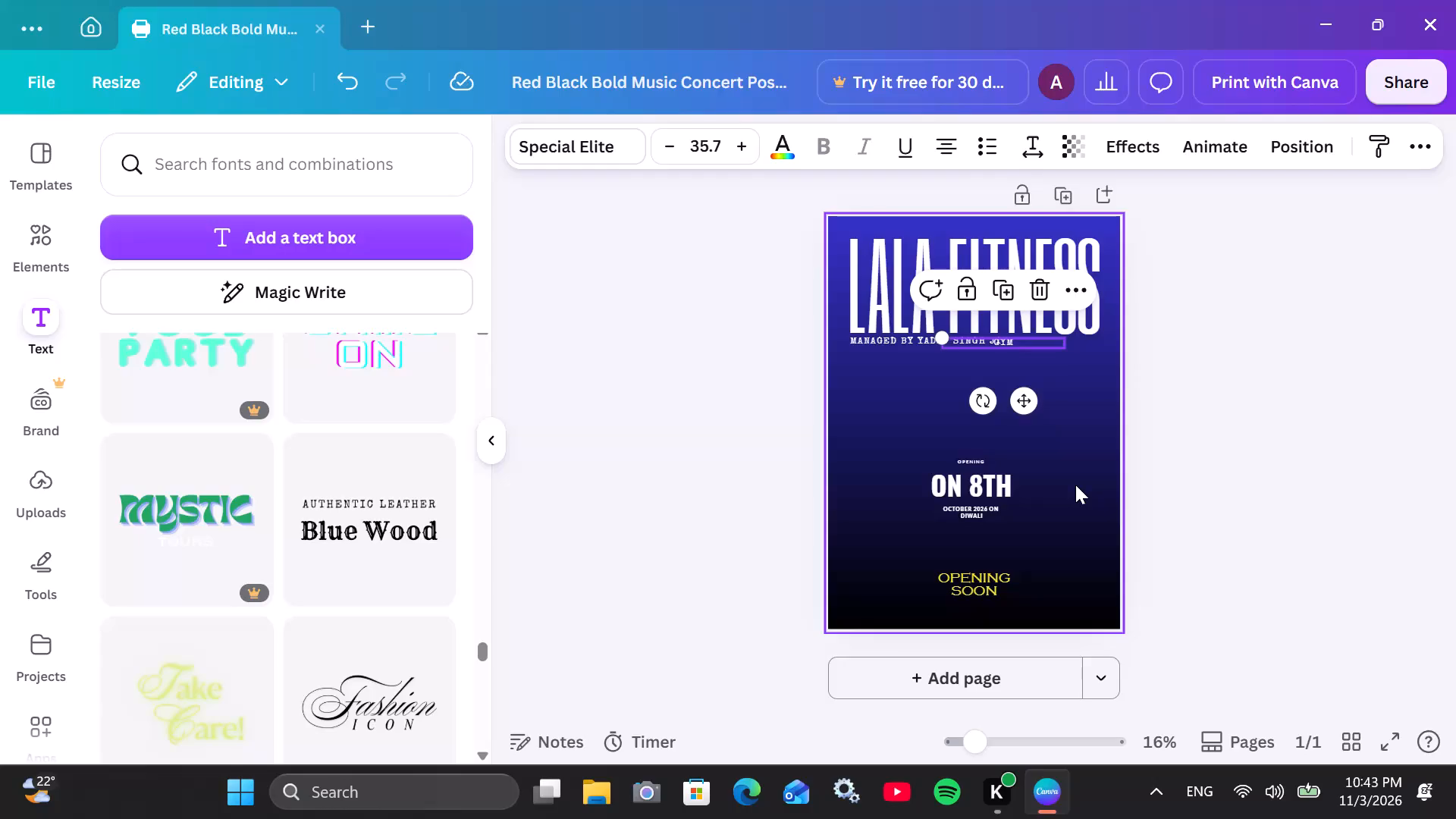
Nudge the "GYM" text to the far end of the "LALA FITNESS" title, flush with its right edge and level with the "MANAGED BY" line.
key(Up)
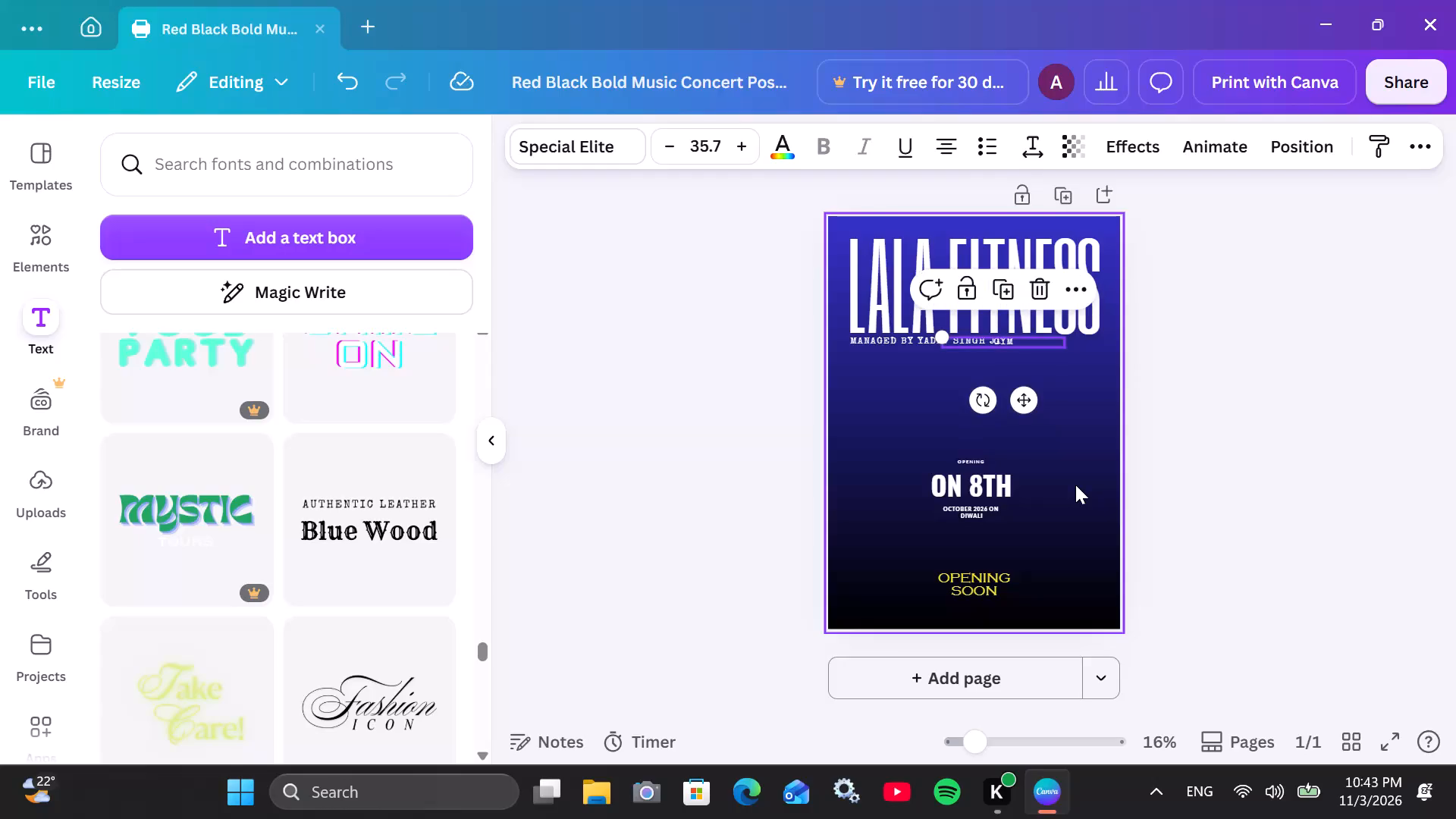
key(Down)
key(Up)
key(Right)
key(Right)
key(Right)
key(Right)
key(Right)
key(Right)
key(Right)
key(Right)
key(Right)
key(Right)
key(Right)
key(Right)
key(Right)
key(Right)
key(Right)
key(Right)
key(Right)
key(Right)
key(Right)
key(Right)
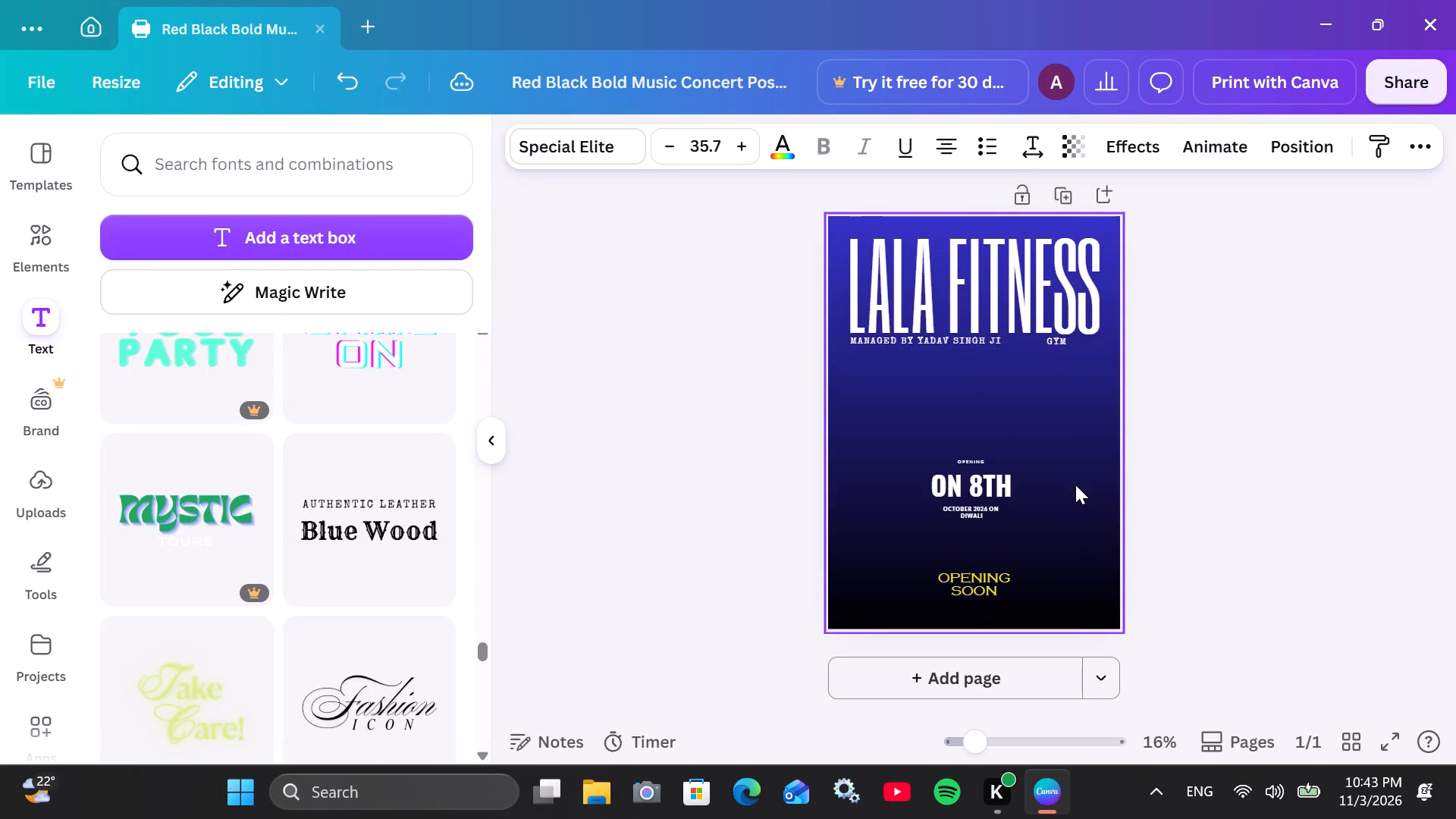
key(Right)
key(Right)
key(Right)
key(Right)
key(Left)
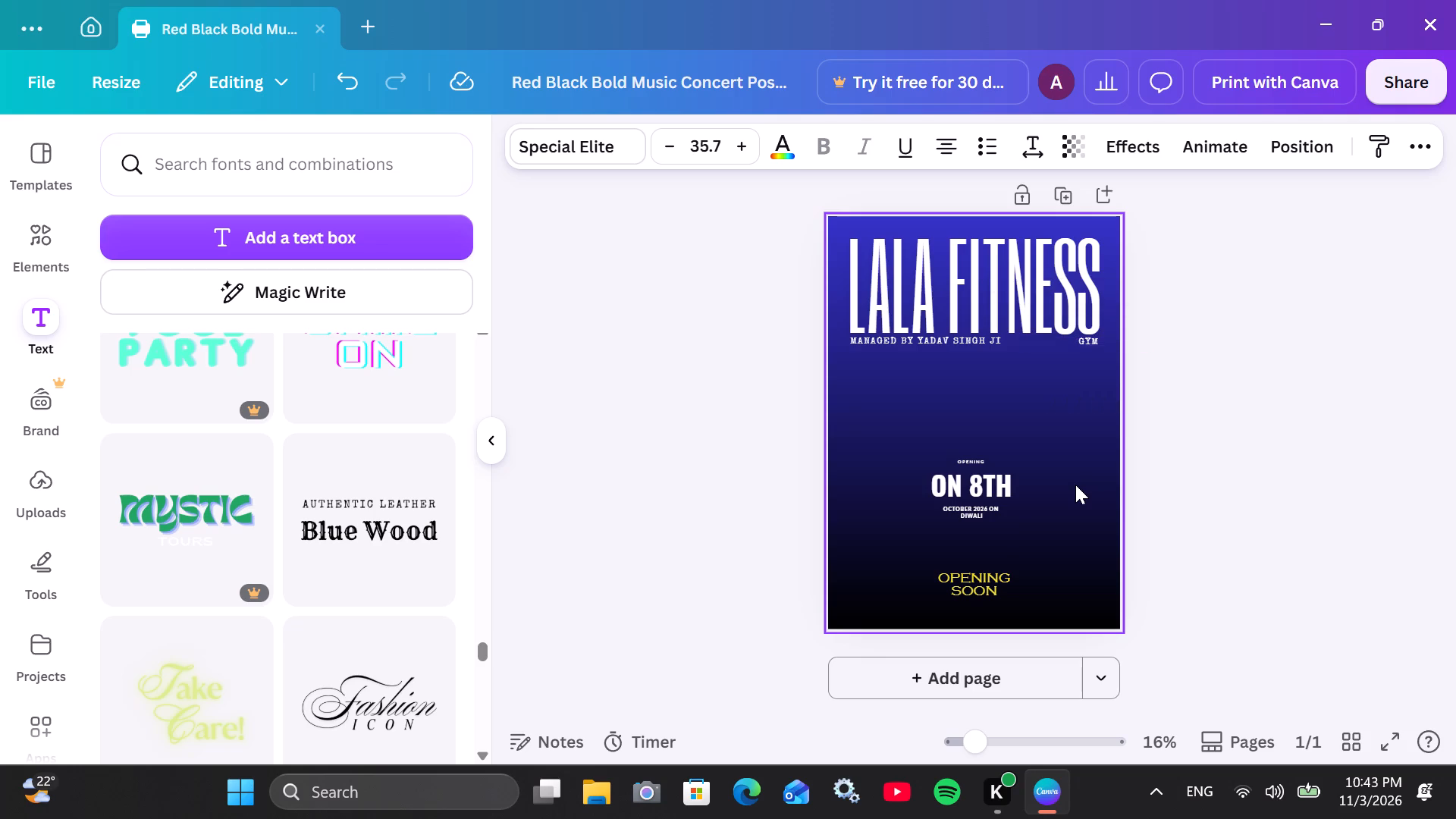
key(Down)
key(Left)
key(Right)
key(Right)
key(Left)
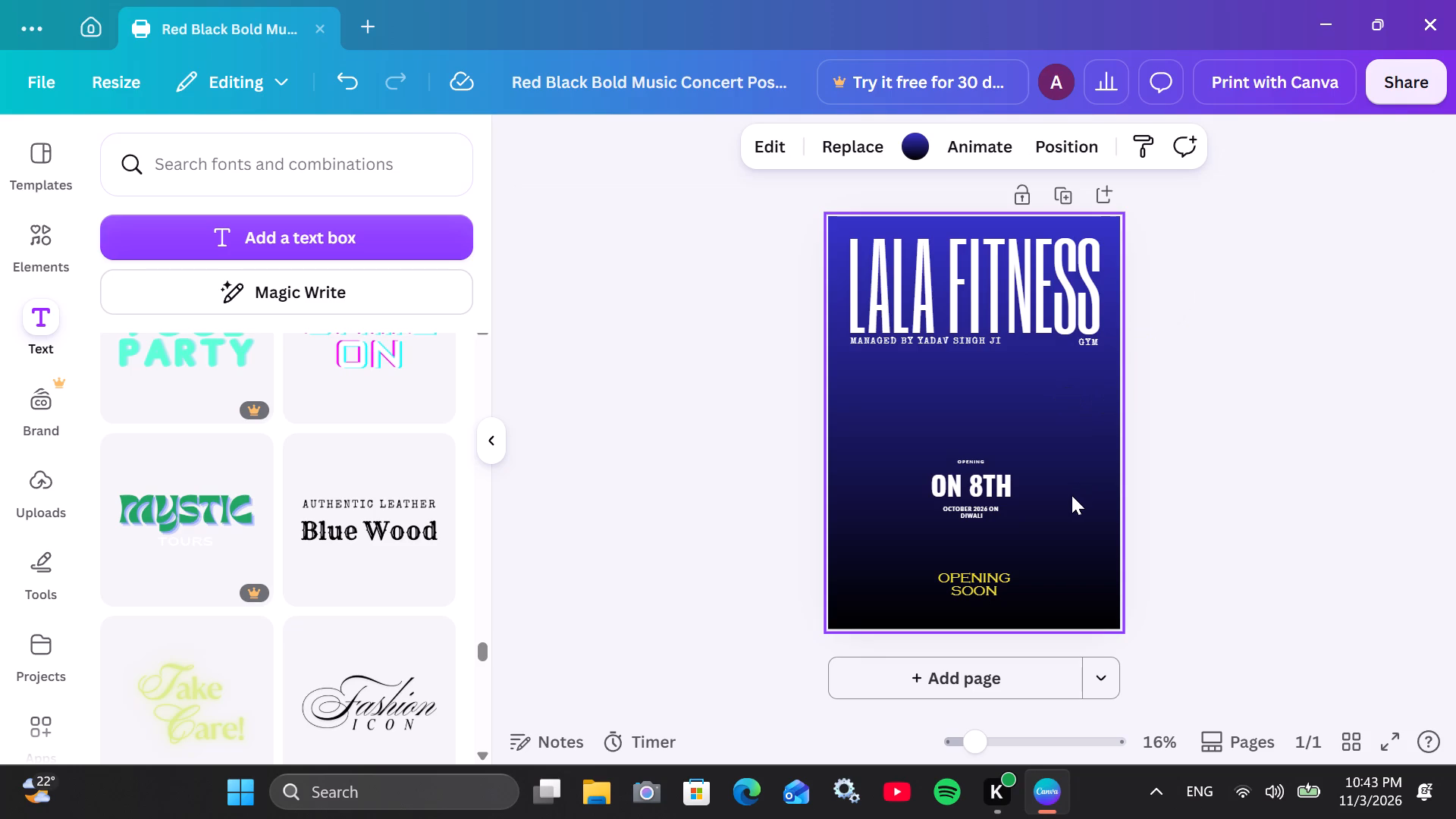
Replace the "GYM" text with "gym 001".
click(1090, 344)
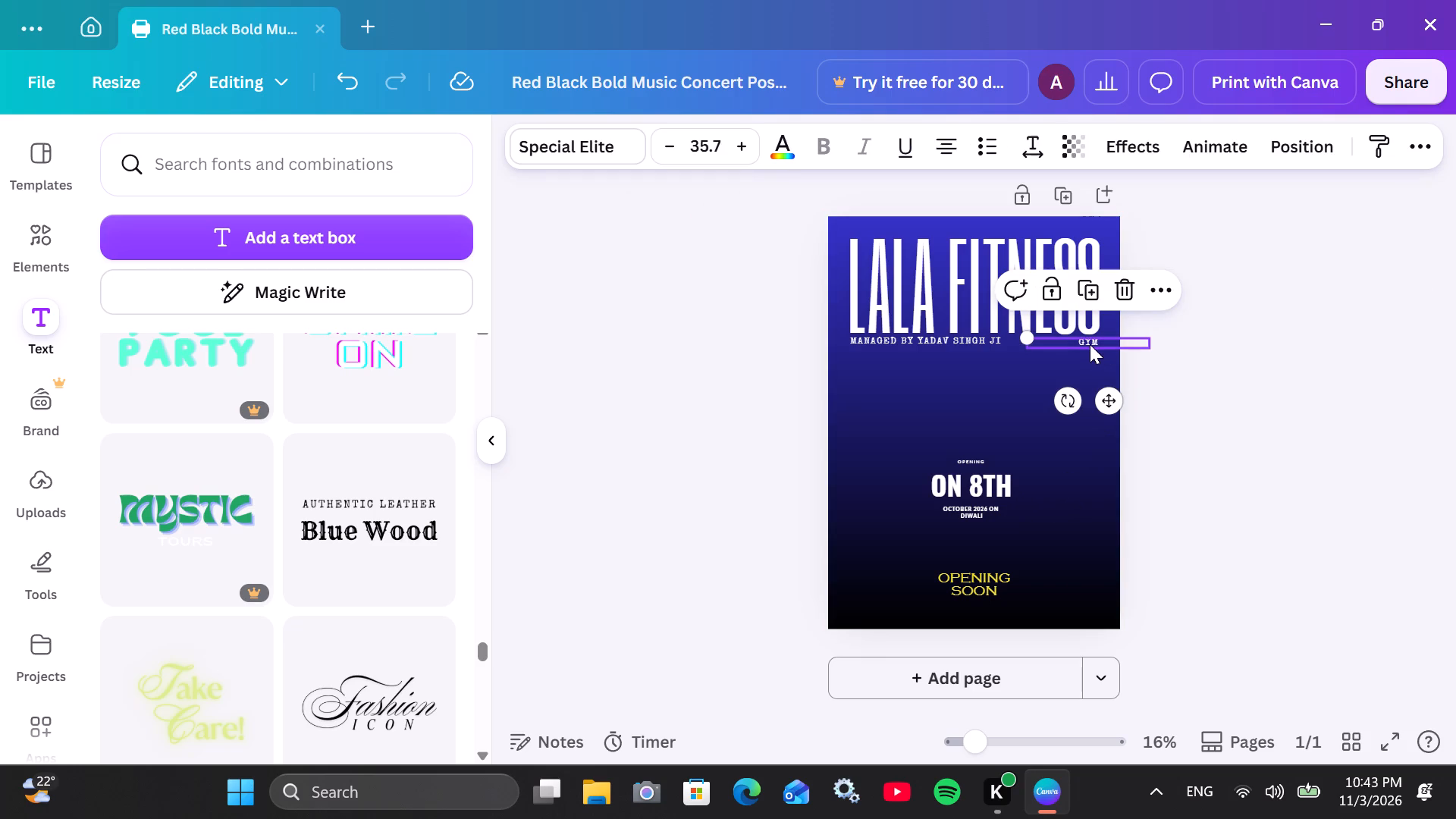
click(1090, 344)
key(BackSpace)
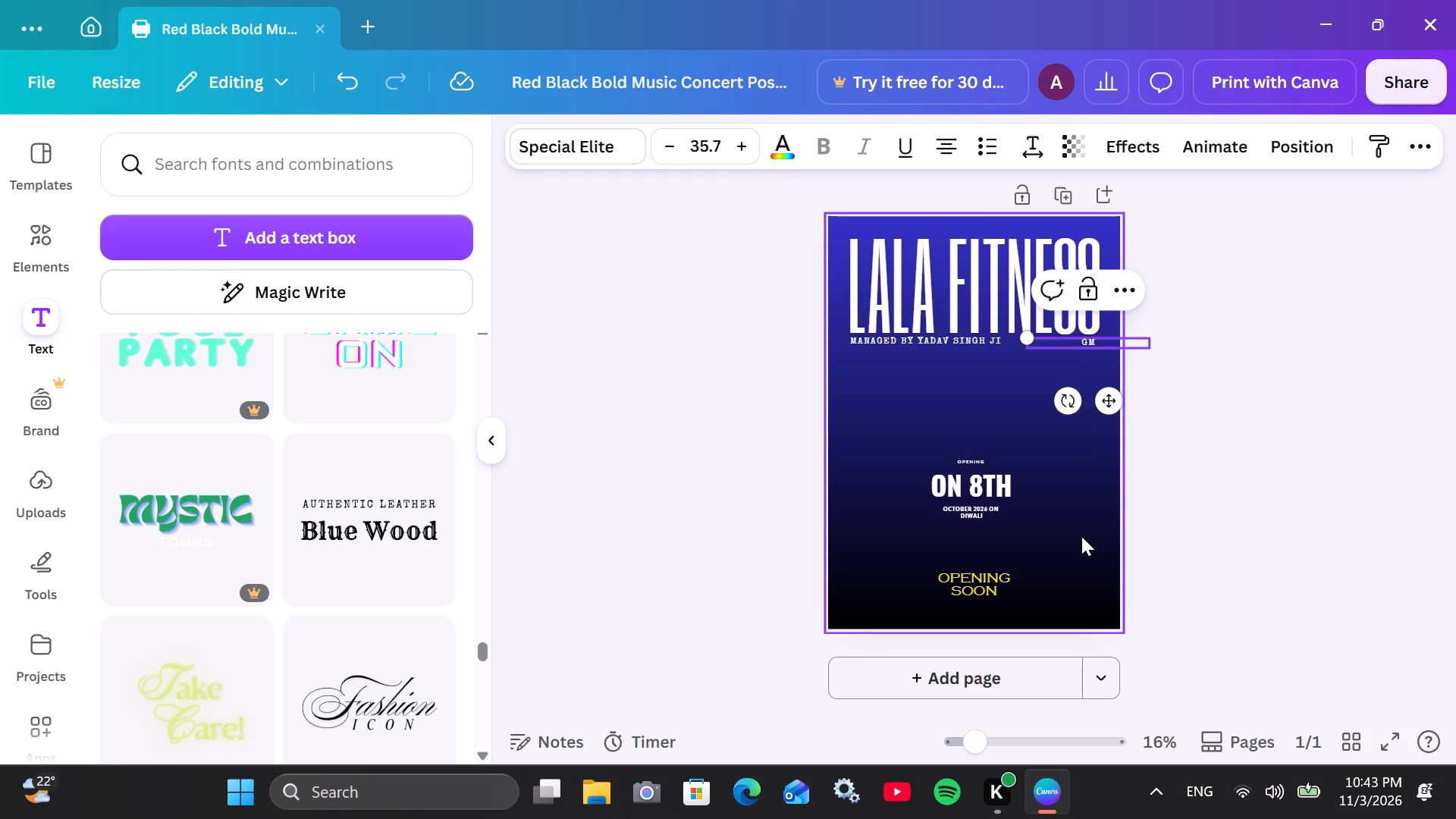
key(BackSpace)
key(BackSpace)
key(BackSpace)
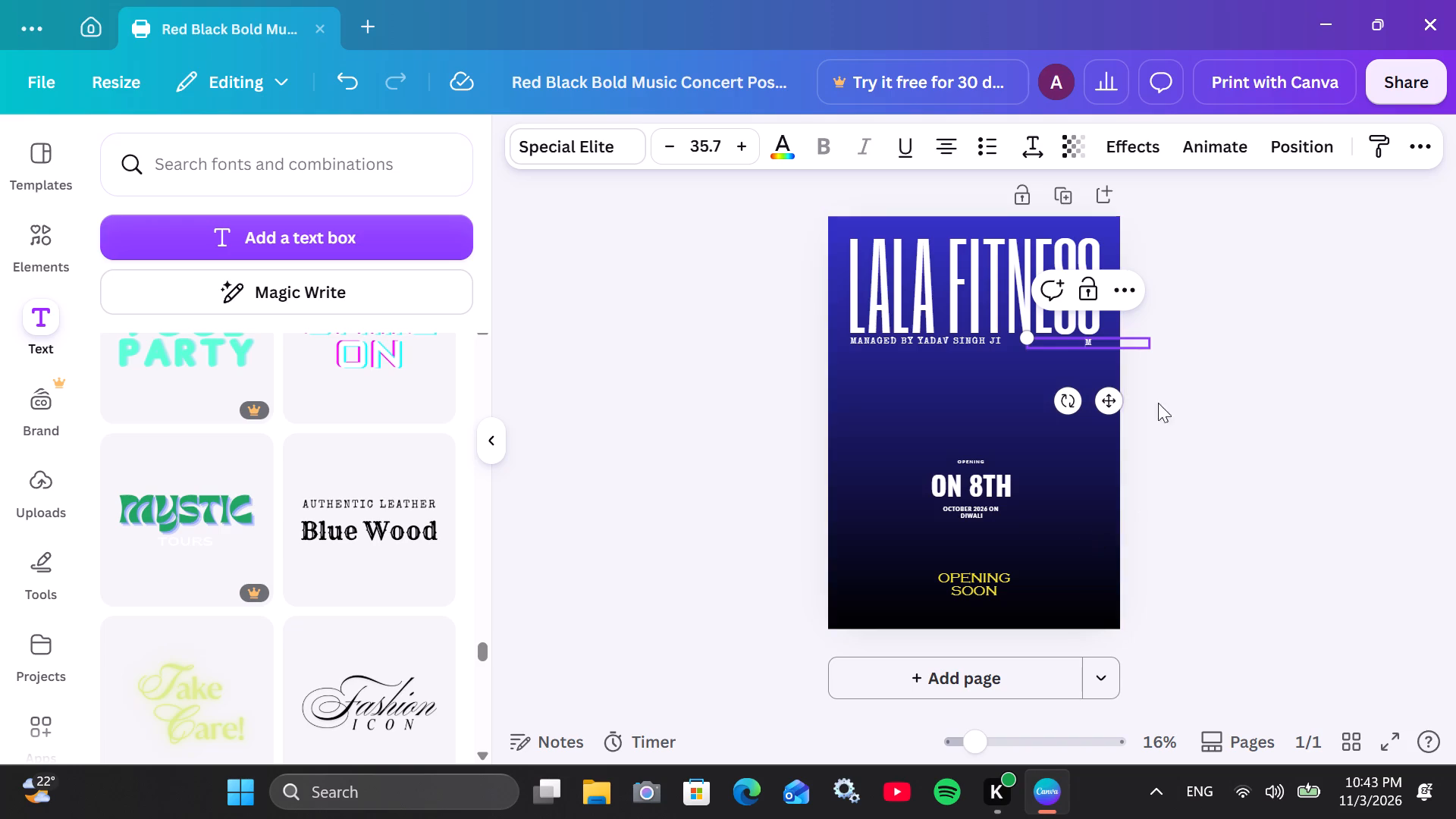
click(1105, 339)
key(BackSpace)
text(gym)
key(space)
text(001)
Replace the wording of the small gym line beneath the title with "unisex gym".
key(BackSpace)
key(BackSpace)
key(BackSpace)
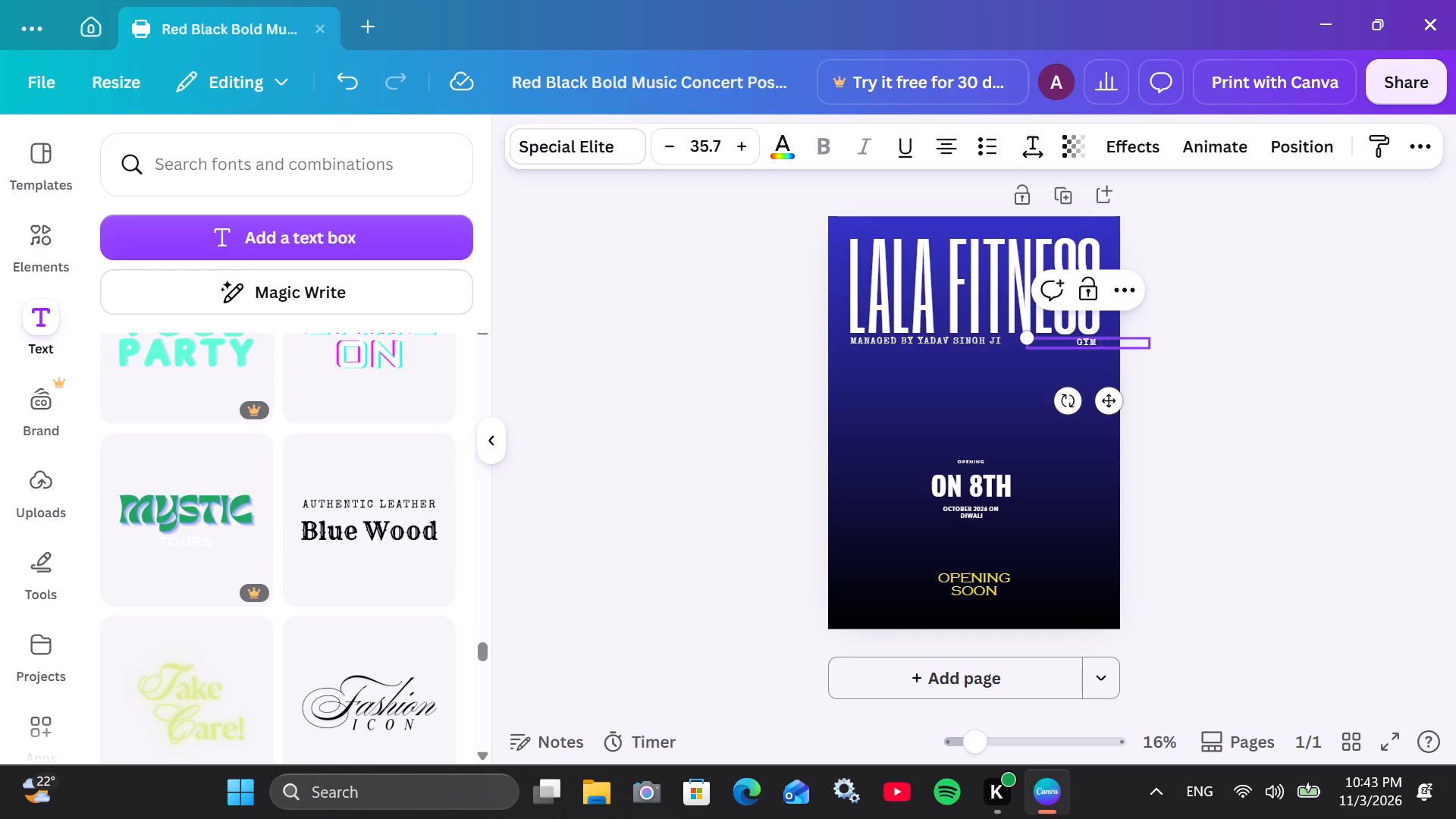
key(BackSpace)
key(BackSpace)
key(BackSpace)
key(BackSpace)
text(unisex)
key(space)
text(gym)
key(Left)
key(Left)
key(Left)
click(1237, 406)
Nudge the "UNISEX GYM" text left until its end lines up with the right edge of the "LALA FITNESS" title.
click(1099, 345)
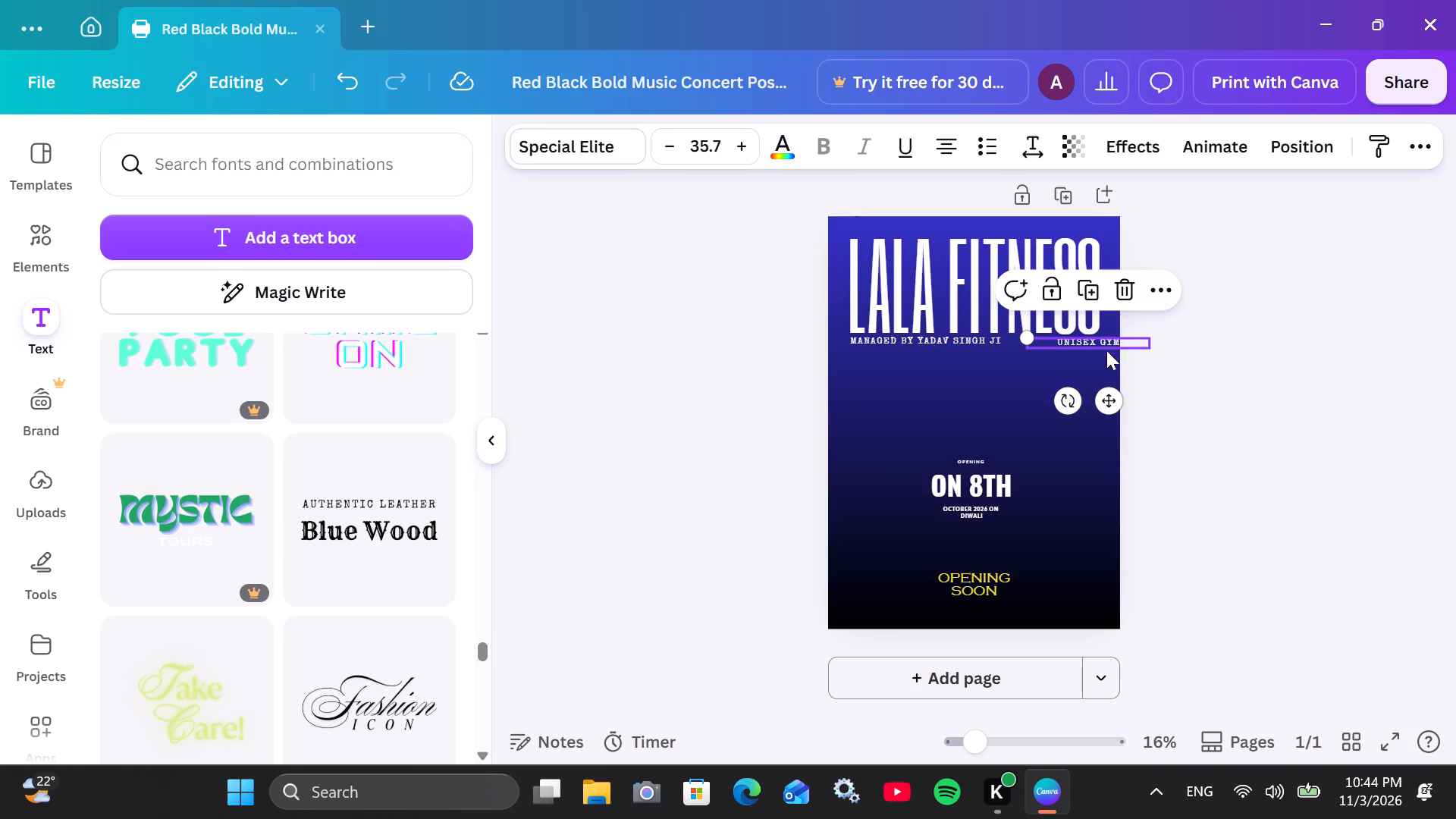
key(Left)
key(Left)
key(Left)
key(Left)
key(Left)
key(Left)
key(Left)
key(Left)
key(Left)
key(Left)
key(Left)
key(Left)
key(Left)
key(Left)
key(Left)
key(Left)
key(Left)
key(Left)
key(Left)
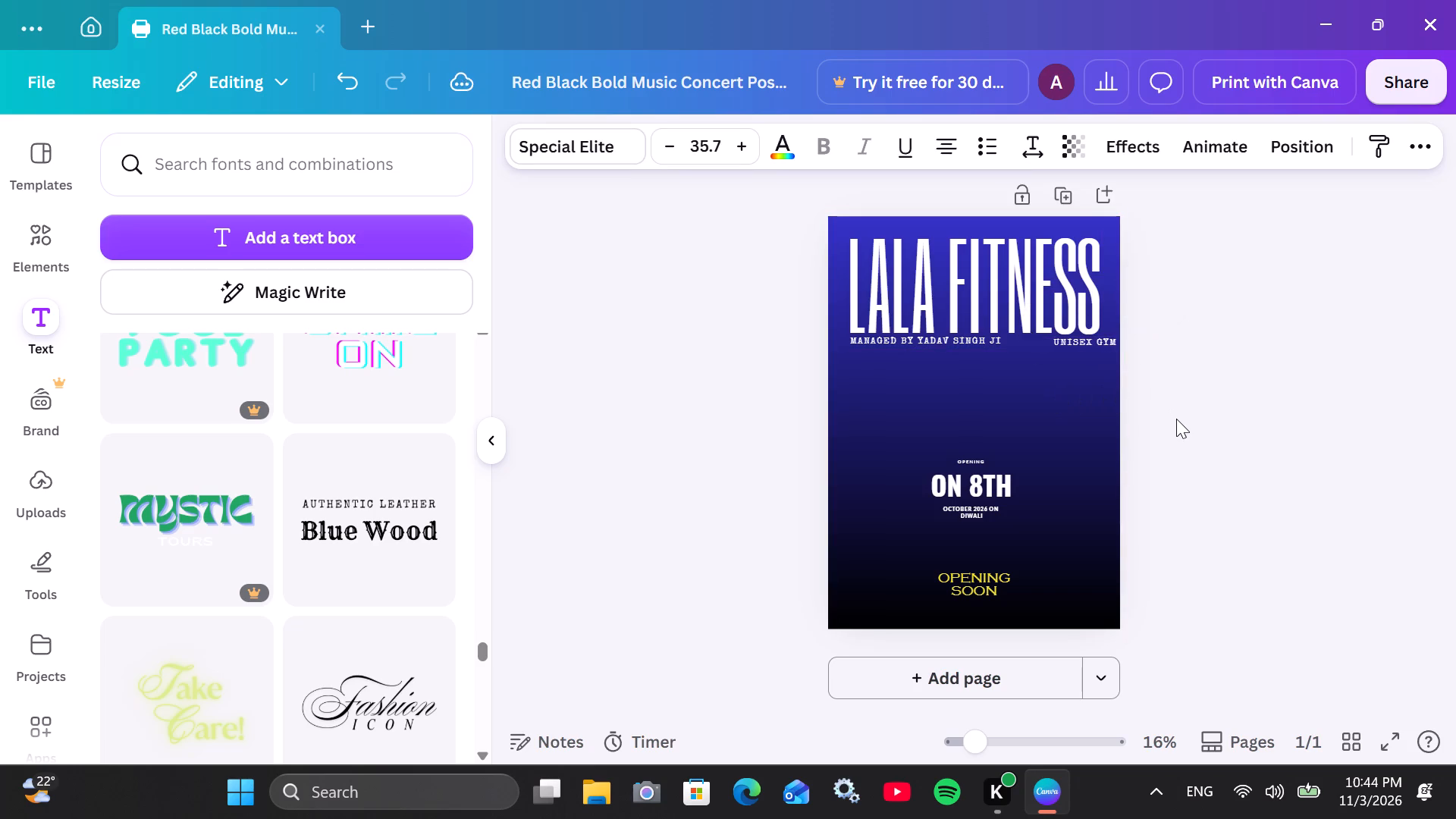
key(Left)
key(Left)
key(Left)
key(Left)
key(Left)
key(Left)
key(Left)
key(Left)
key(Left)
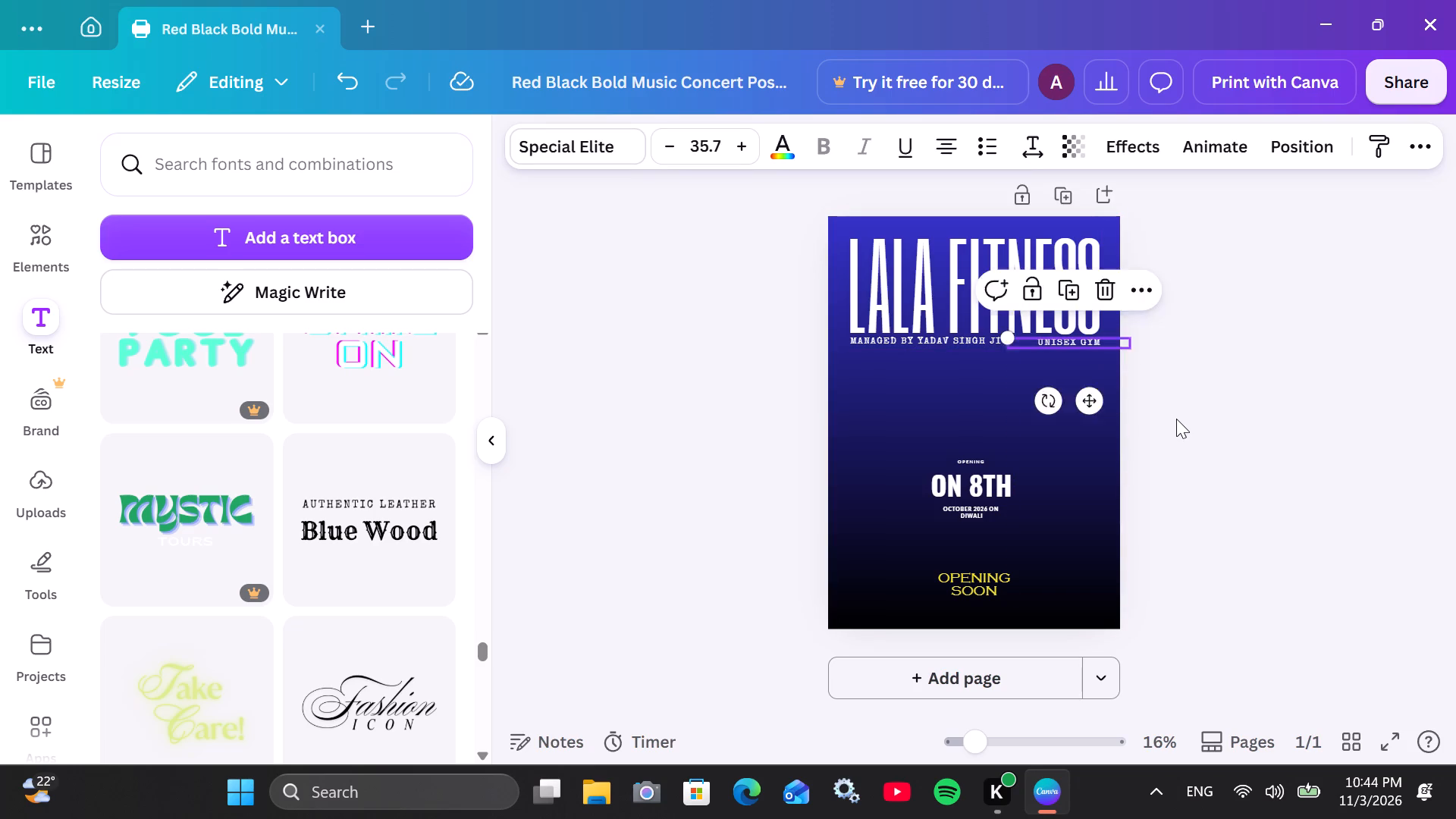
key(Right)
click(1212, 432)
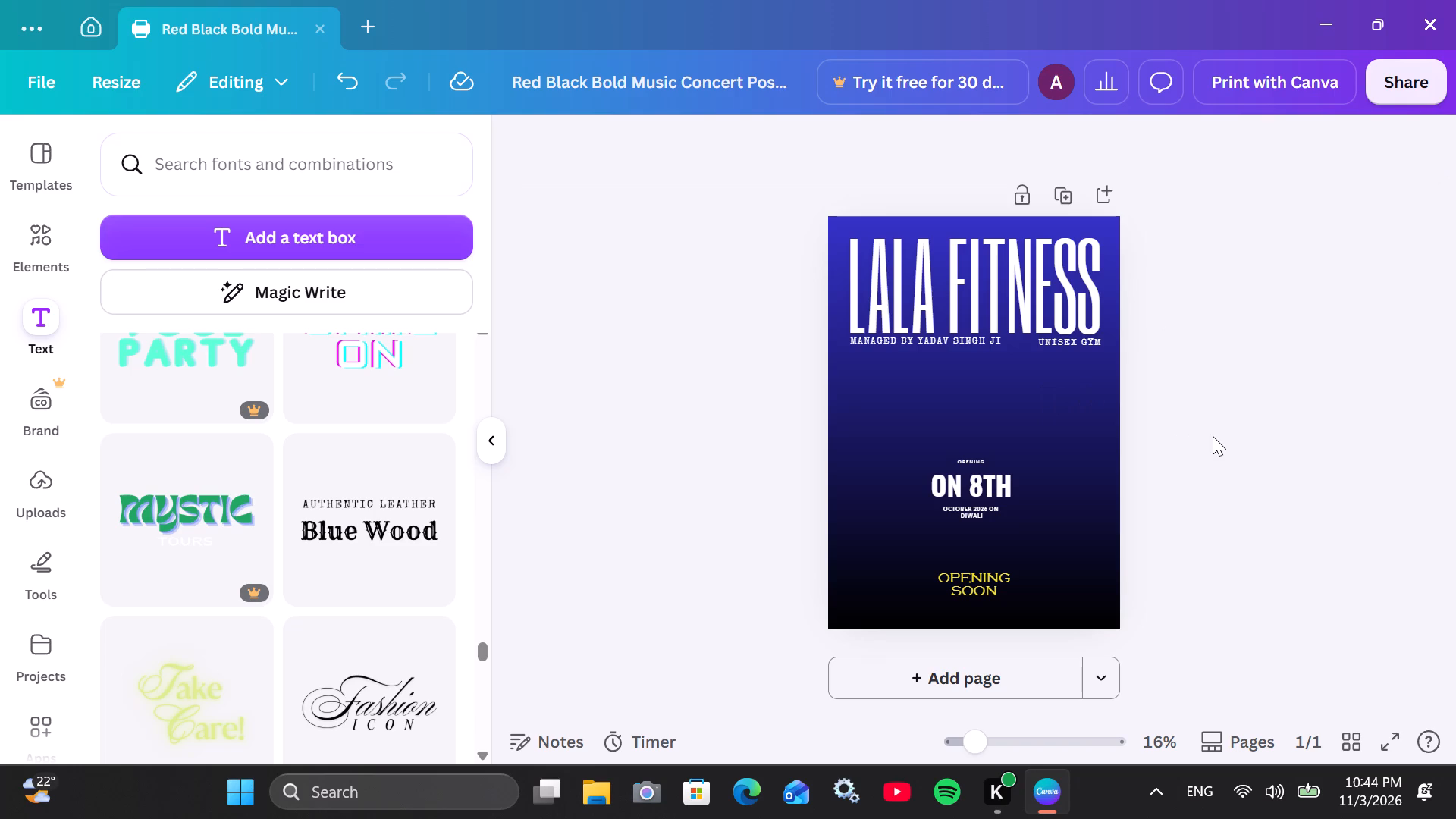
Add the "ONLINE Sale" text combination with radiating lines and place it just beneath the "LALA FITNESS" title, slightly left of centre.
scroll(474, 555, down, 3)
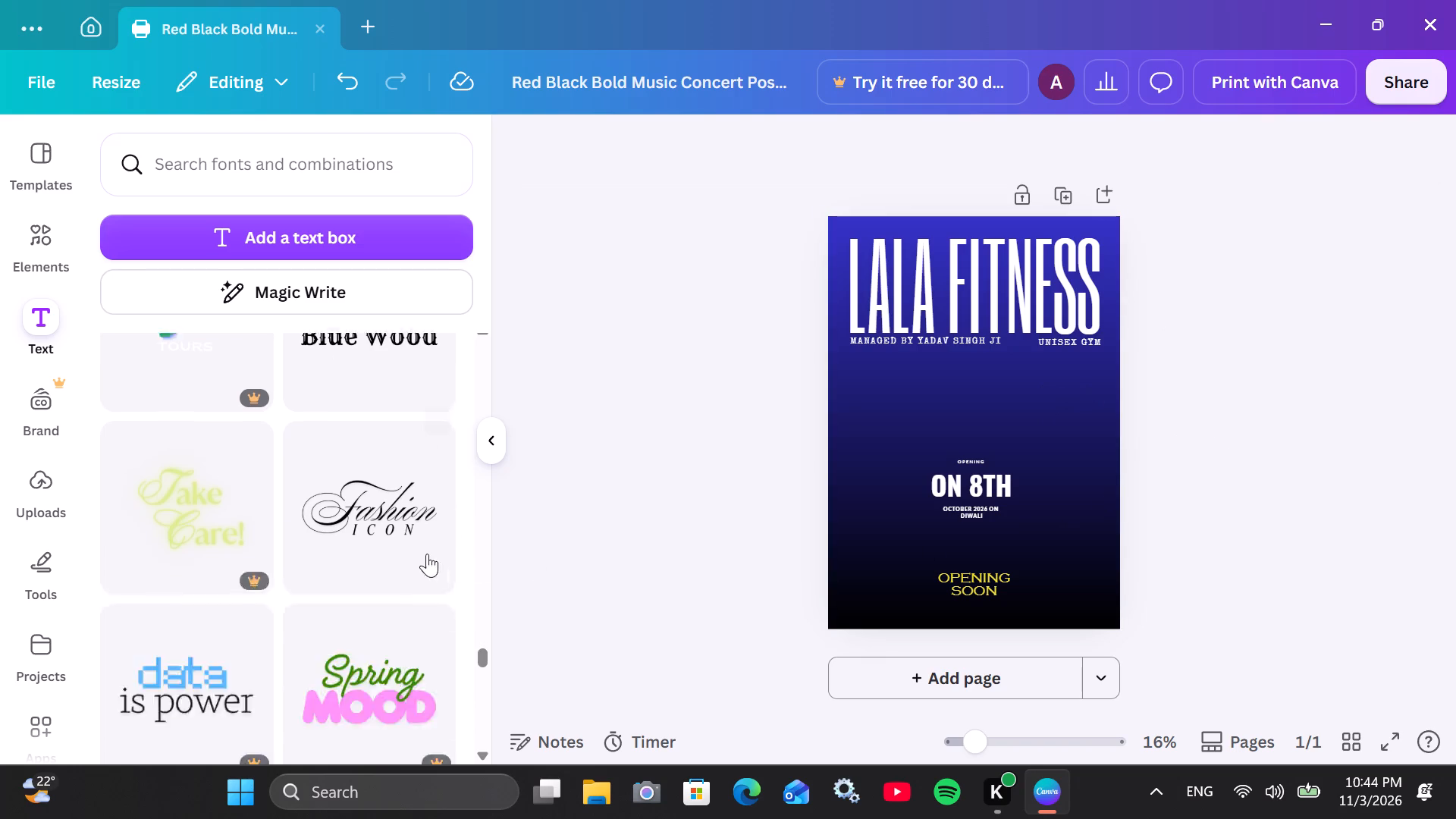
scroll(427, 554, down, 14)
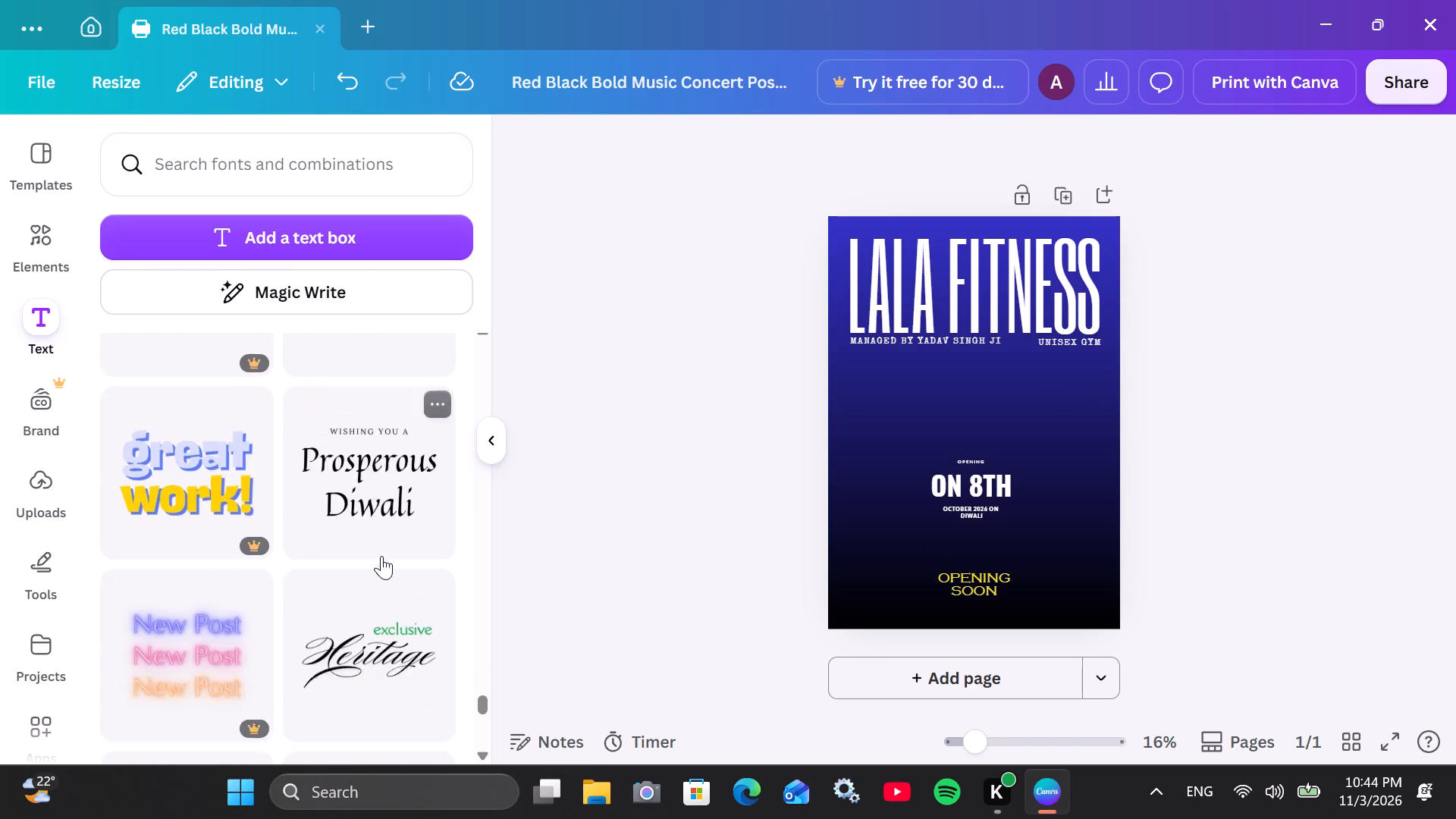
scroll(381, 556, down, 12)
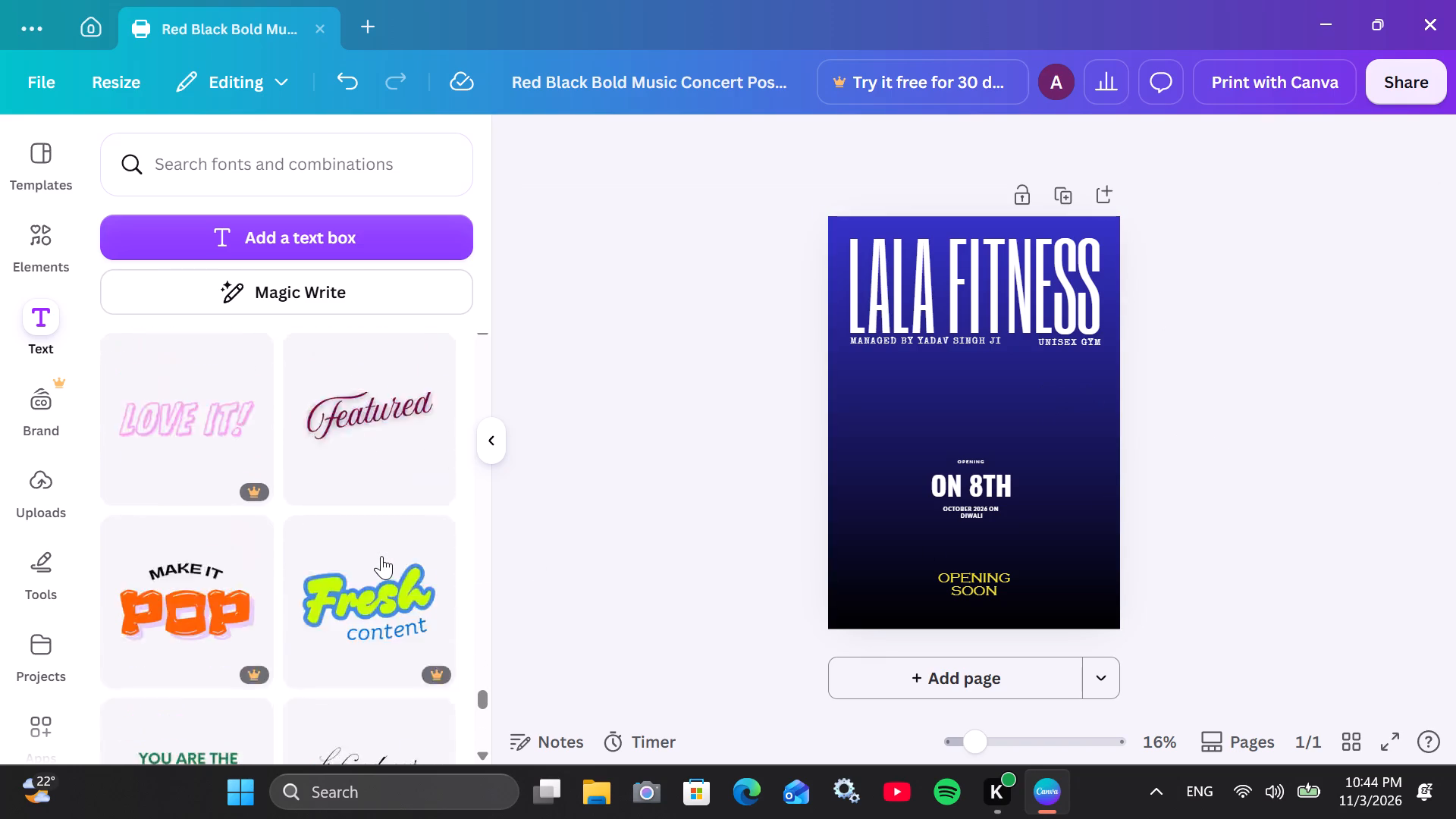
scroll(381, 556, down, 4)
scroll(381, 556, up, 2)
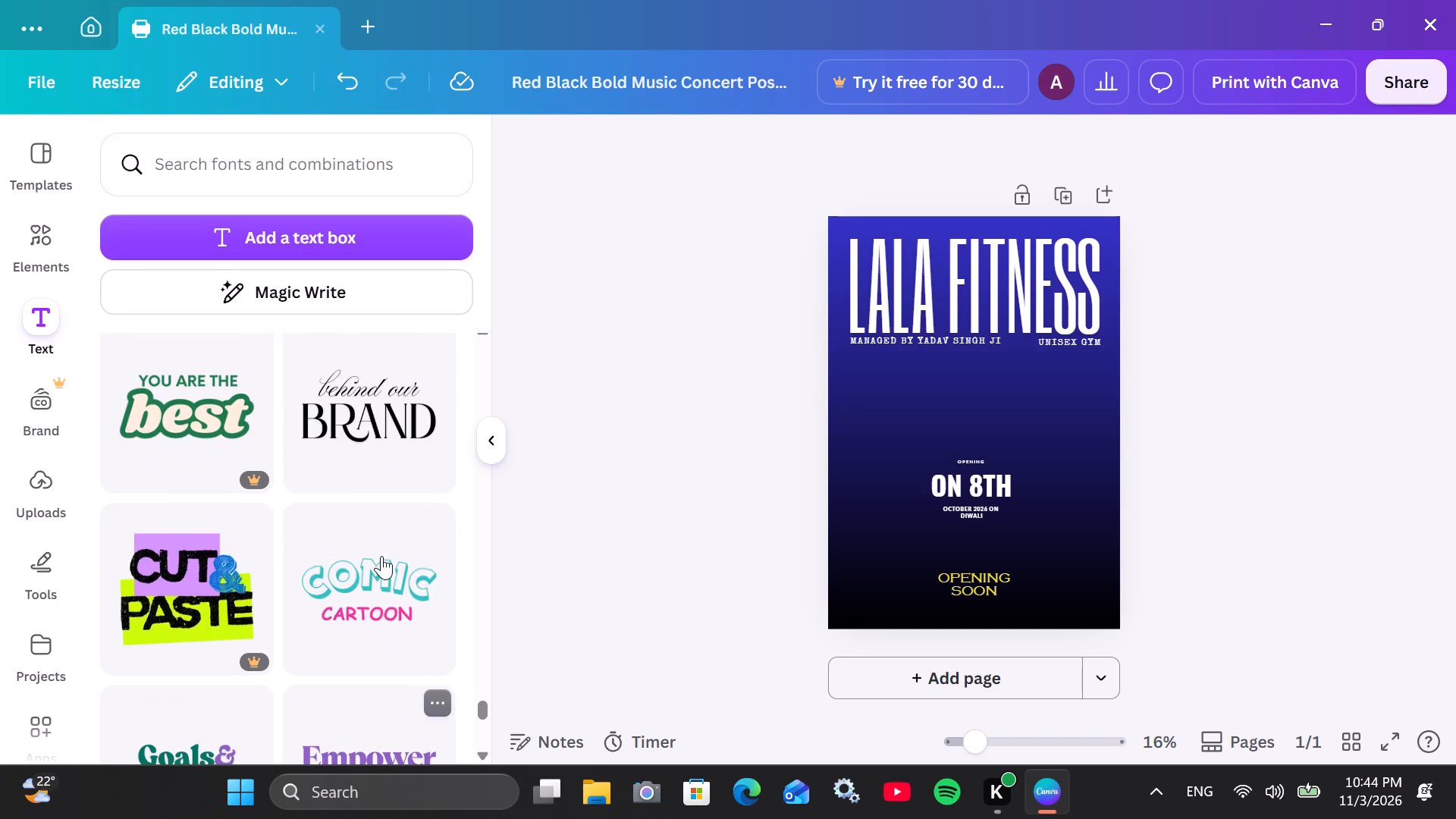
scroll(381, 556, up, 1)
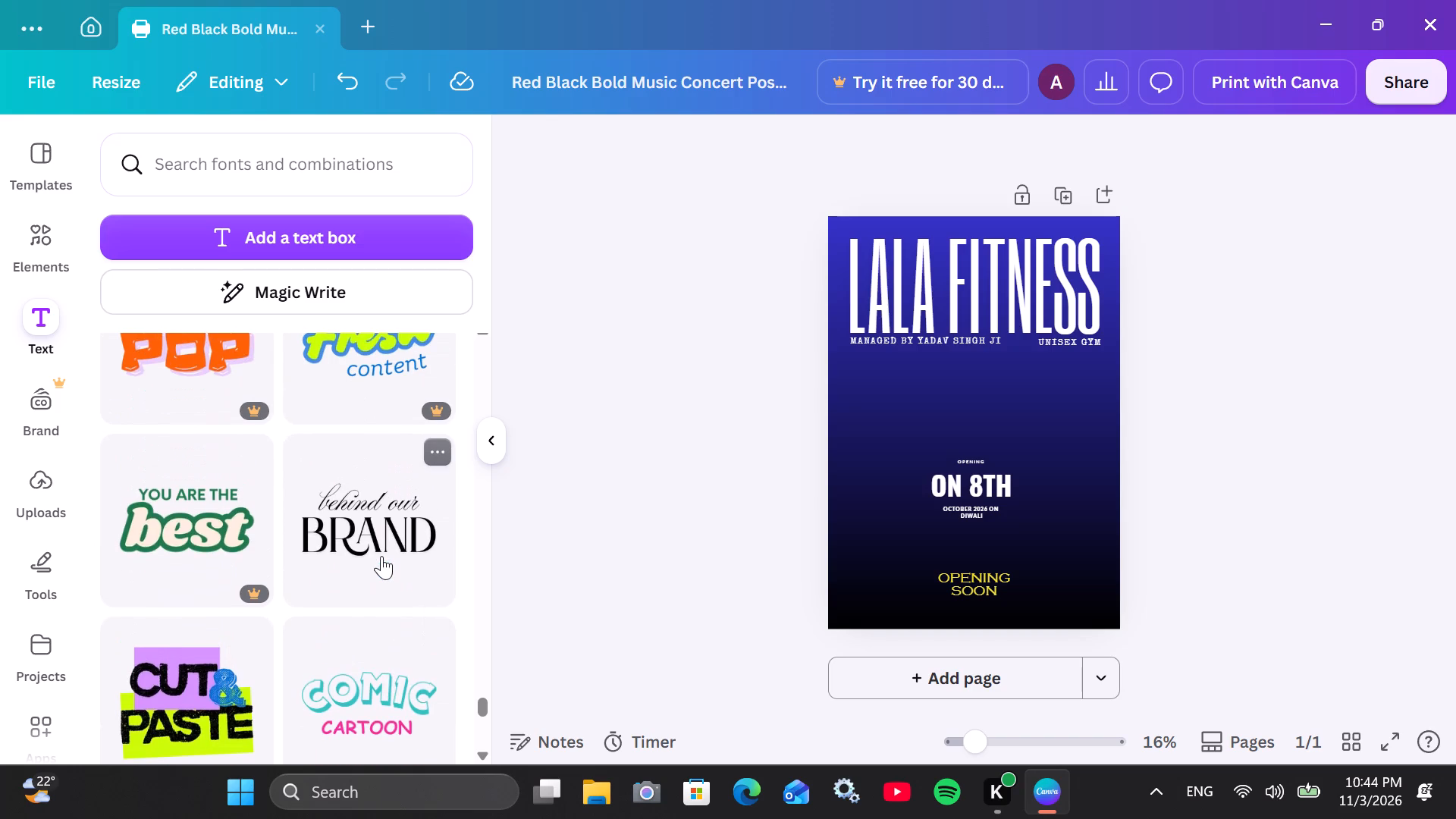
scroll(381, 556, down, 10)
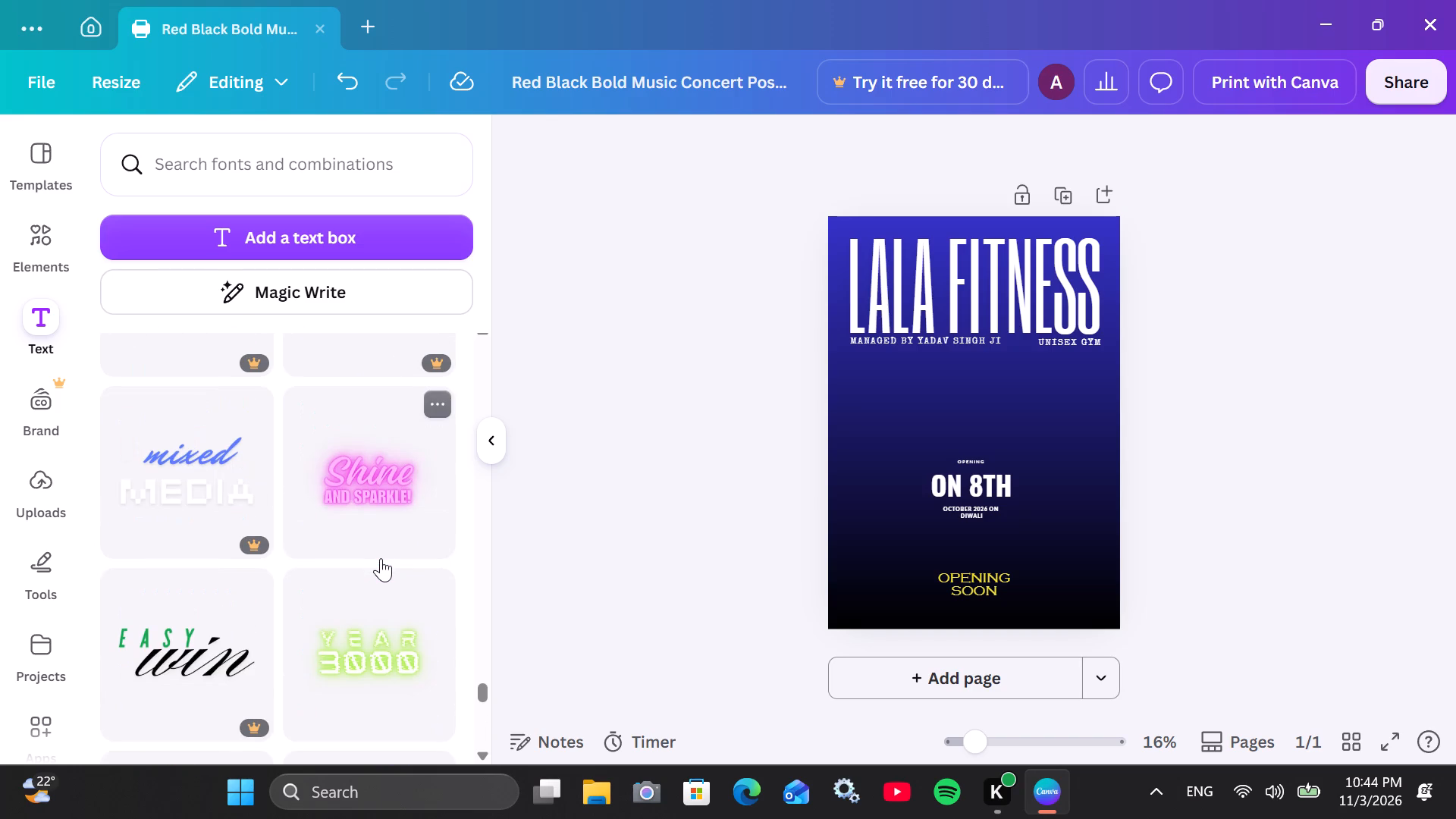
scroll(381, 558, down, 5)
scroll(381, 558, up, 6)
scroll(374, 558, down, 5)
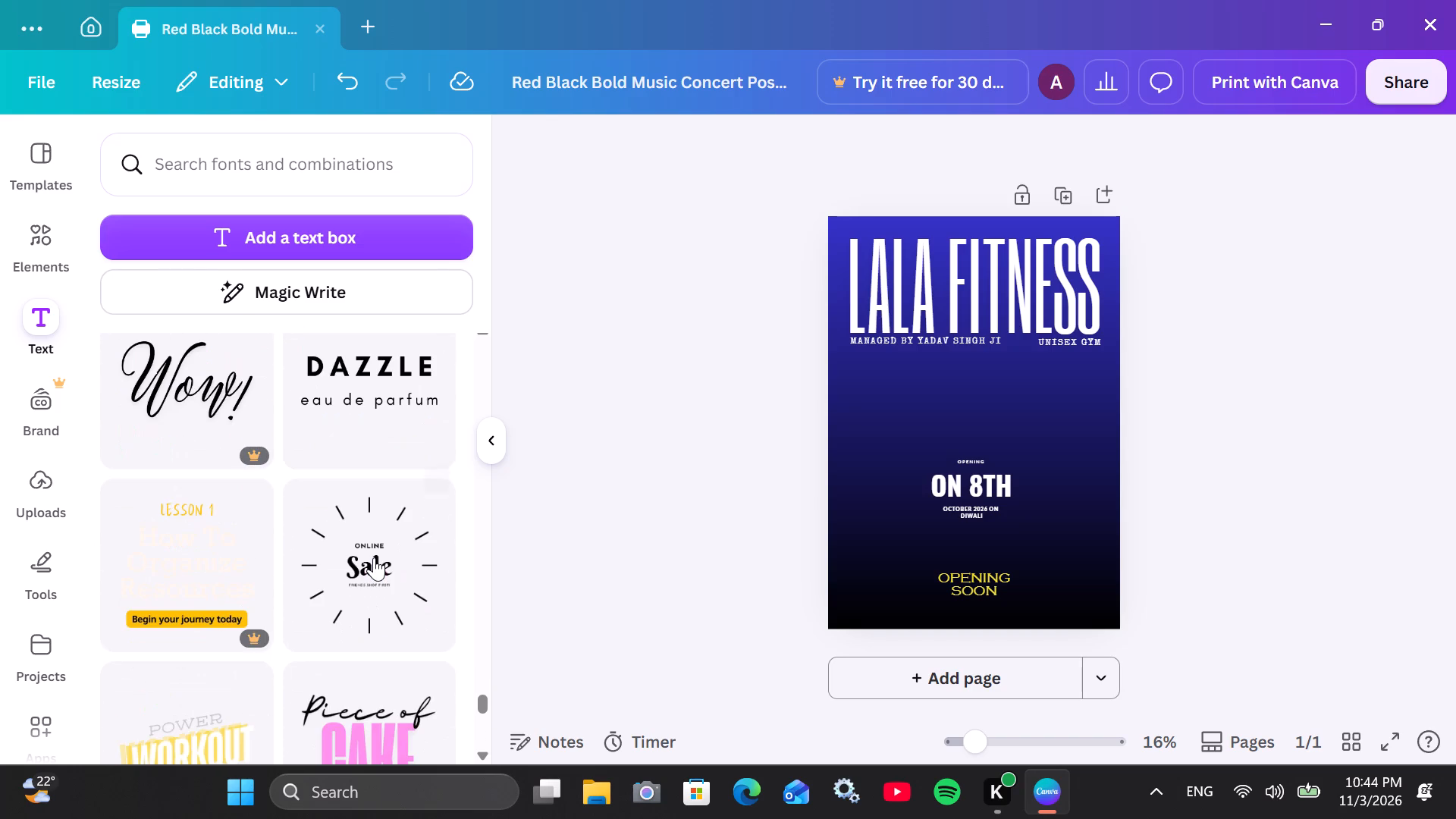
click(374, 556)
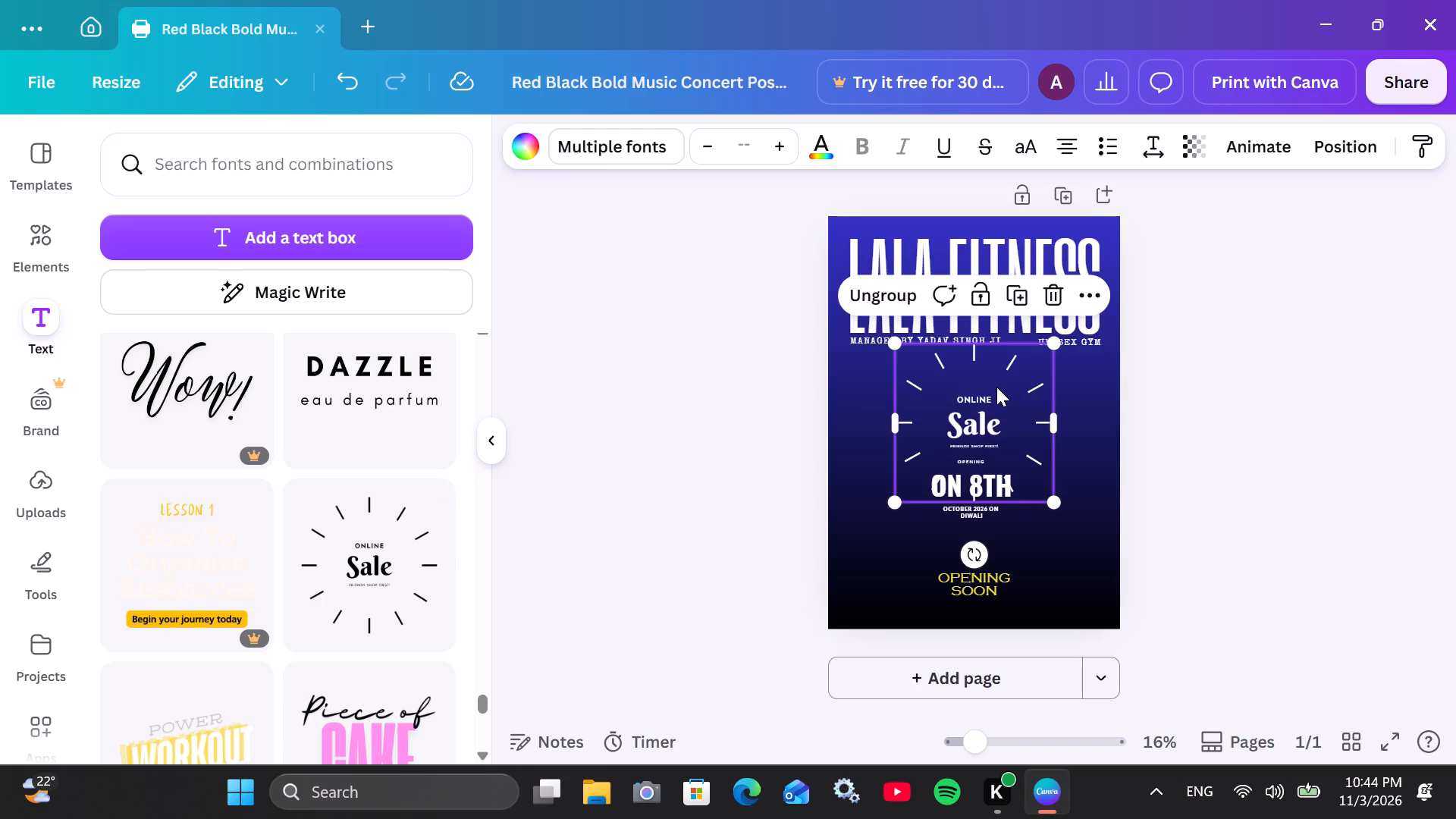
drag(1003, 397, 1008, 457)
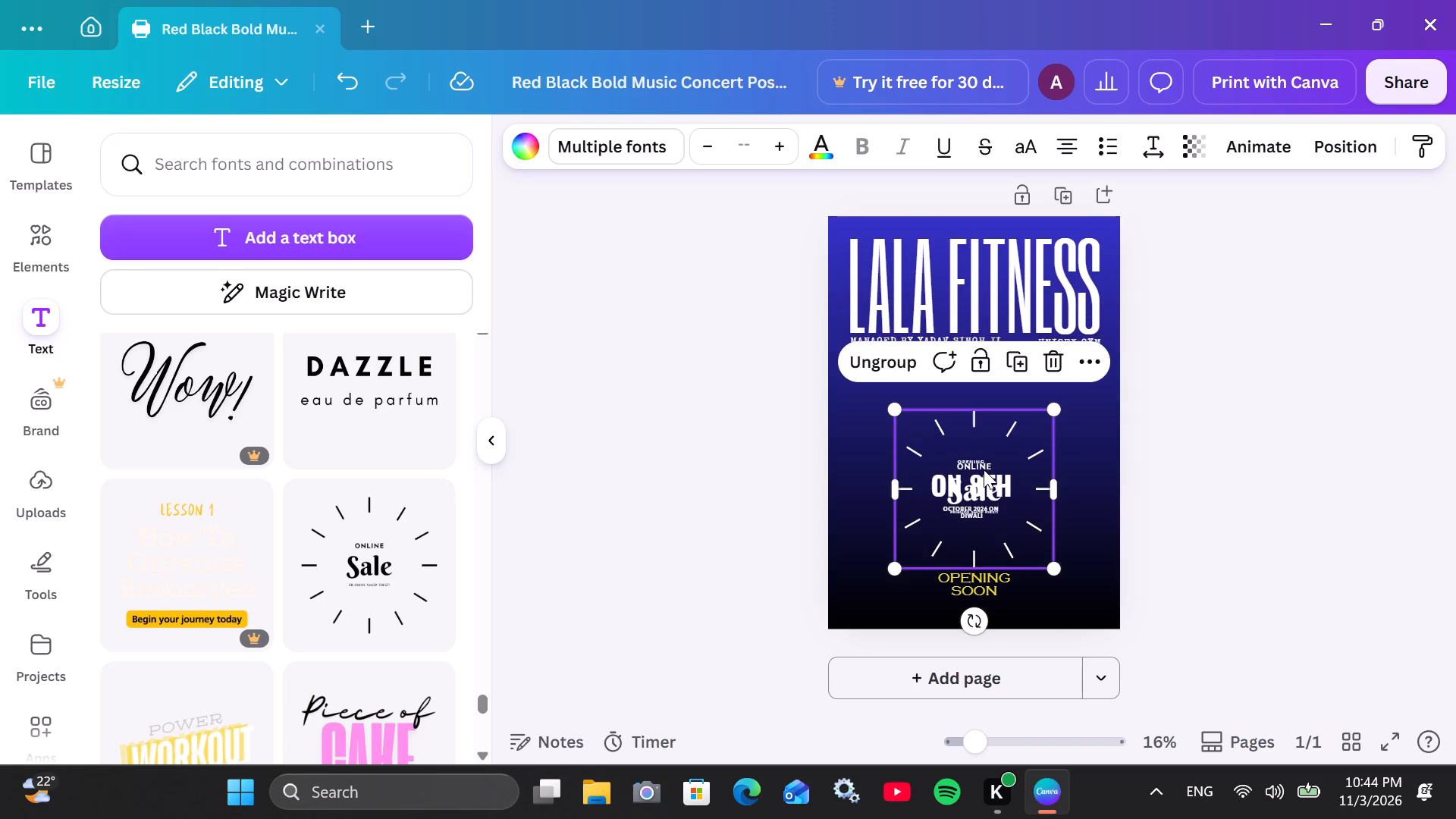
drag(984, 469, 972, 403)
Delete the "Sale", "ONLINE" and small tagline texts from the added combination, keeping only its radiating lines.
click(966, 393)
click(971, 397)
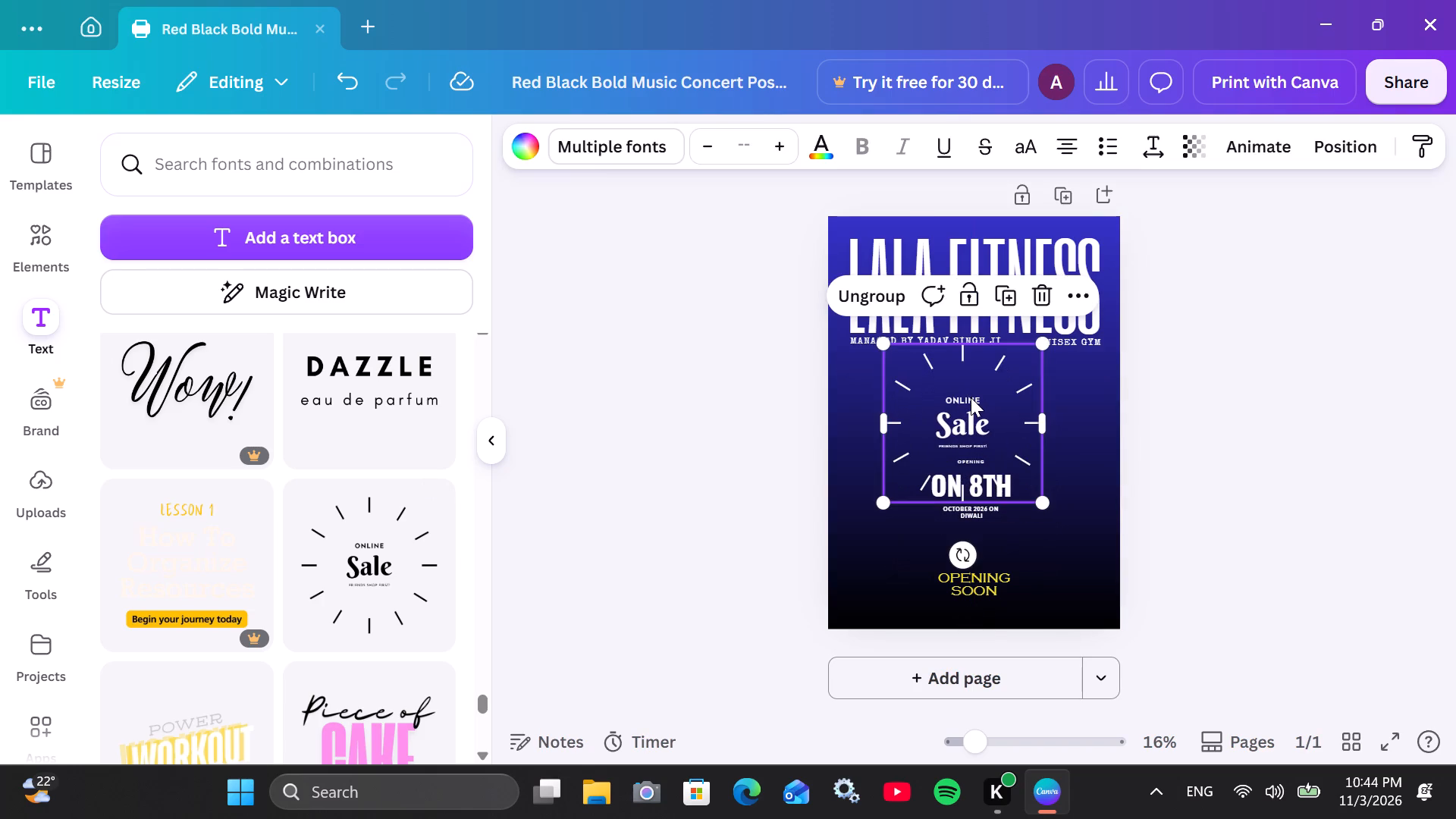
click(968, 416)
click(1029, 352)
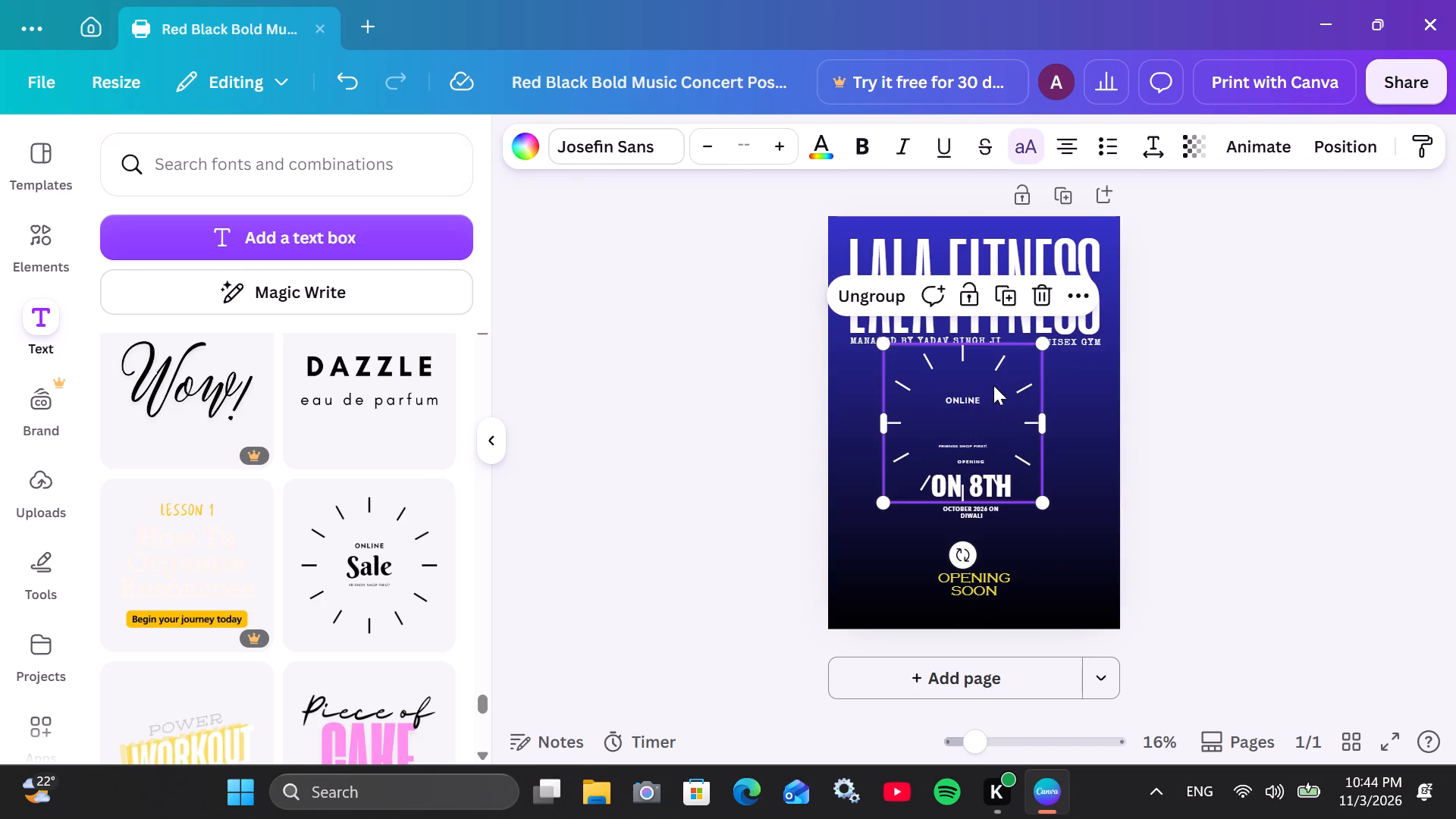
click(977, 397)
click(1016, 350)
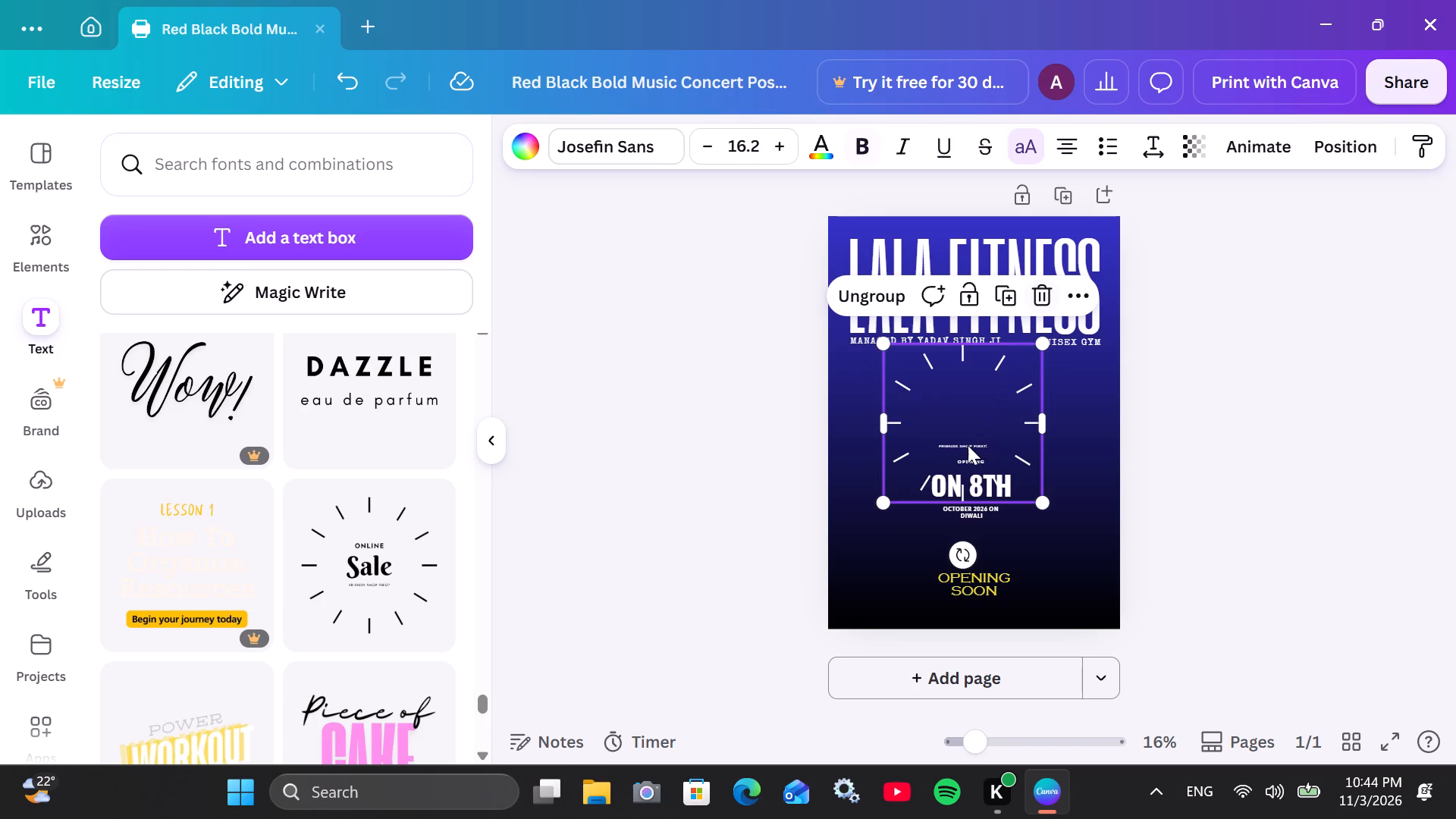
click(968, 445)
click(1020, 398)
Move the radiating lines down so they encircle the "ON 8TH" date block, centred horizontally on the poster.
click(971, 462)
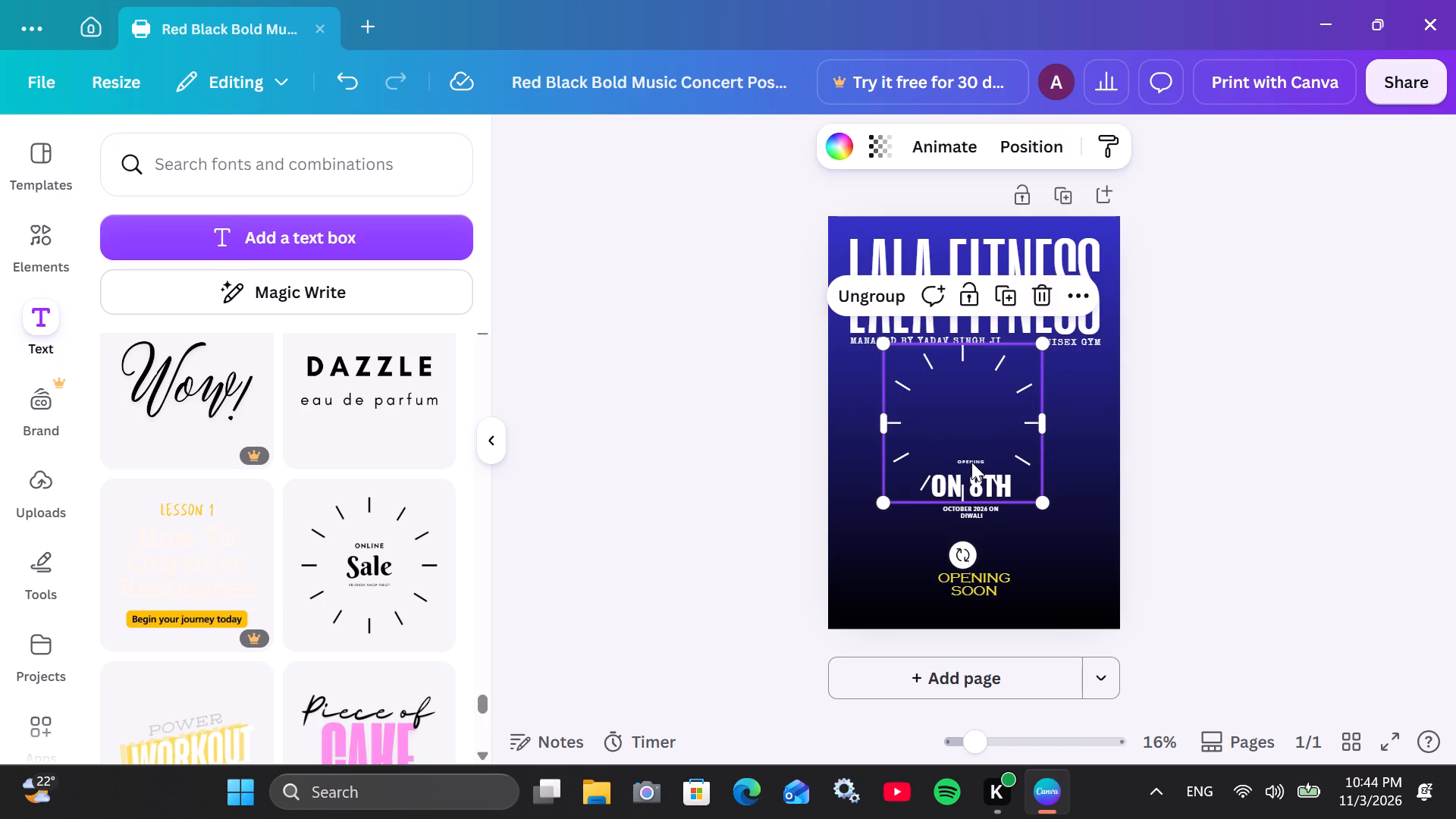
click(971, 462)
drag(981, 411, 999, 467)
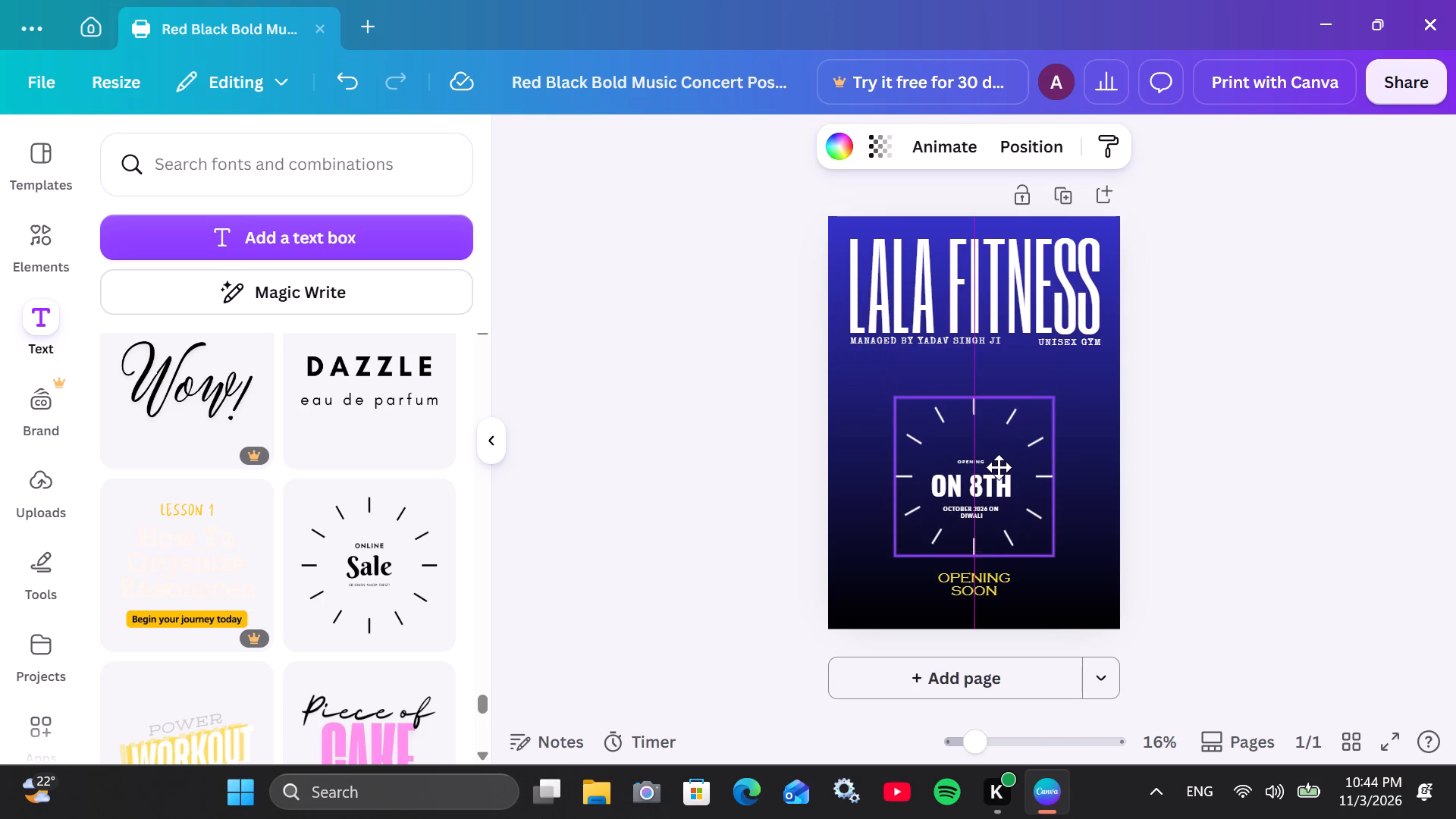
drag(999, 467, 998, 472)
click(803, 475)
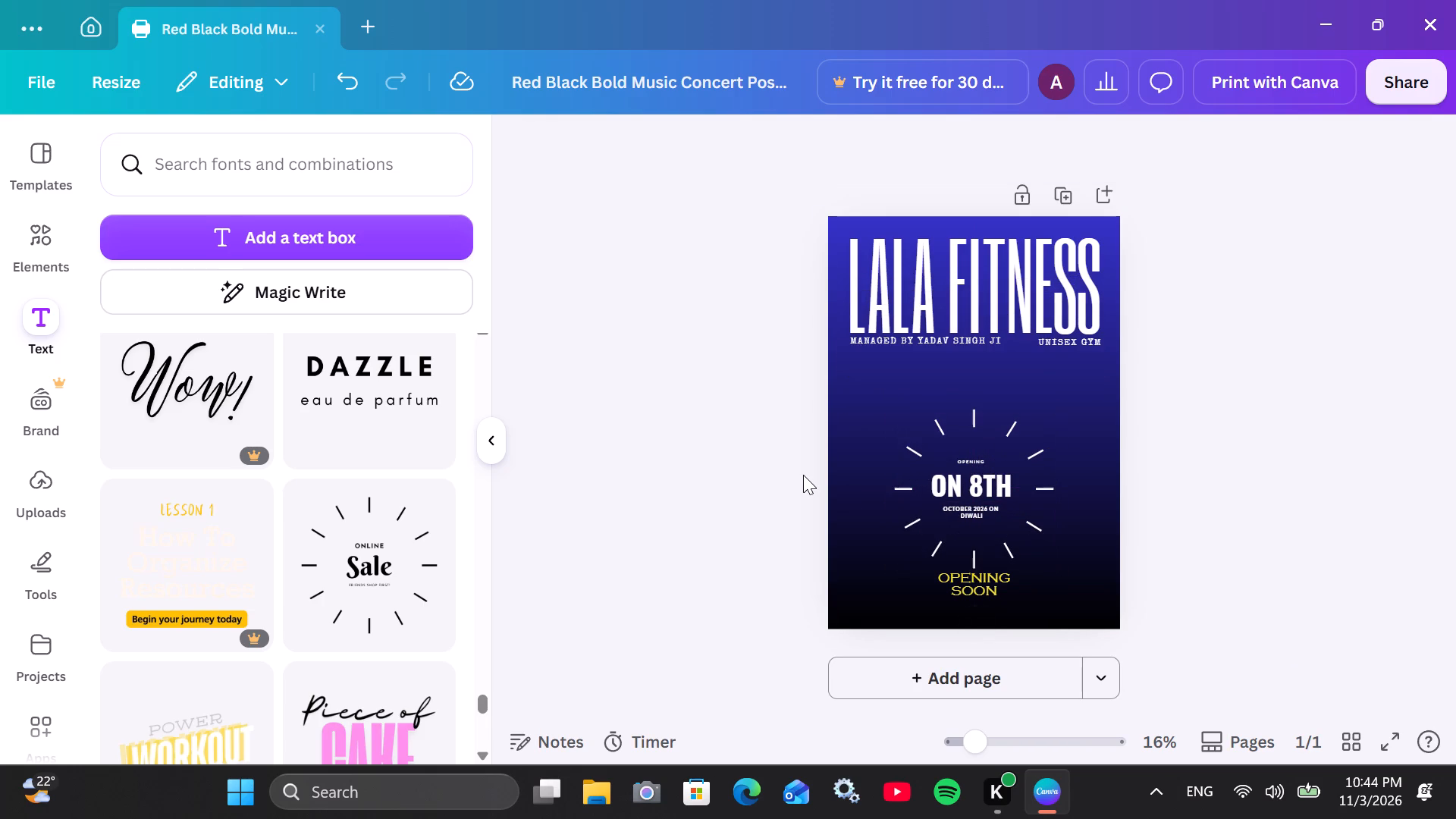
drag(1031, 490, 1030, 483)
click(1025, 481)
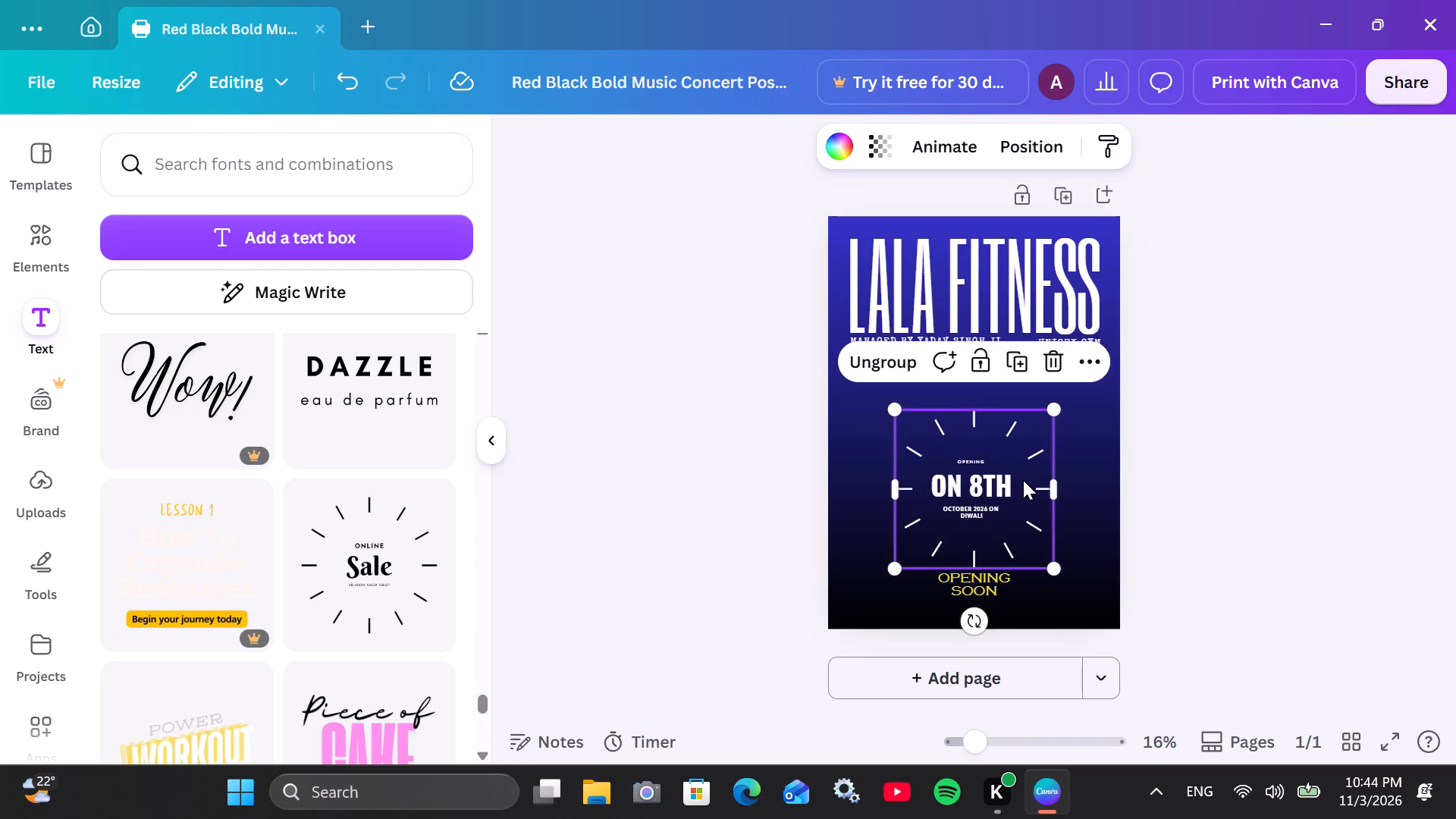
drag(1040, 490, 1031, 484)
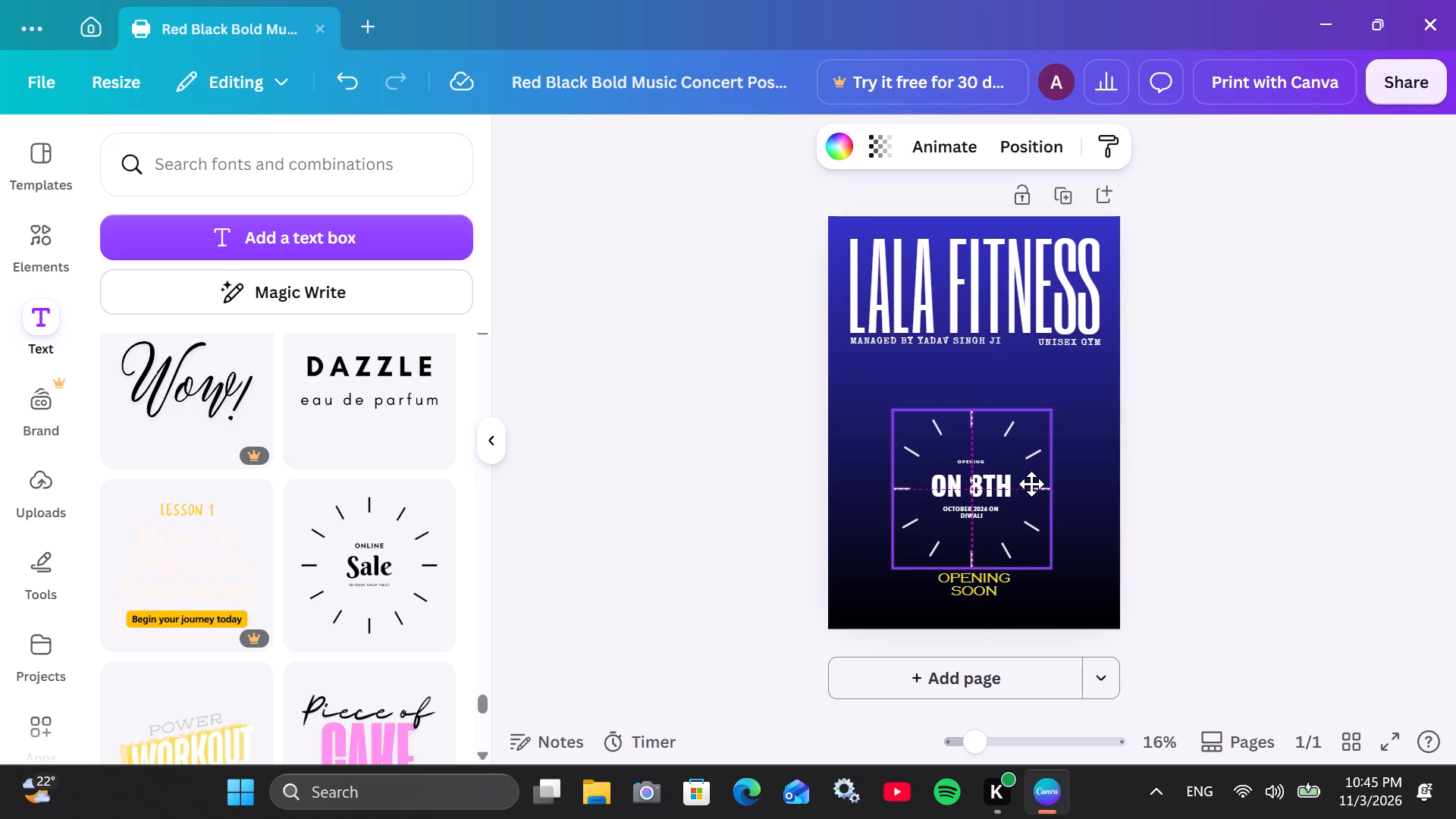
drag(1031, 484, 1034, 484)
click(711, 487)
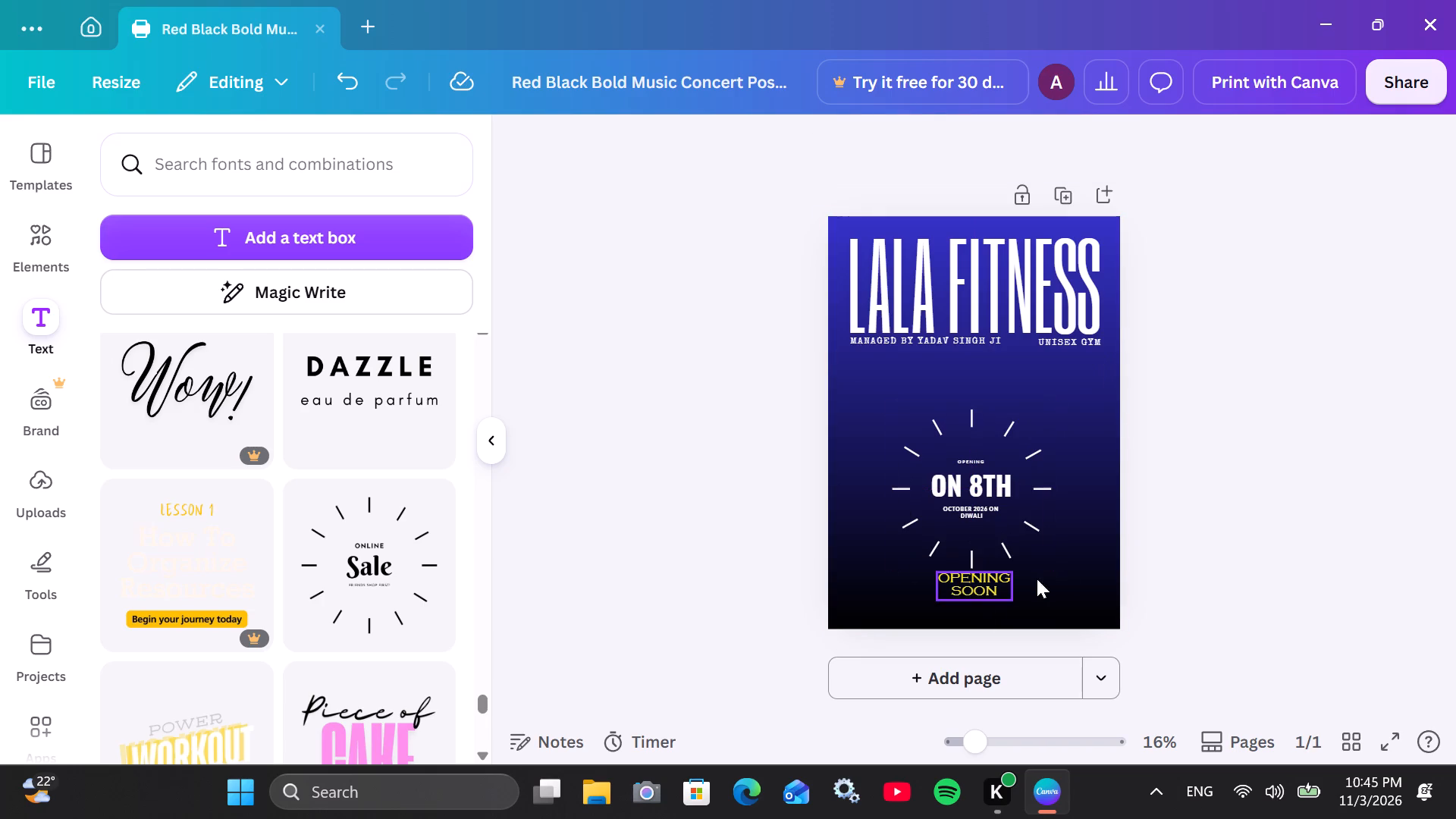
click(1034, 530)
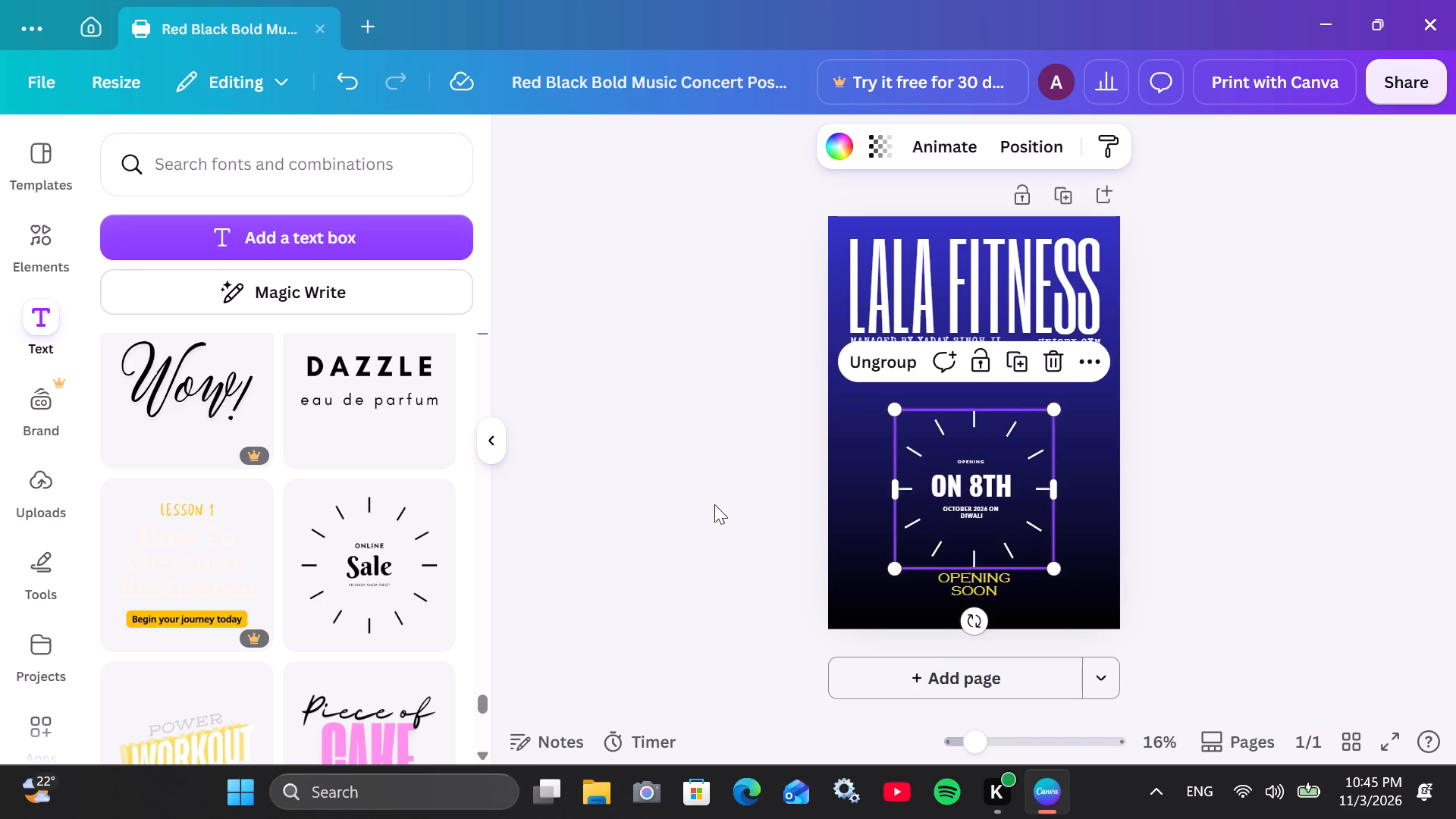
click(714, 504)
click(1148, 575)
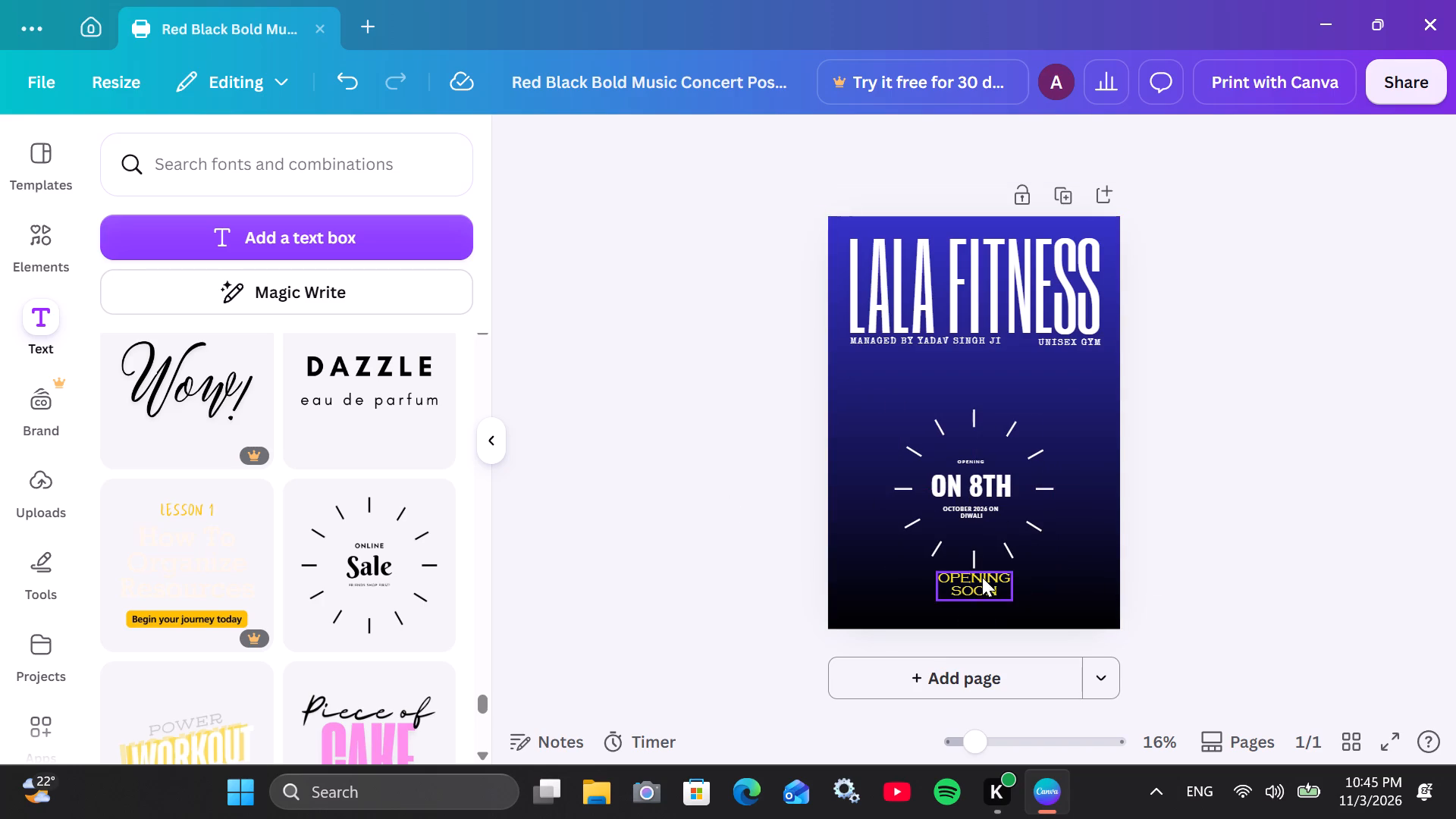
Move the yellow "OPENING SOON" text slightly down, clear of the radiating lines and centred beneath them.
drag(968, 577, 968, 582)
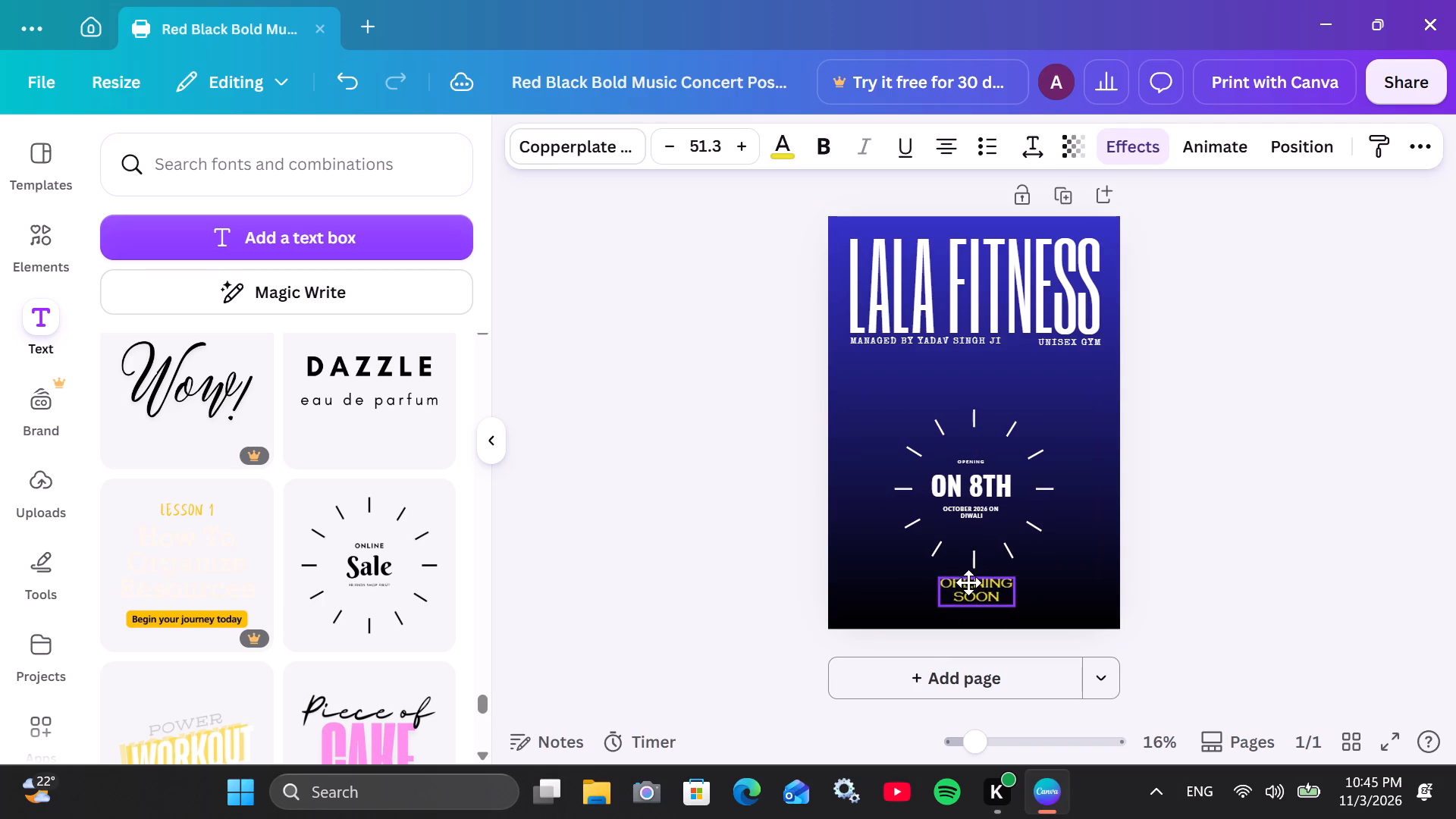
drag(968, 582, 980, 590)
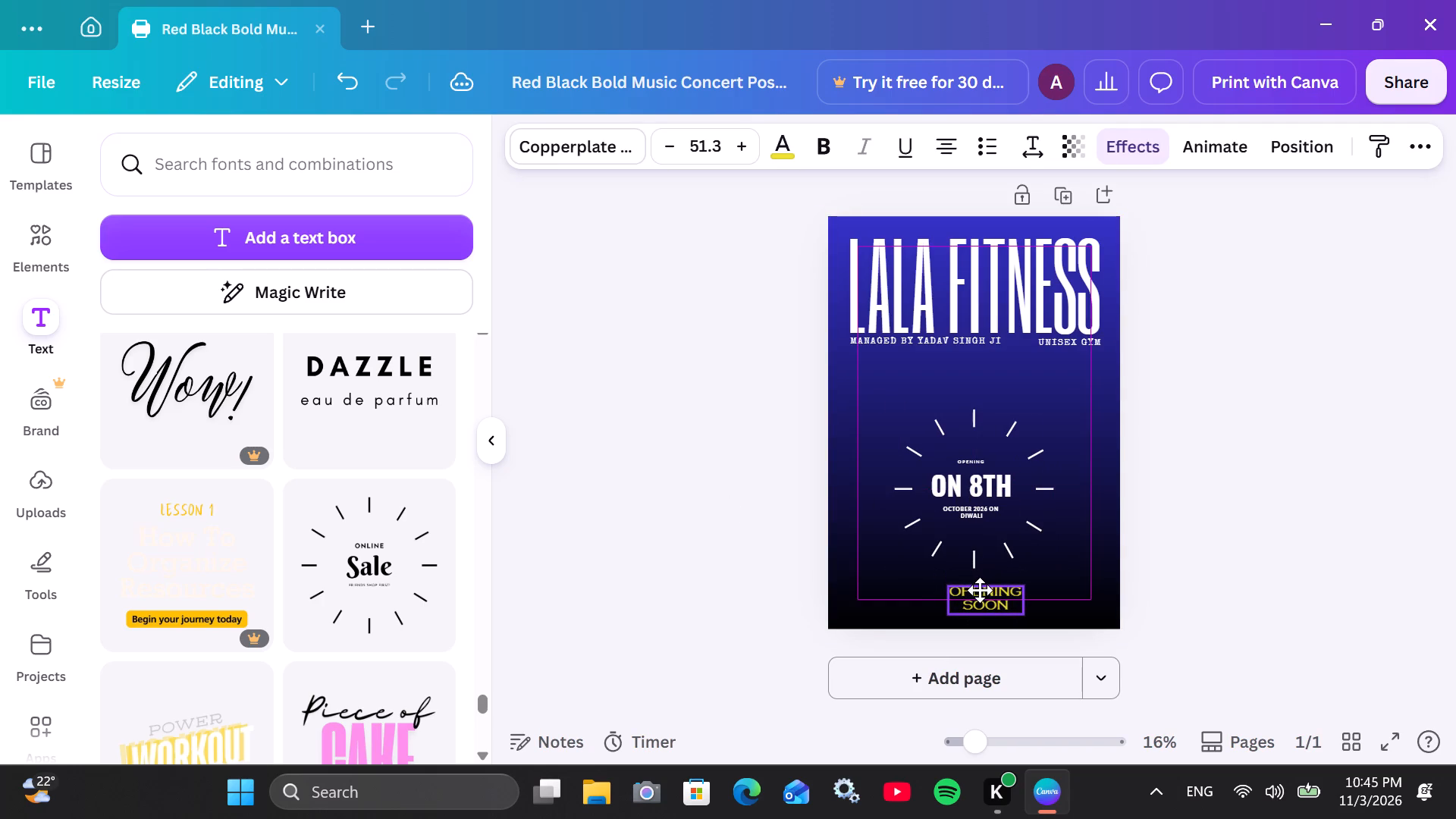
drag(980, 590, 977, 591)
click(1223, 565)
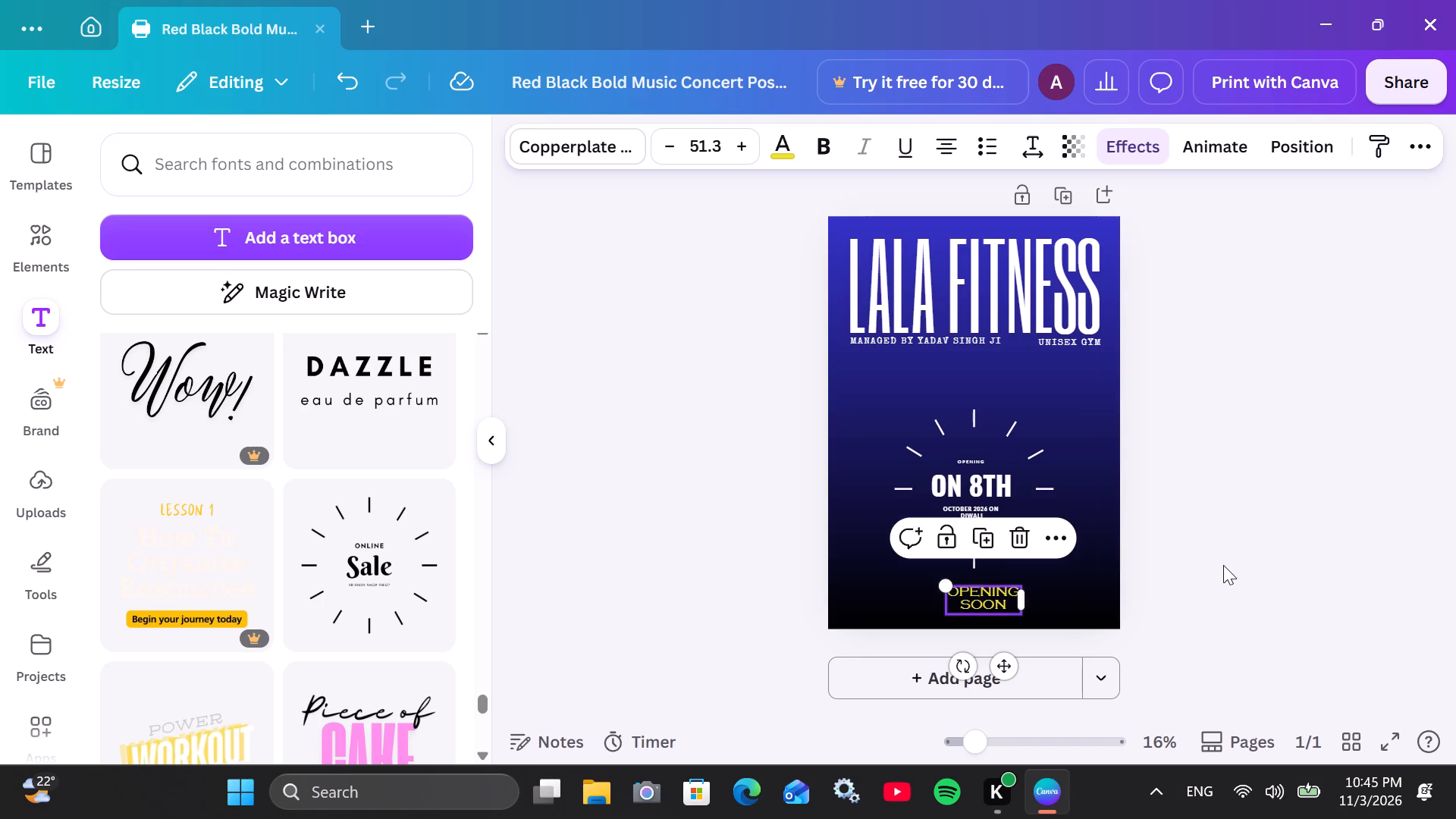
drag(984, 598, 984, 599)
drag(984, 599, 984, 600)
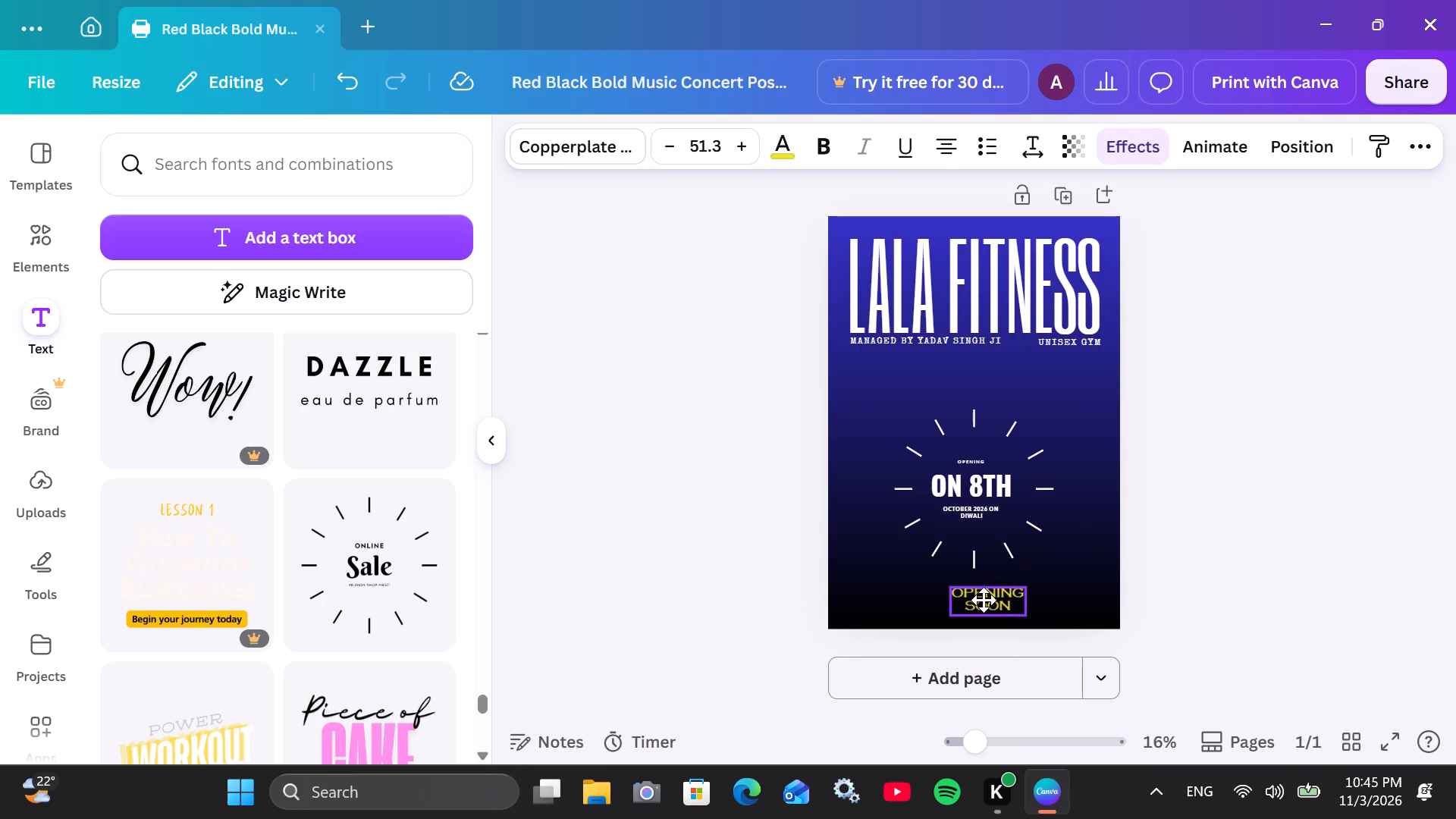
drag(984, 600, 968, 601)
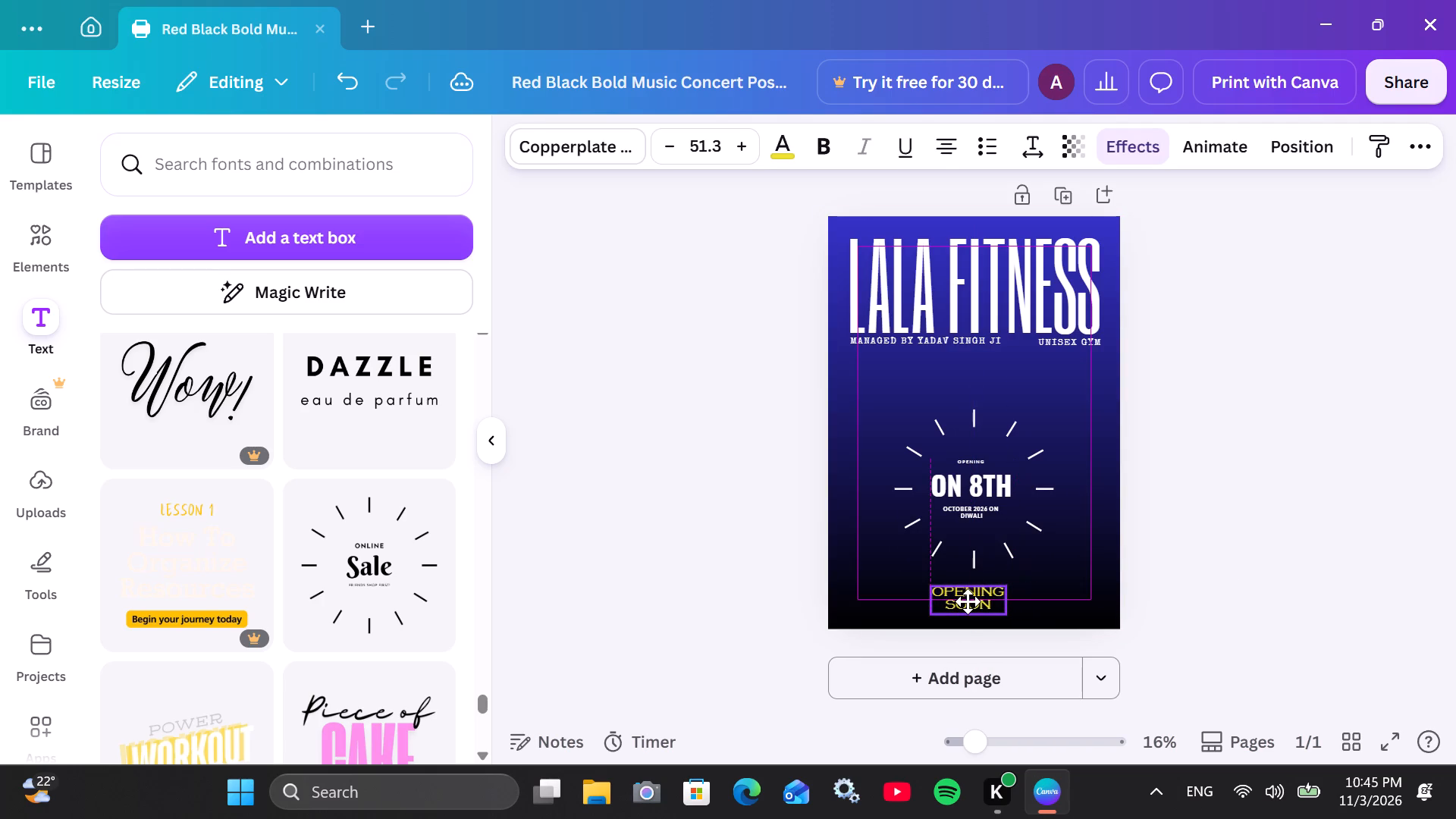
drag(968, 601, 976, 601)
click(1185, 554)
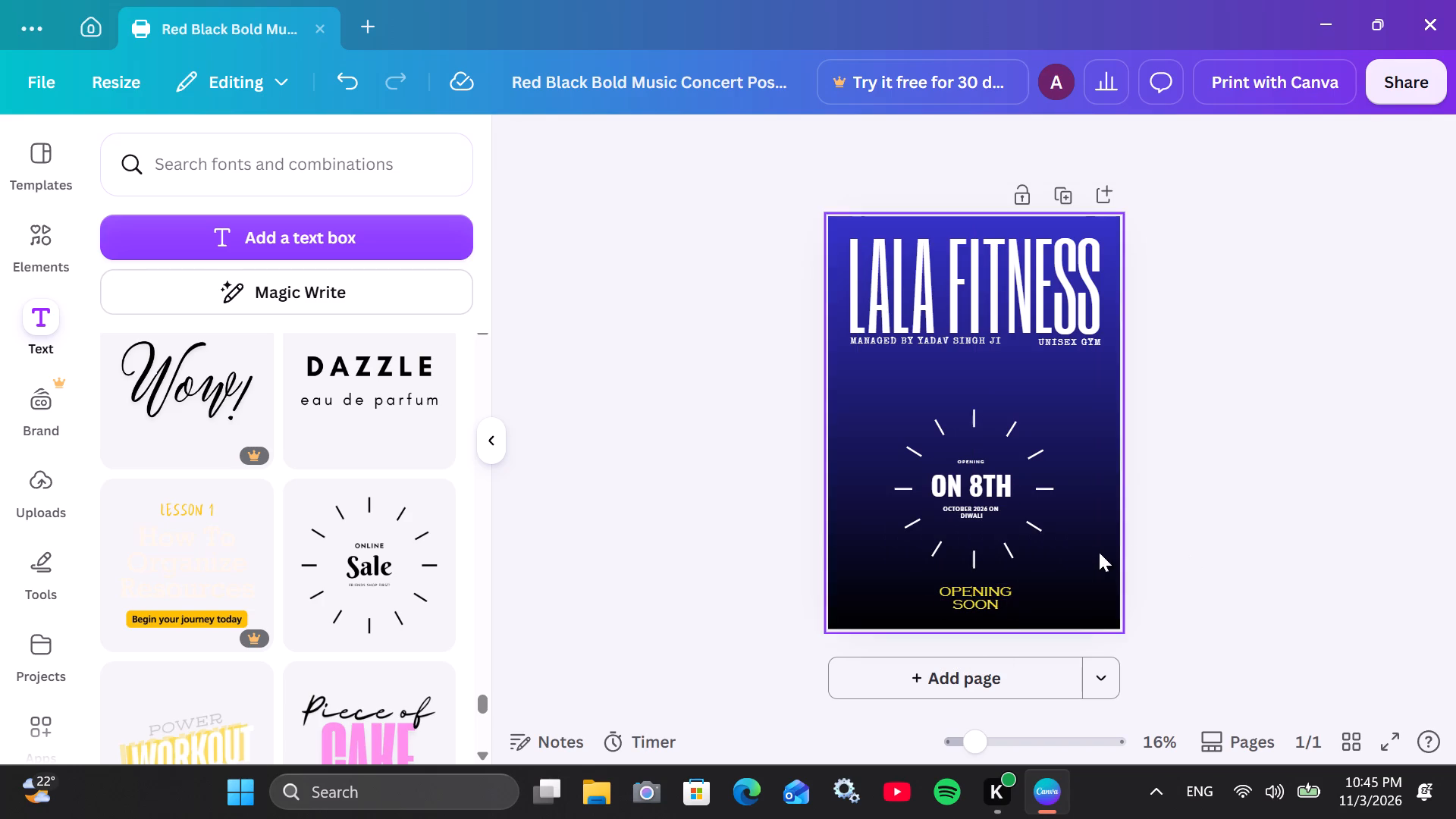
Add the "Diskon 50%" text combination and place it in the poster's lower-left area, beside the "ON 8TH" block.
scroll(381, 560, down, 4)
scroll(452, 565, down, 5)
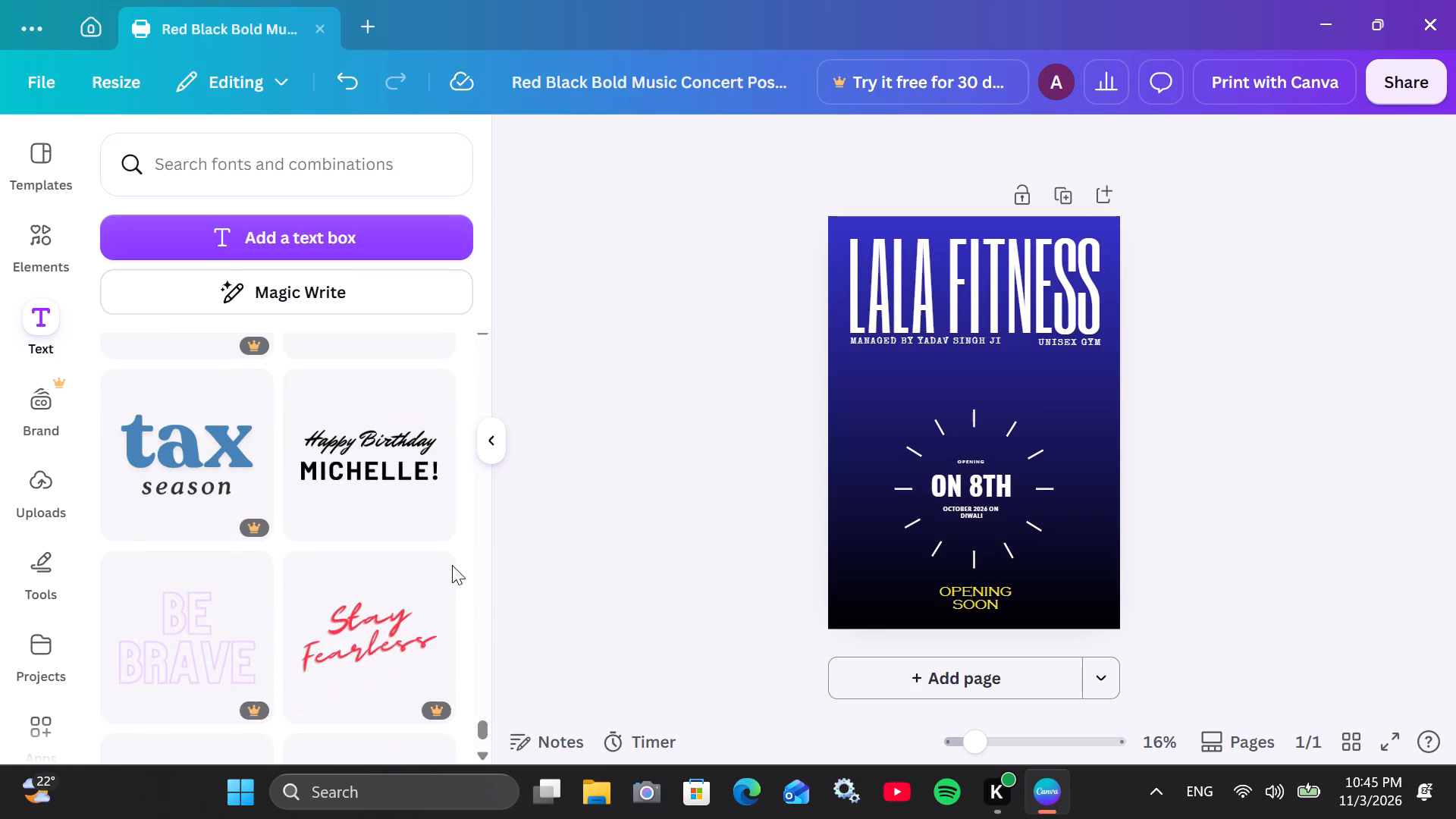
scroll(452, 565, down, 6)
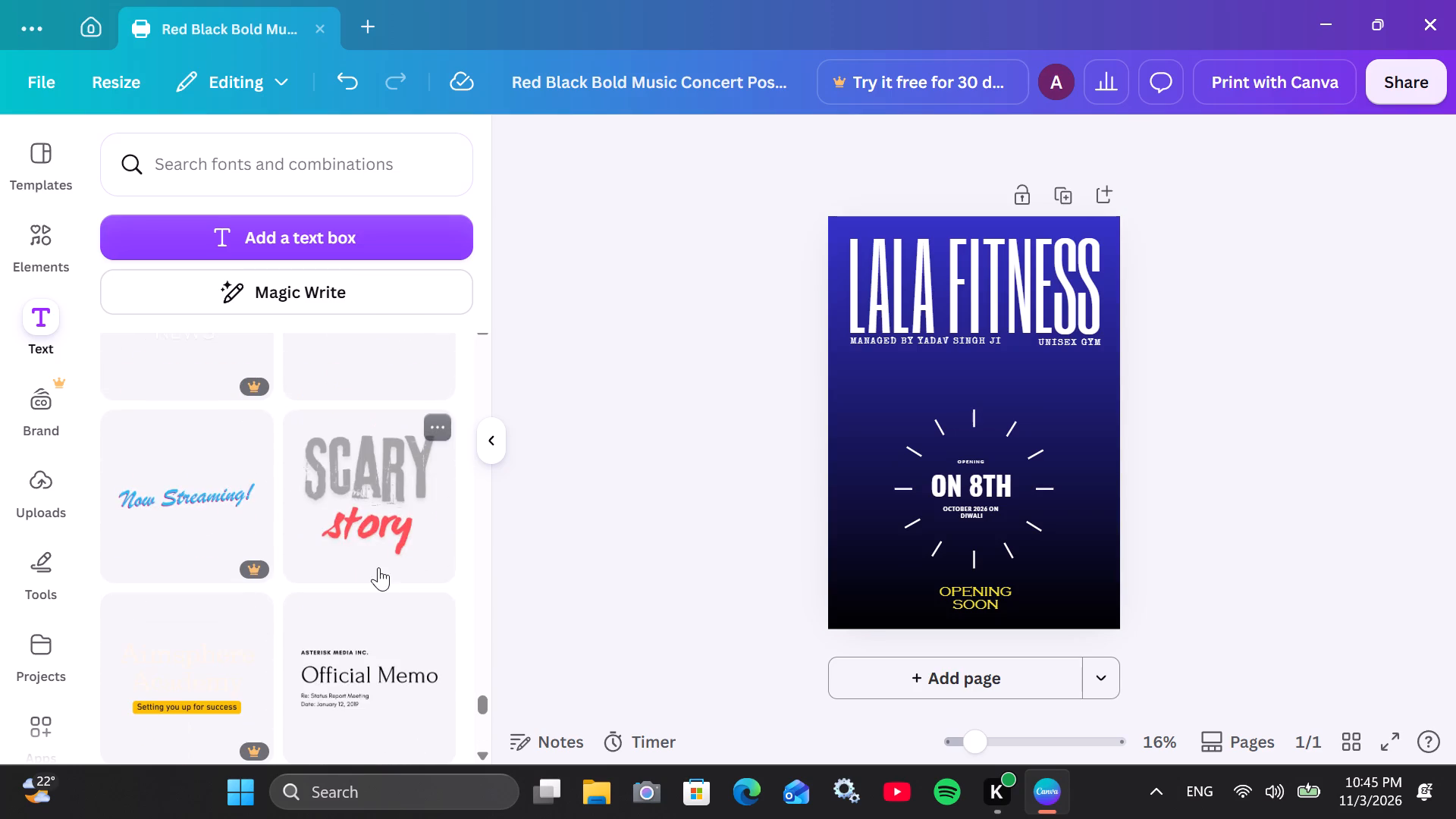
scroll(378, 567, up, 20)
scroll(378, 567, up, 14)
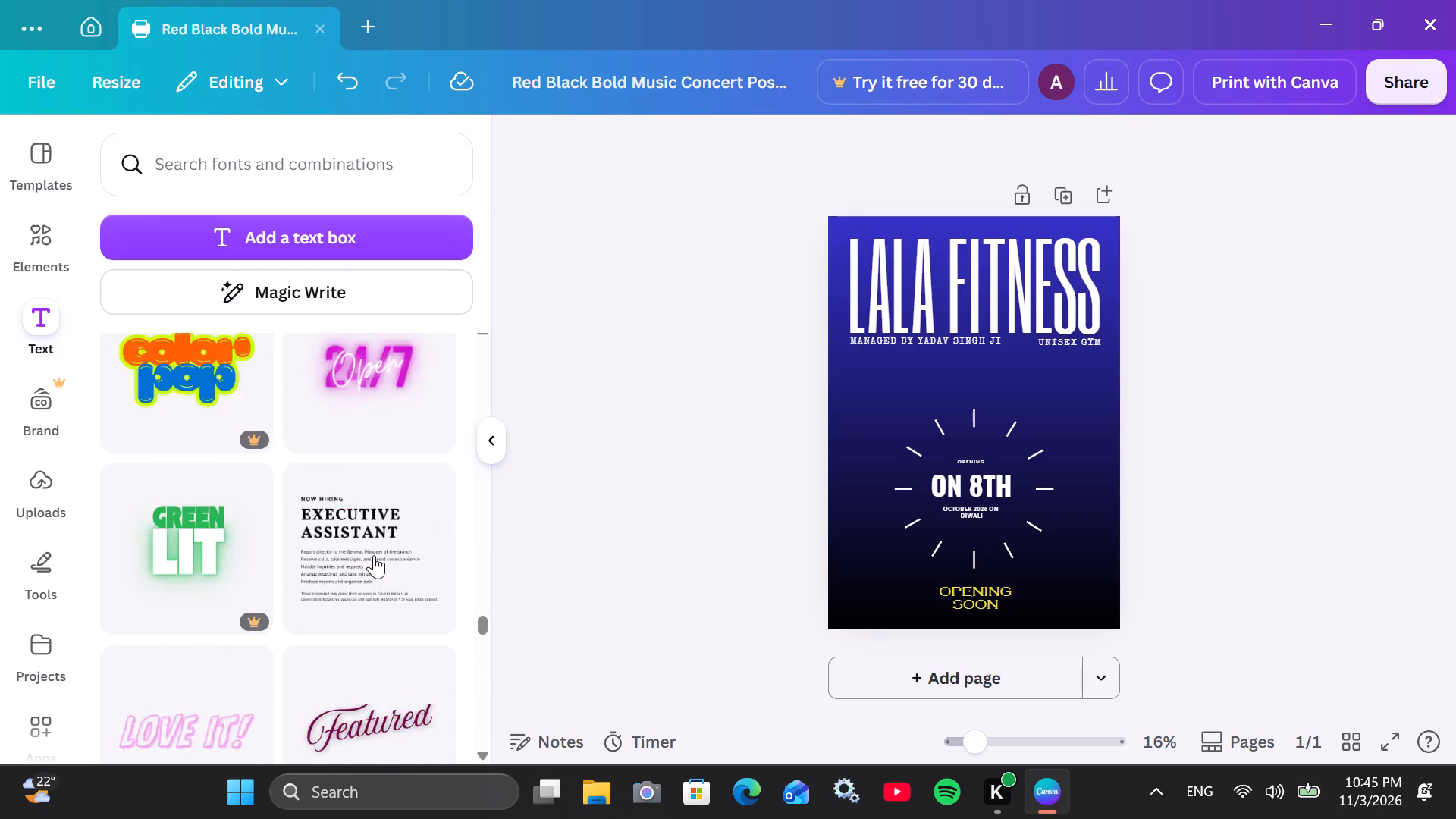
scroll(374, 555, up, 3)
scroll(374, 555, down, 4)
scroll(374, 555, up, 18)
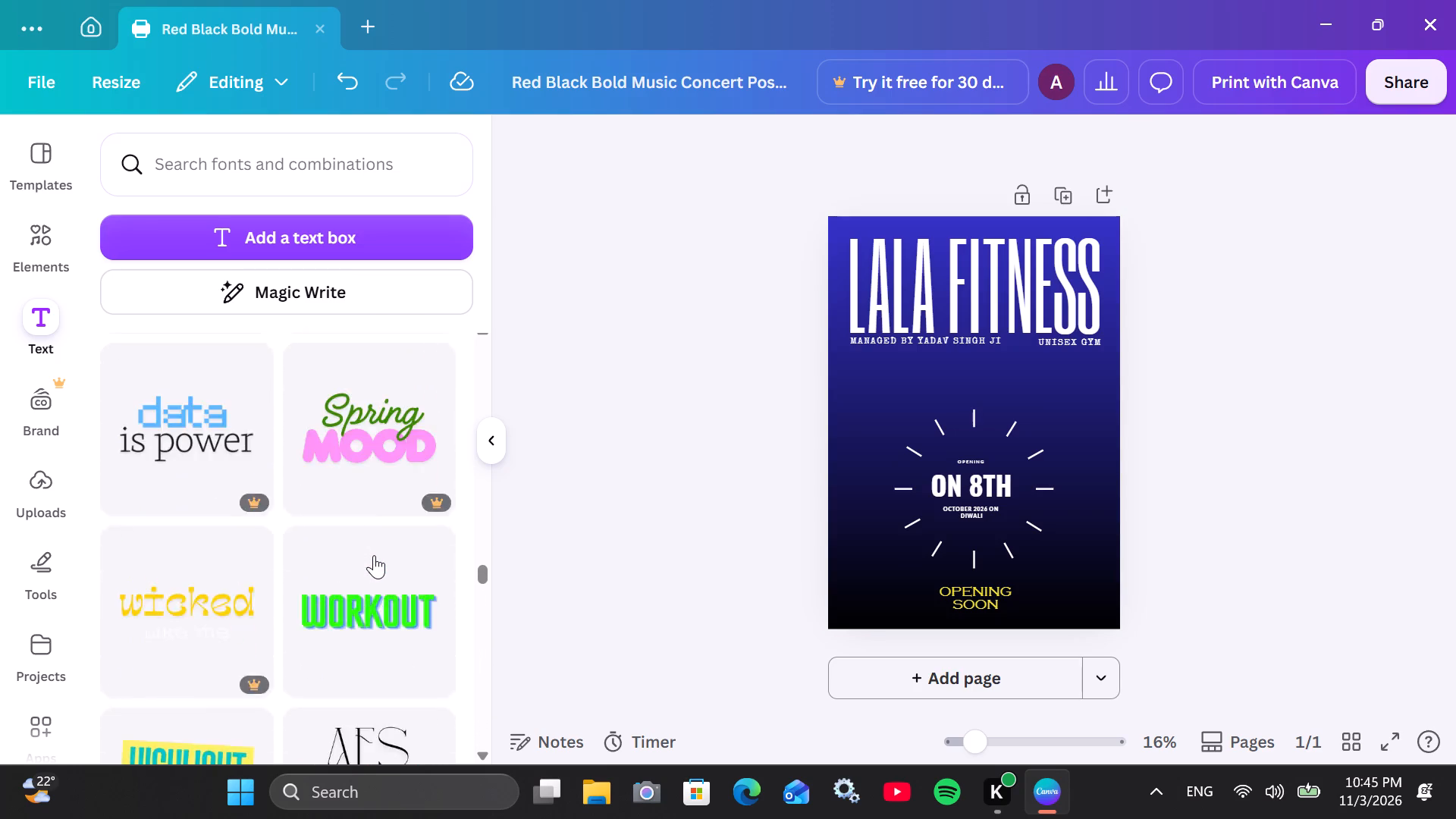
scroll(374, 555, up, 18)
drag(483, 529, 495, 442)
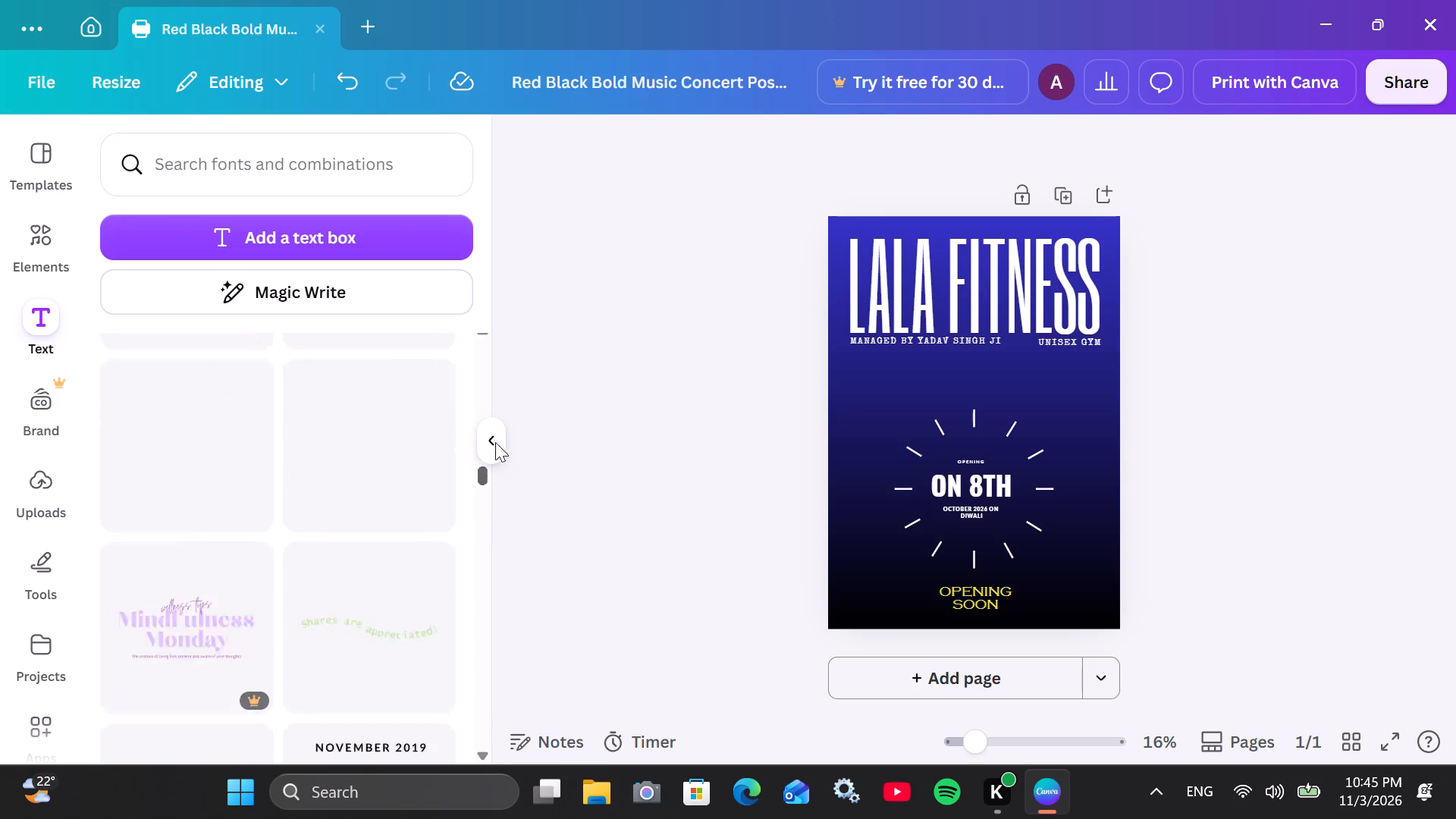
drag(495, 442, 493, 343)
scroll(391, 505, down, 6)
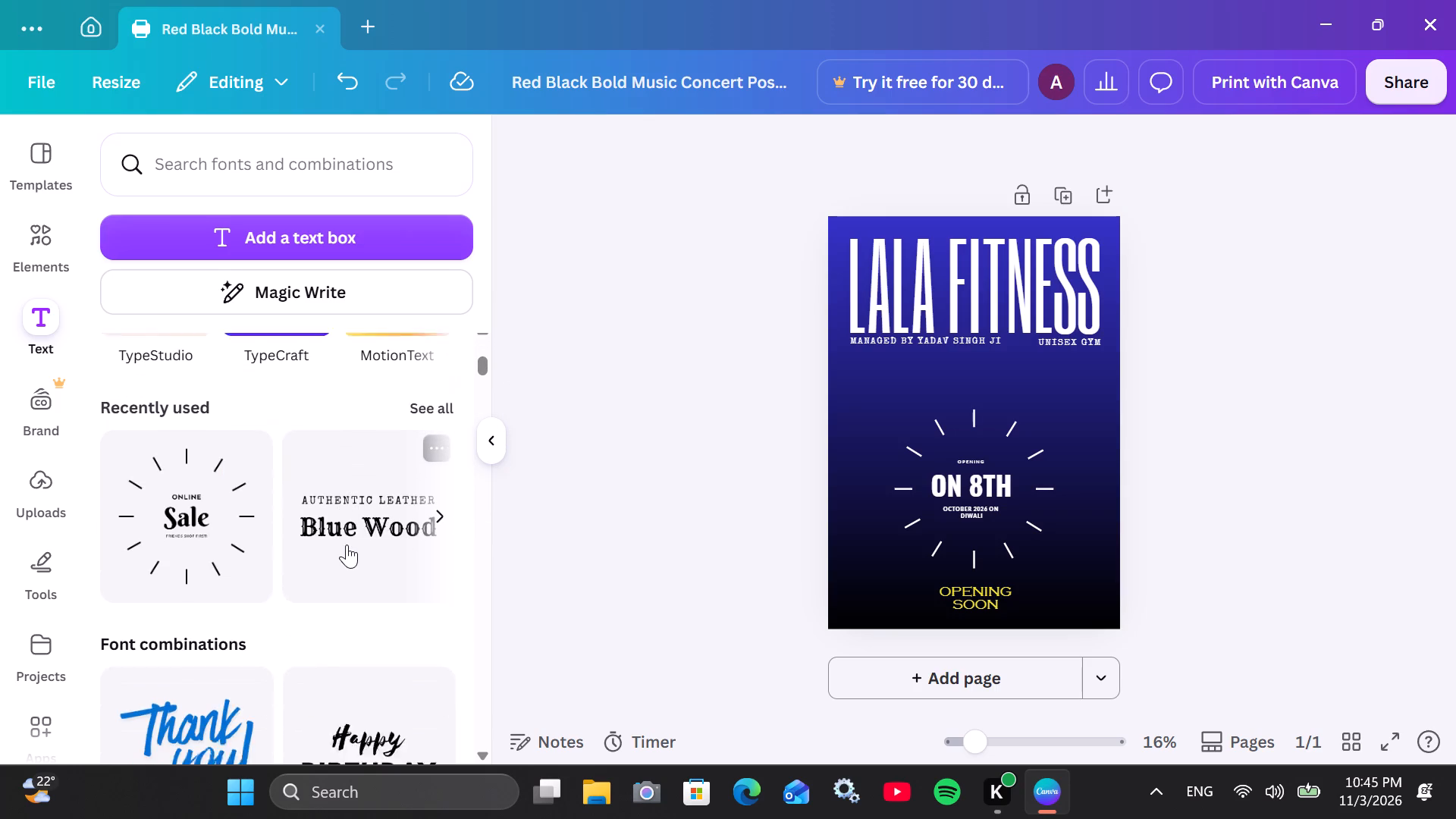
scroll(347, 544, down, 4)
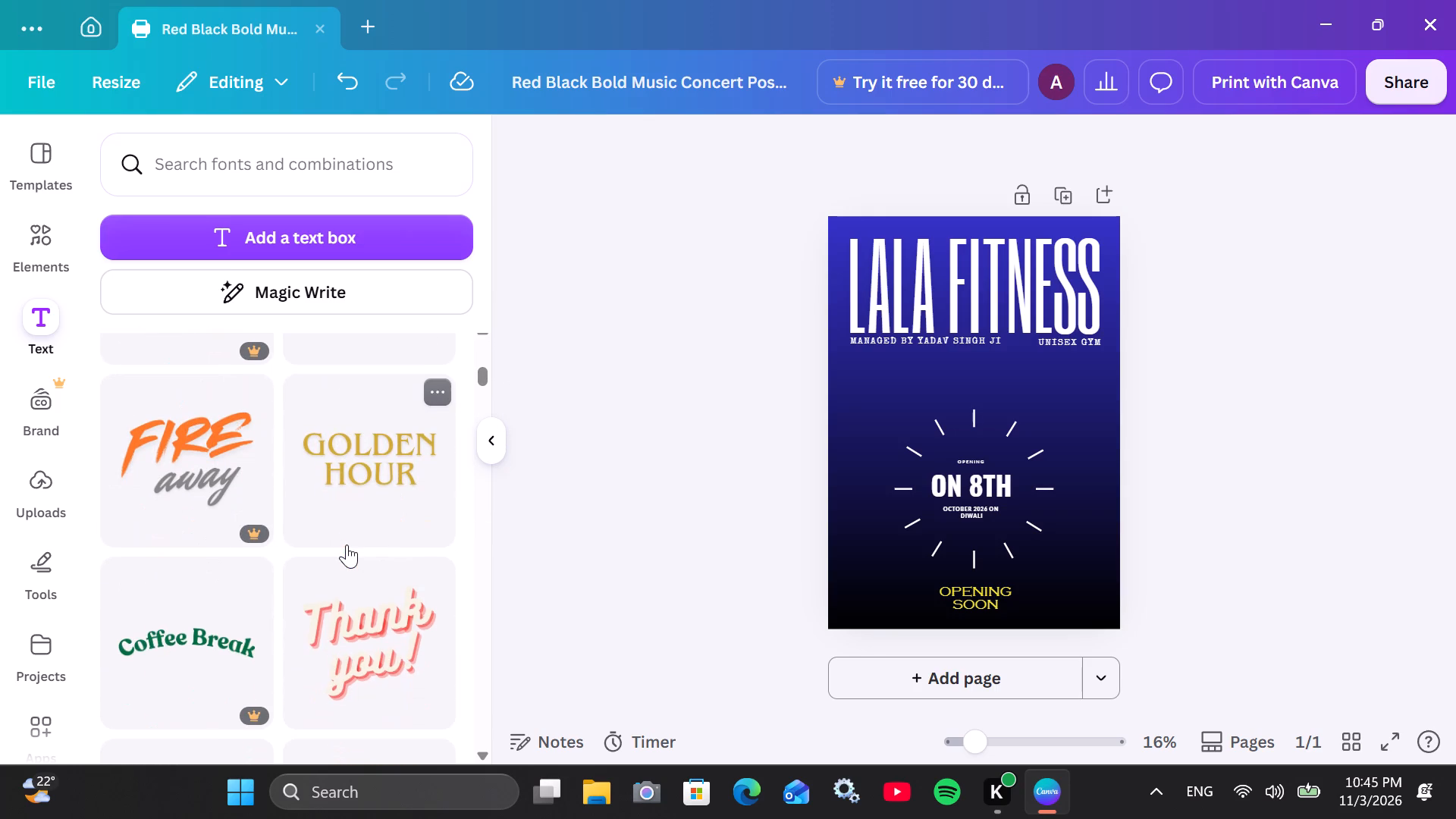
scroll(369, 499, down, 5)
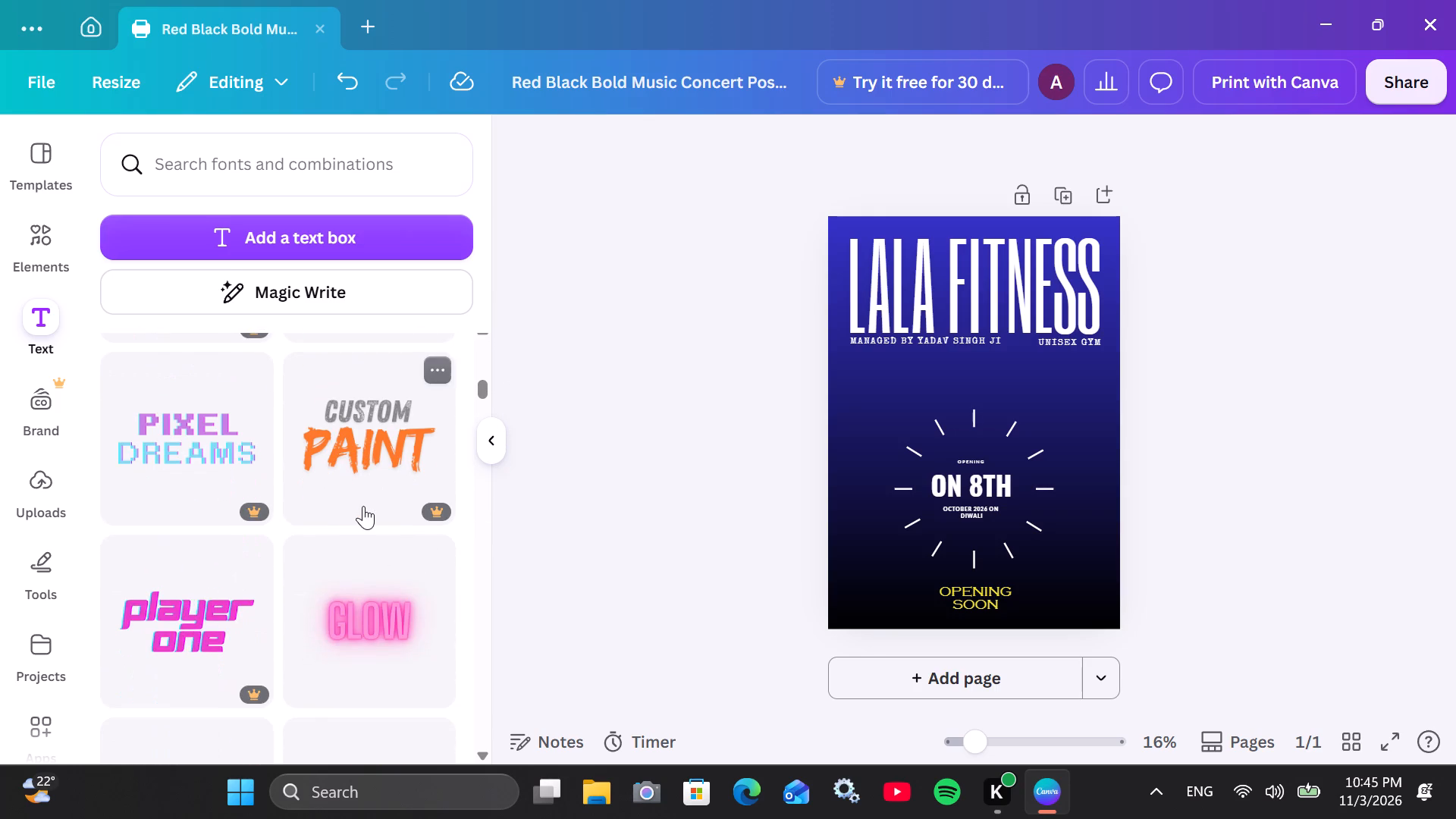
scroll(363, 506, down, 3)
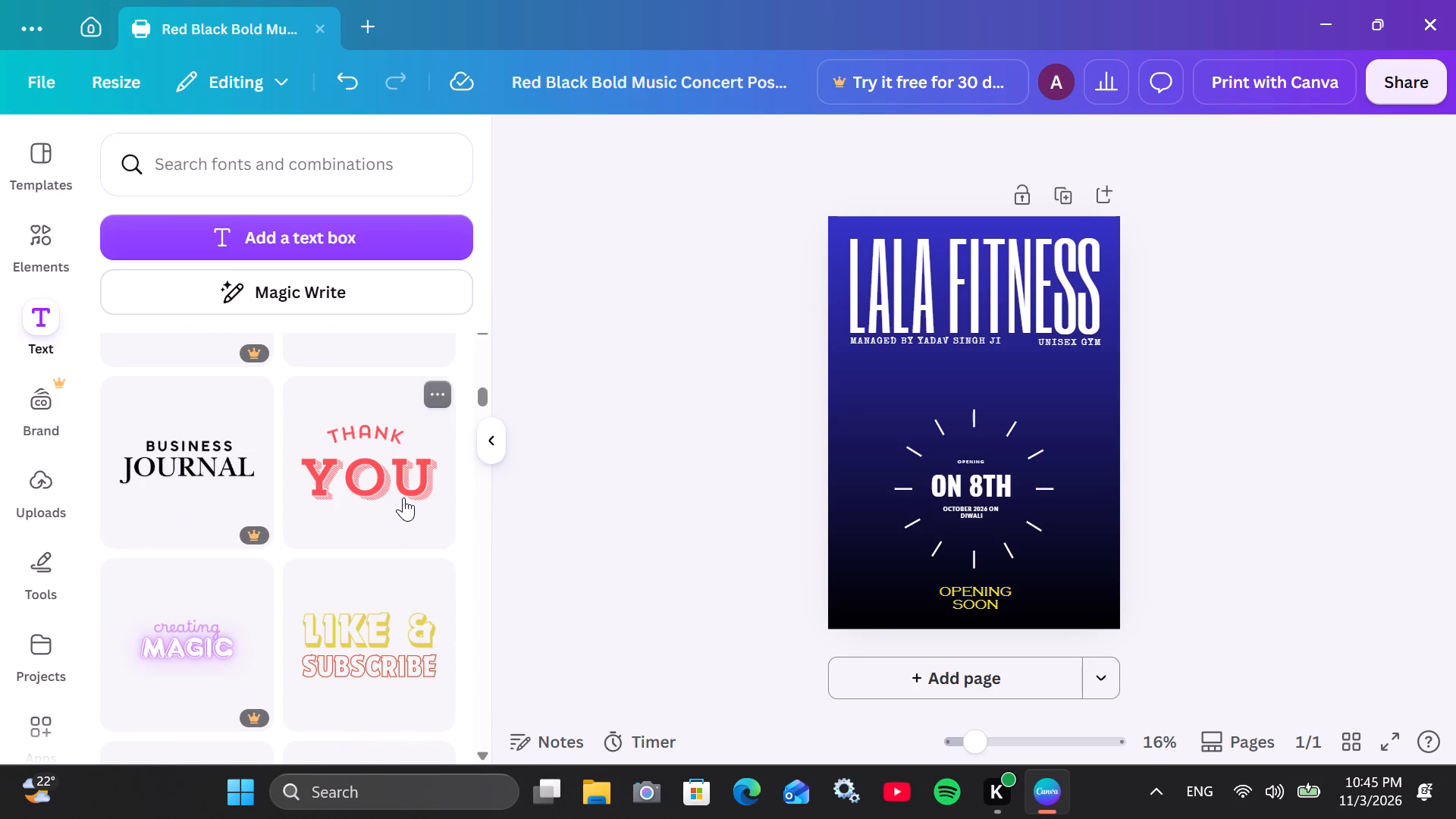
scroll(375, 504, down, 5)
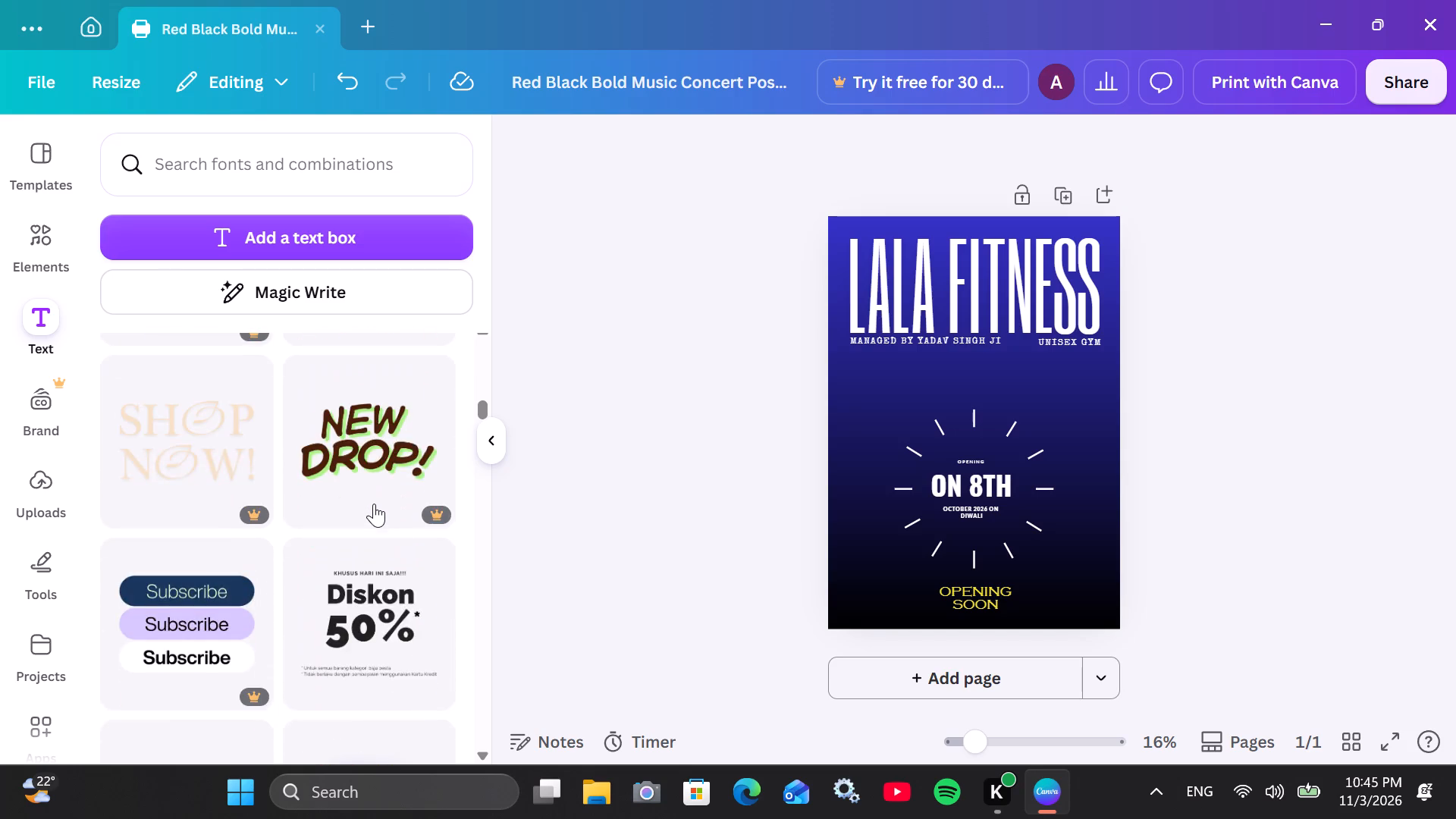
scroll(374, 504, down, 4)
scroll(374, 504, up, 3)
click(374, 504)
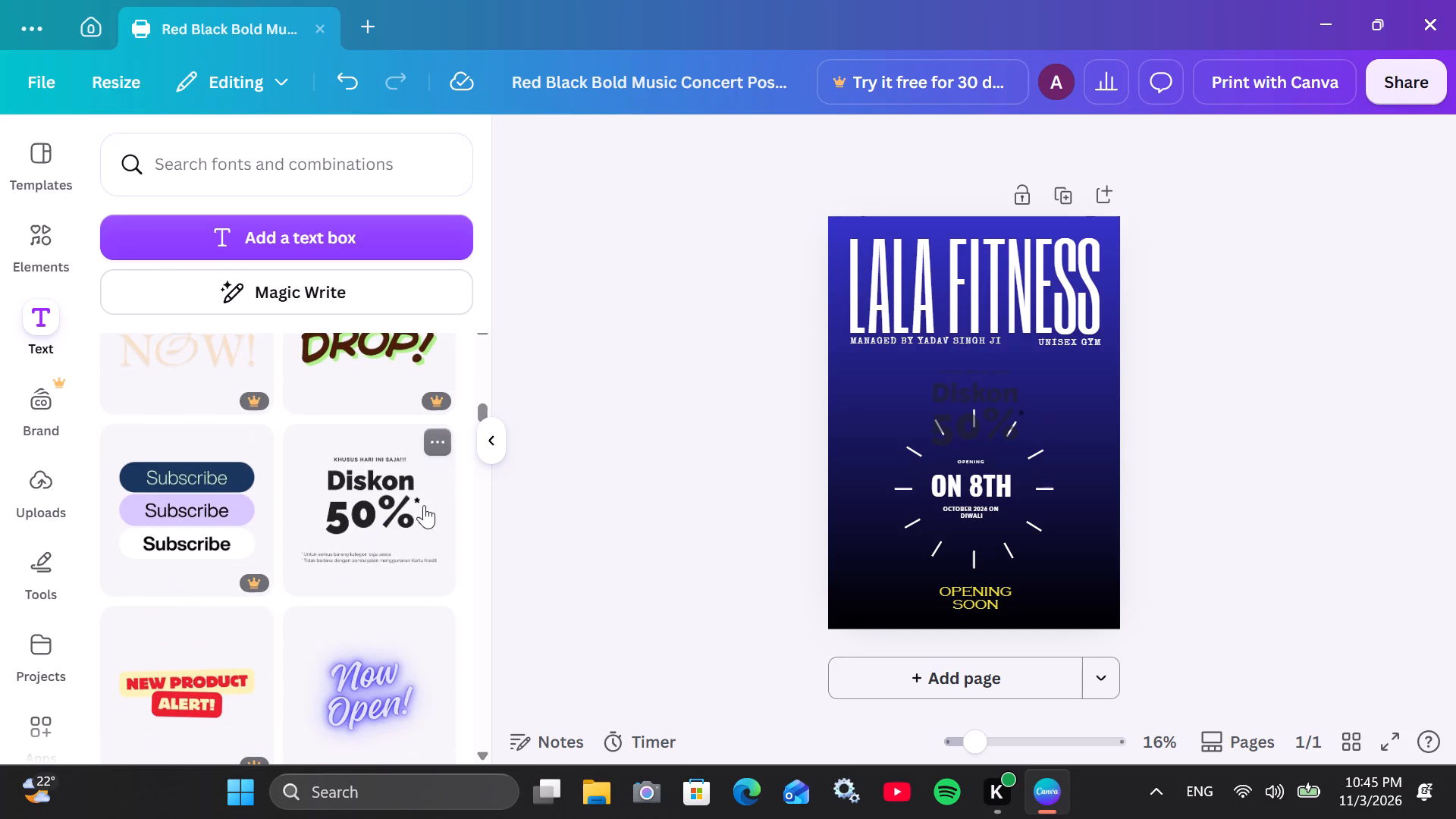
drag(984, 399, 922, 498)
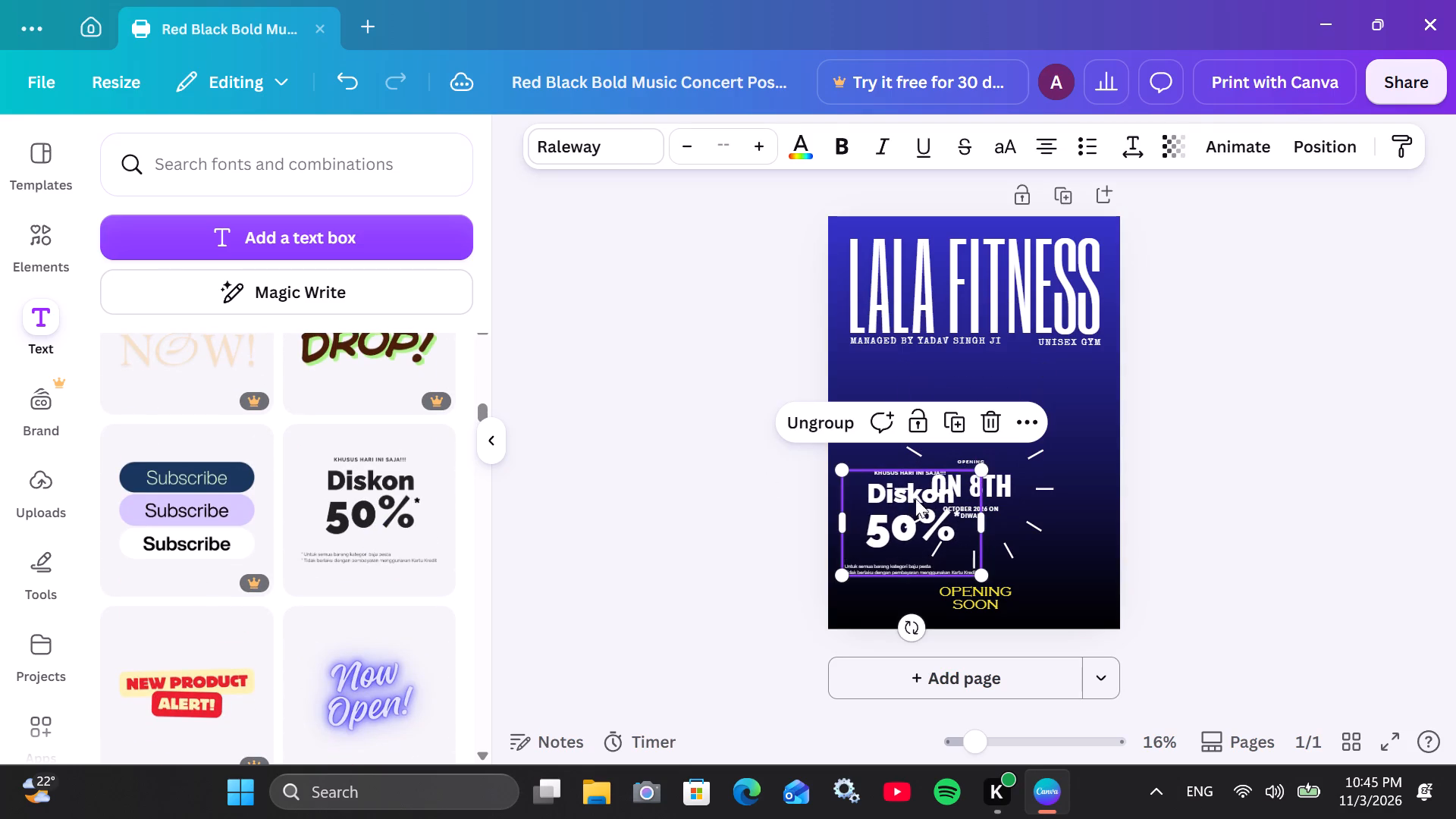
Replace the word "Diskon" in the discount block with "First day" and widen its text box to fit on one line.
click(896, 497)
click(884, 497)
key(BackSpace)
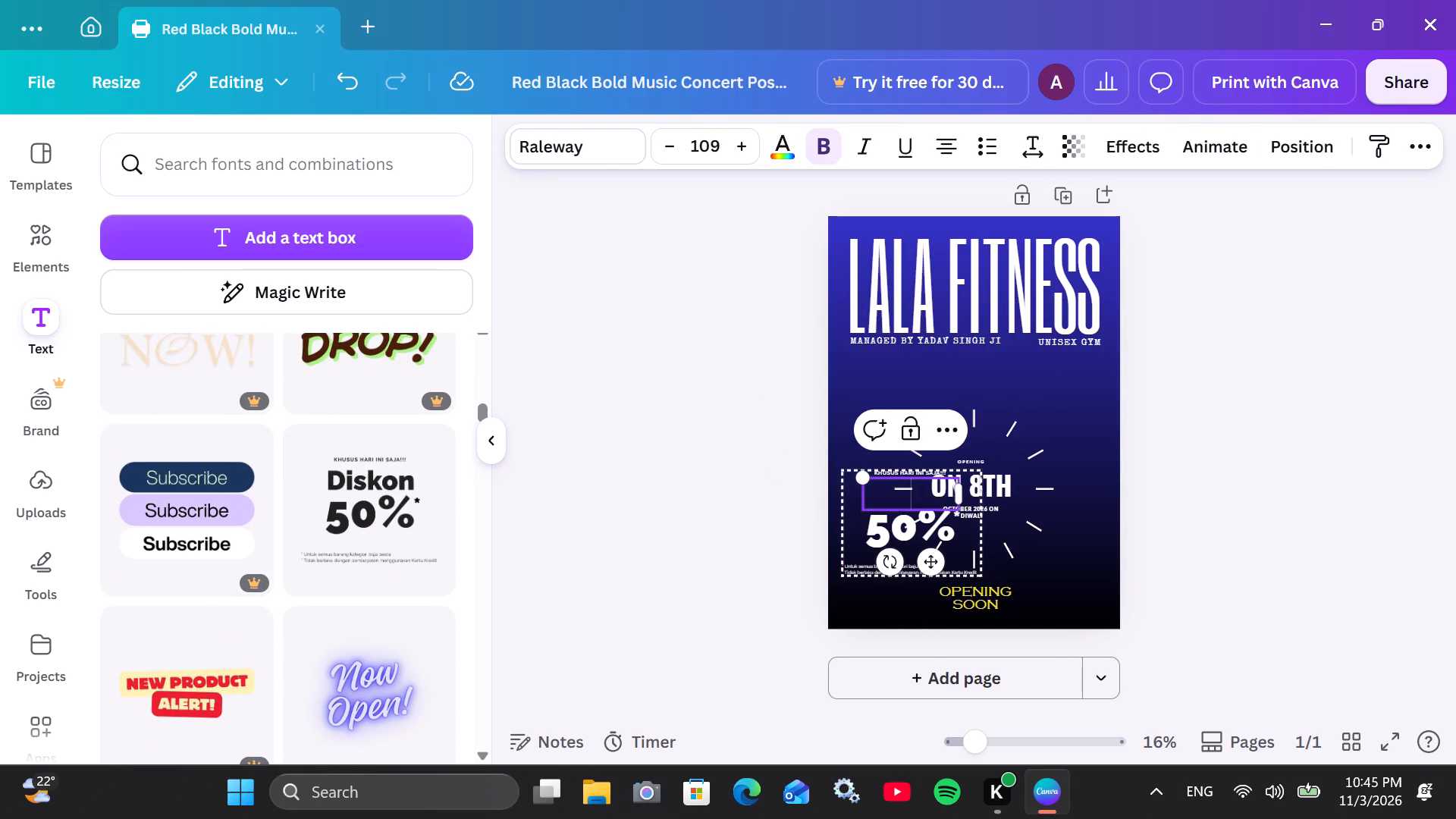
text(first)
key(BackSpace)
key(BackSpace)
key(BackSpace)
key(BackSpace)
key(BackSpace)
key(shift+f)
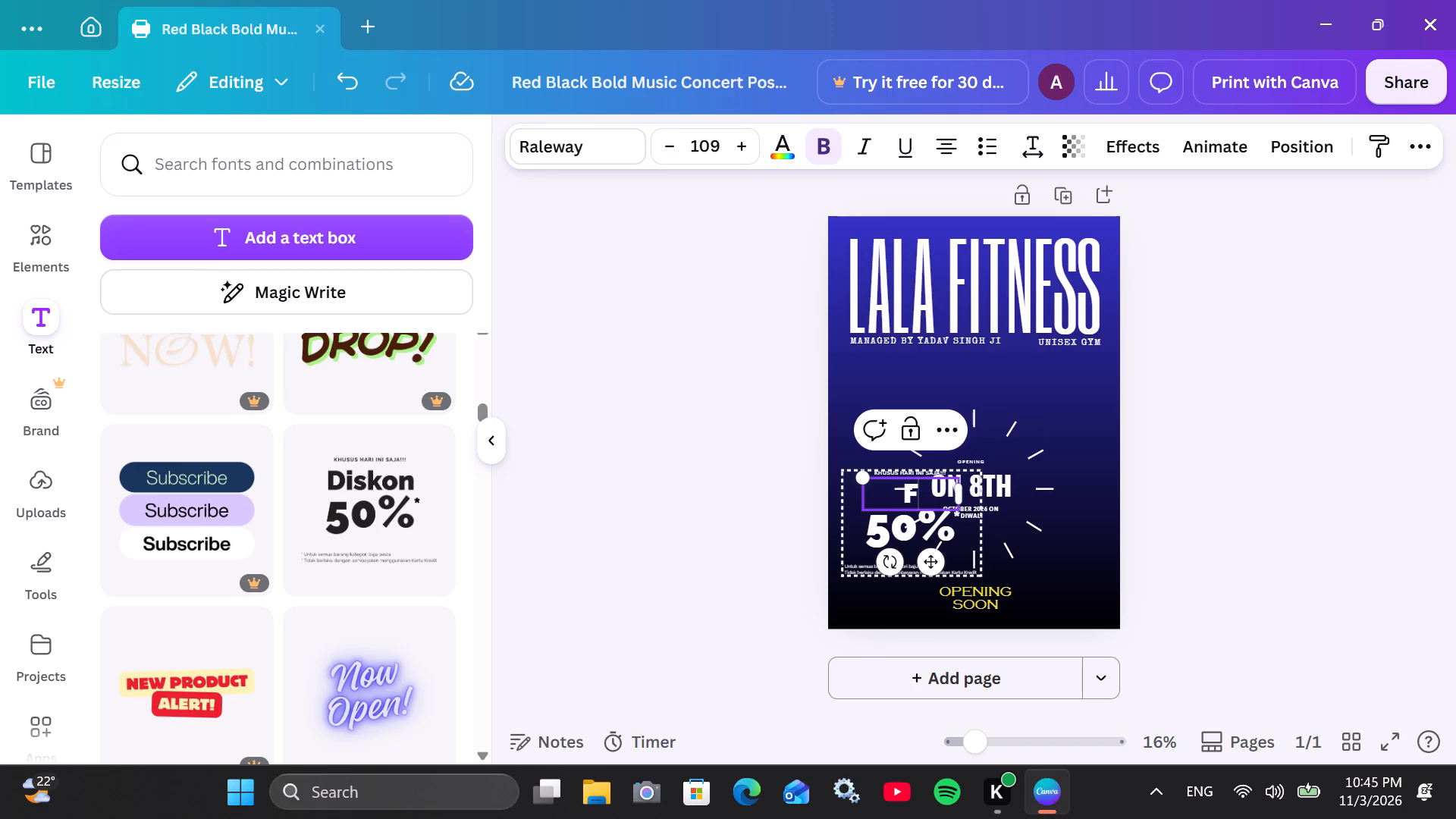
text(ir==)
key(BackSpace)
key(BackSpace)
key(BackSpace)
key(BackSpace)
text(ri)
key(BackSpace)
key(BackSpace)
key(i)
key(s)
key(Home)
key(r)
key(BackSpace)
key(BackSpace)
click(933, 485)
key(BackSpace)
text(rs)
text(t day)
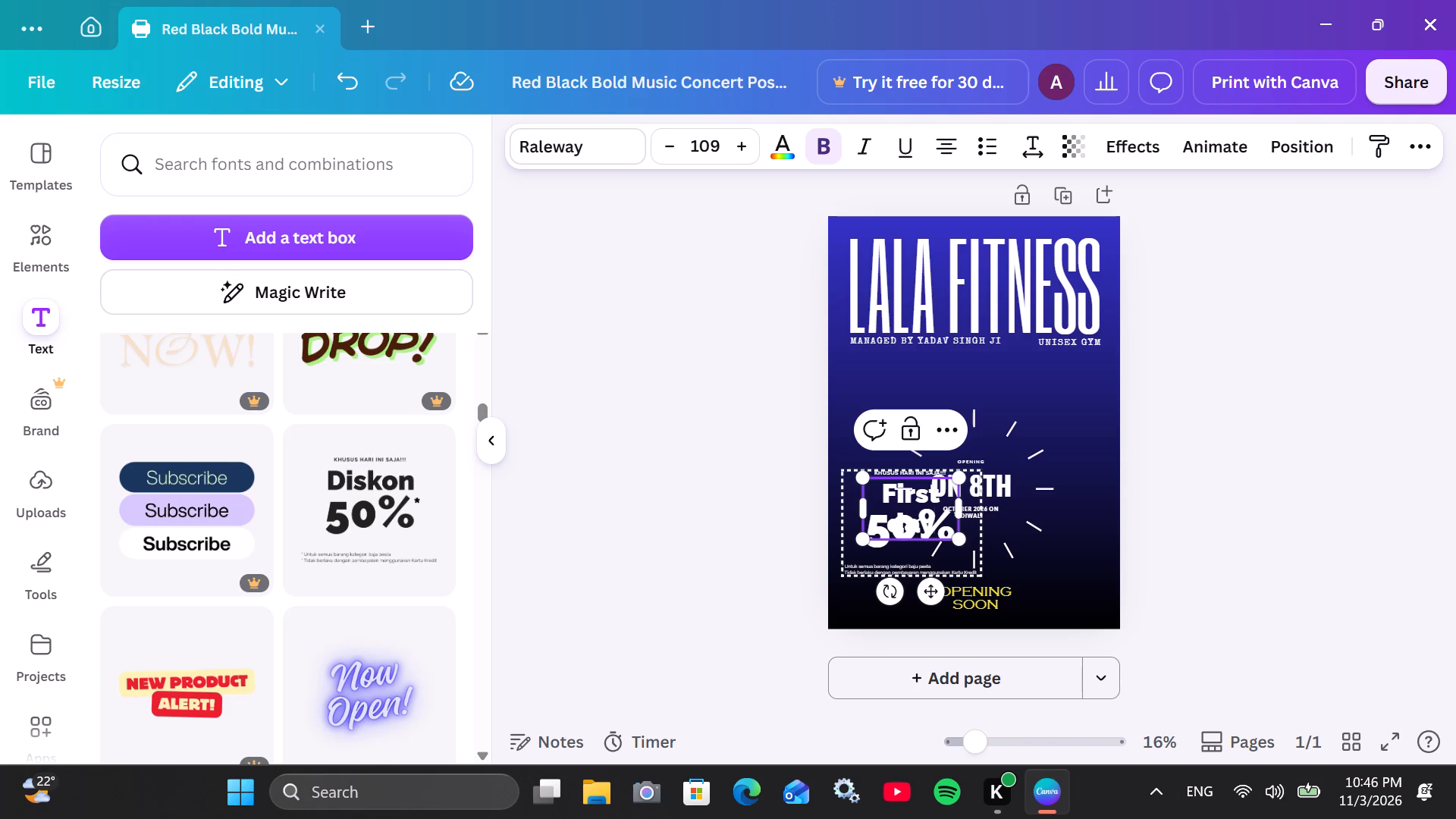
drag(964, 509, 988, 504)
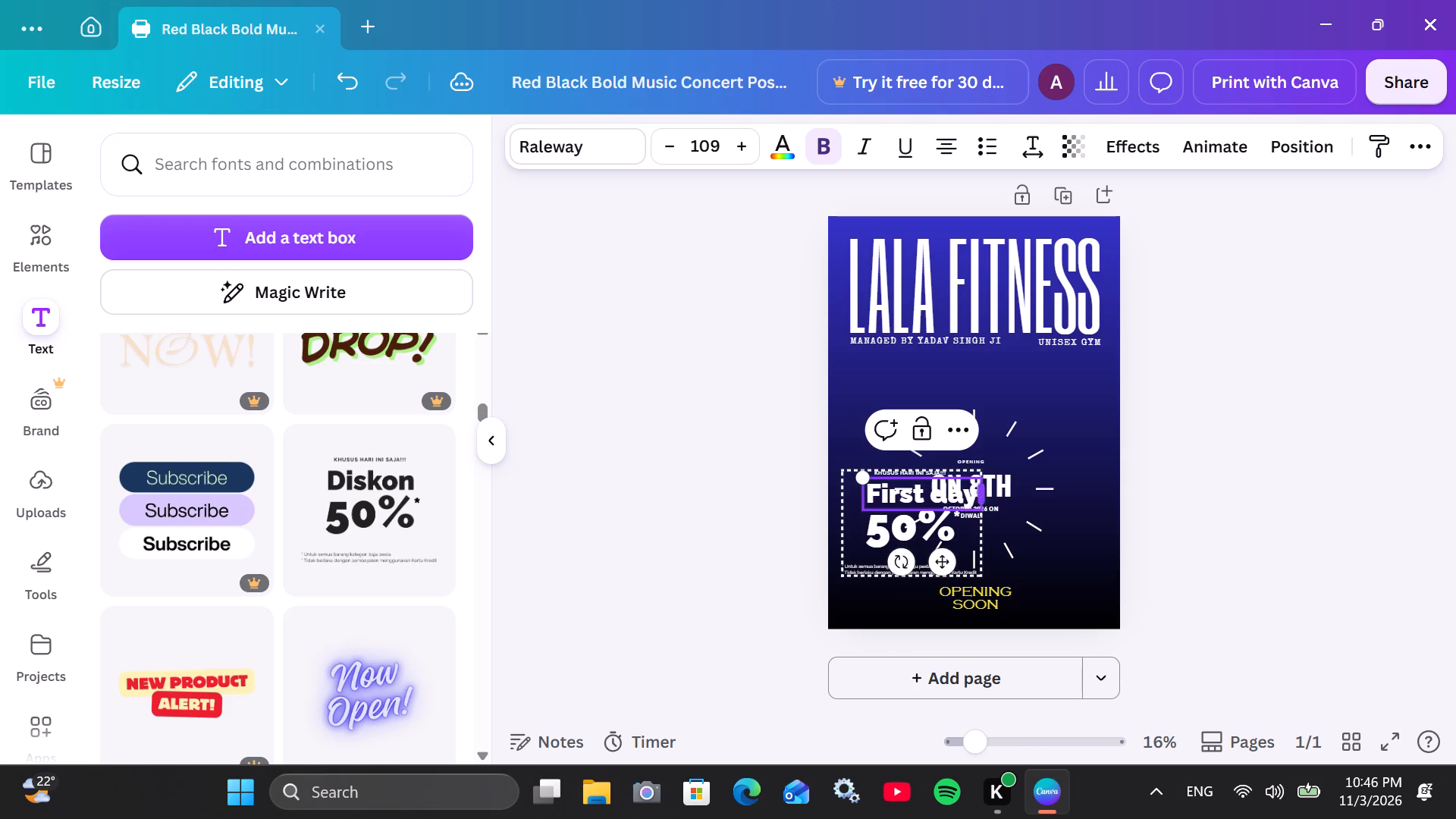
Shrink the "First day 50%" group and place it in the poster's bottom-left corner, clear of the radiating lines and "OPENING SOON".
double_click(883, 534)
click(1215, 522)
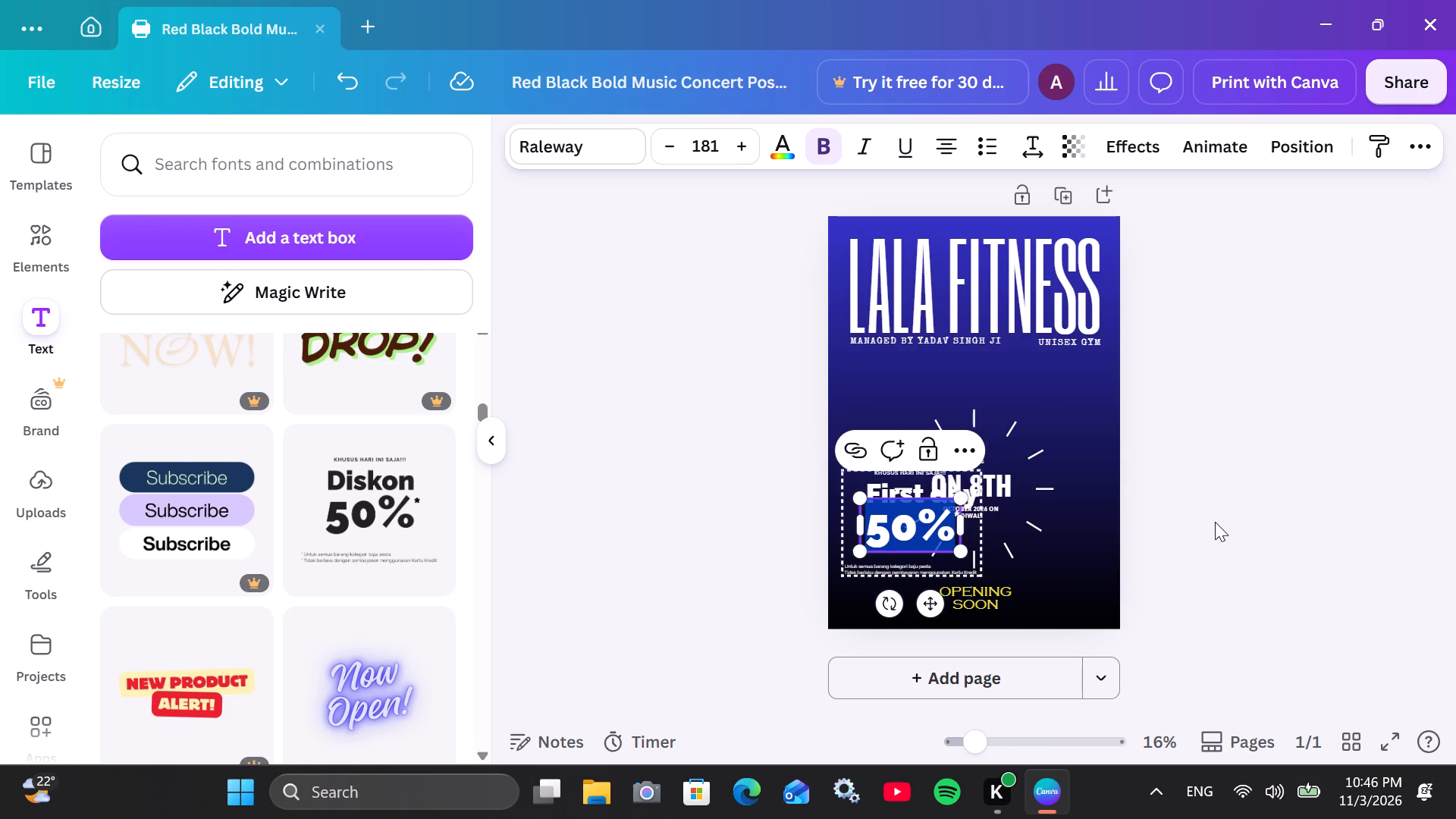
drag(937, 520, 931, 543)
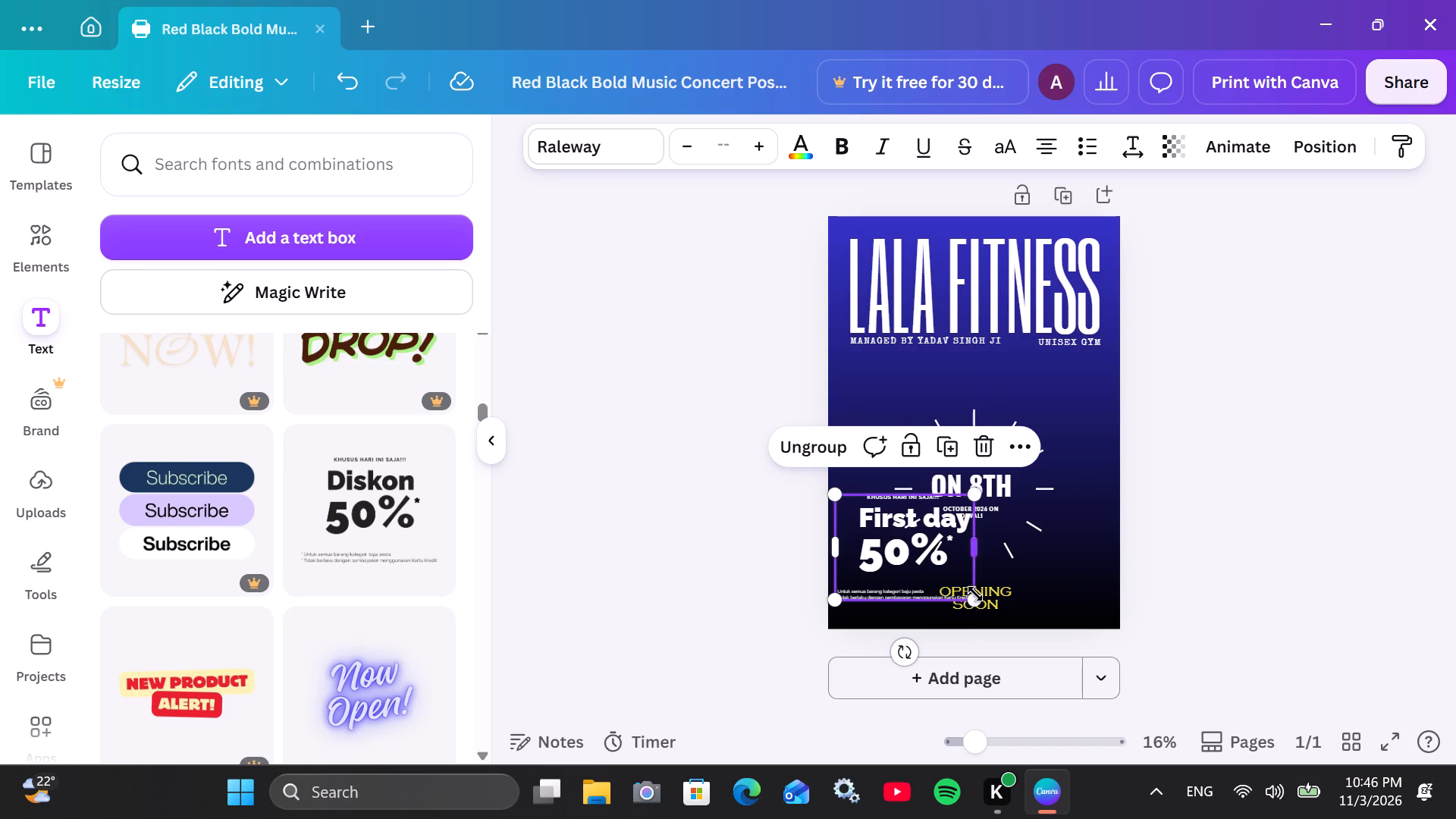
drag(975, 601, 915, 573)
drag(882, 530, 879, 587)
drag(917, 620, 880, 595)
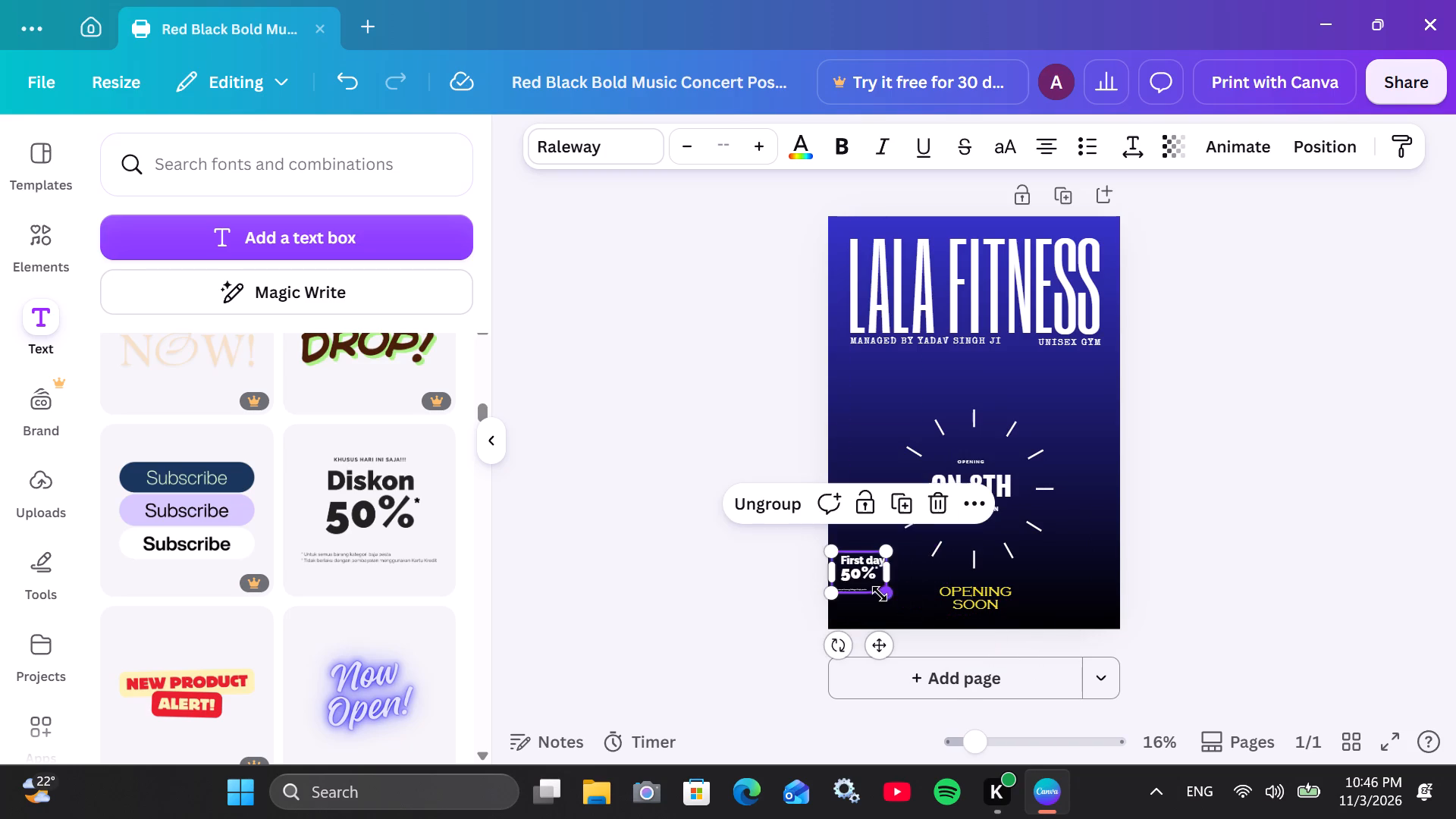
drag(849, 571, 860, 598)
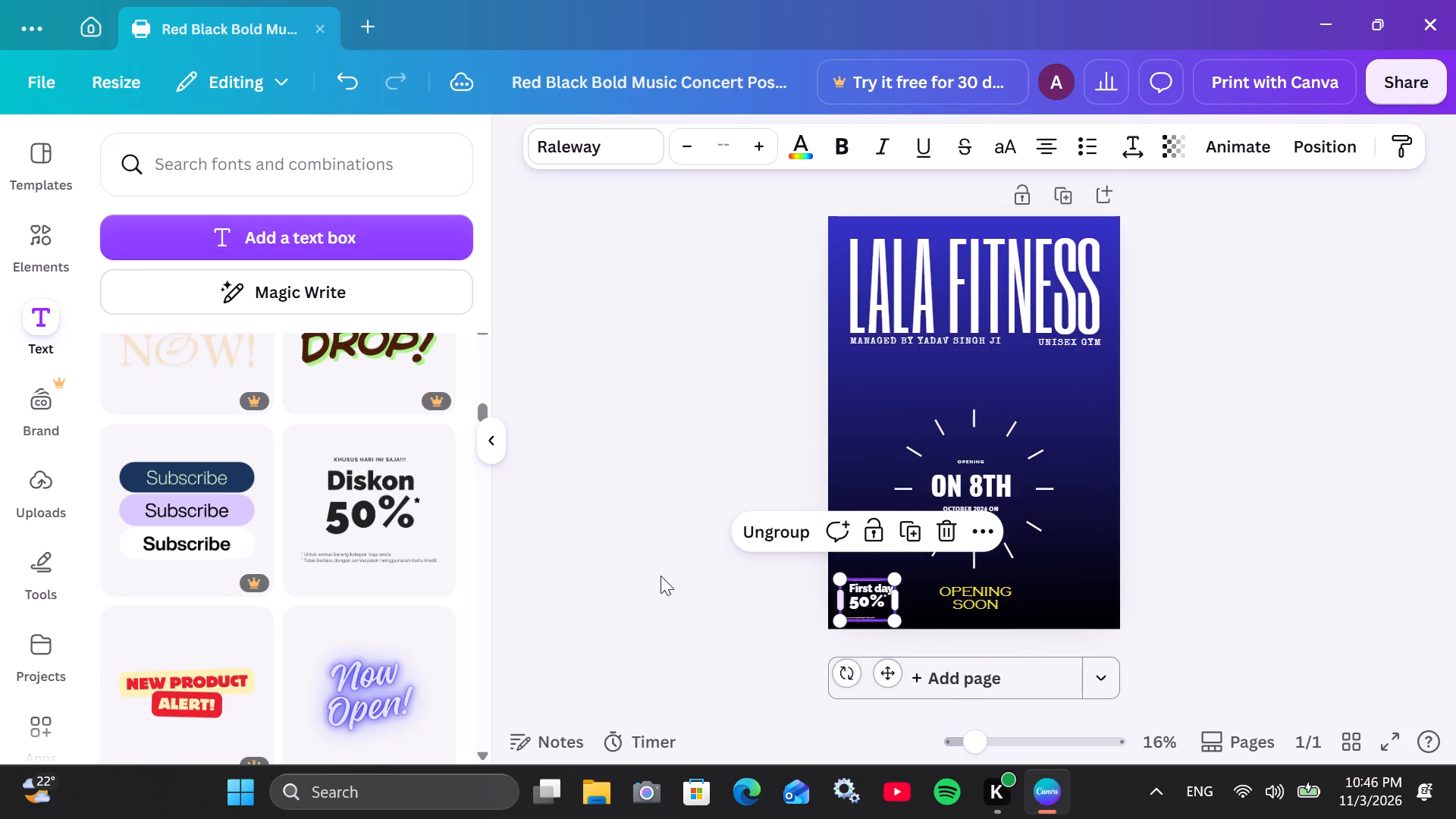
click(649, 573)
Colour the "50%" text in the discount block red.
double_click(859, 595)
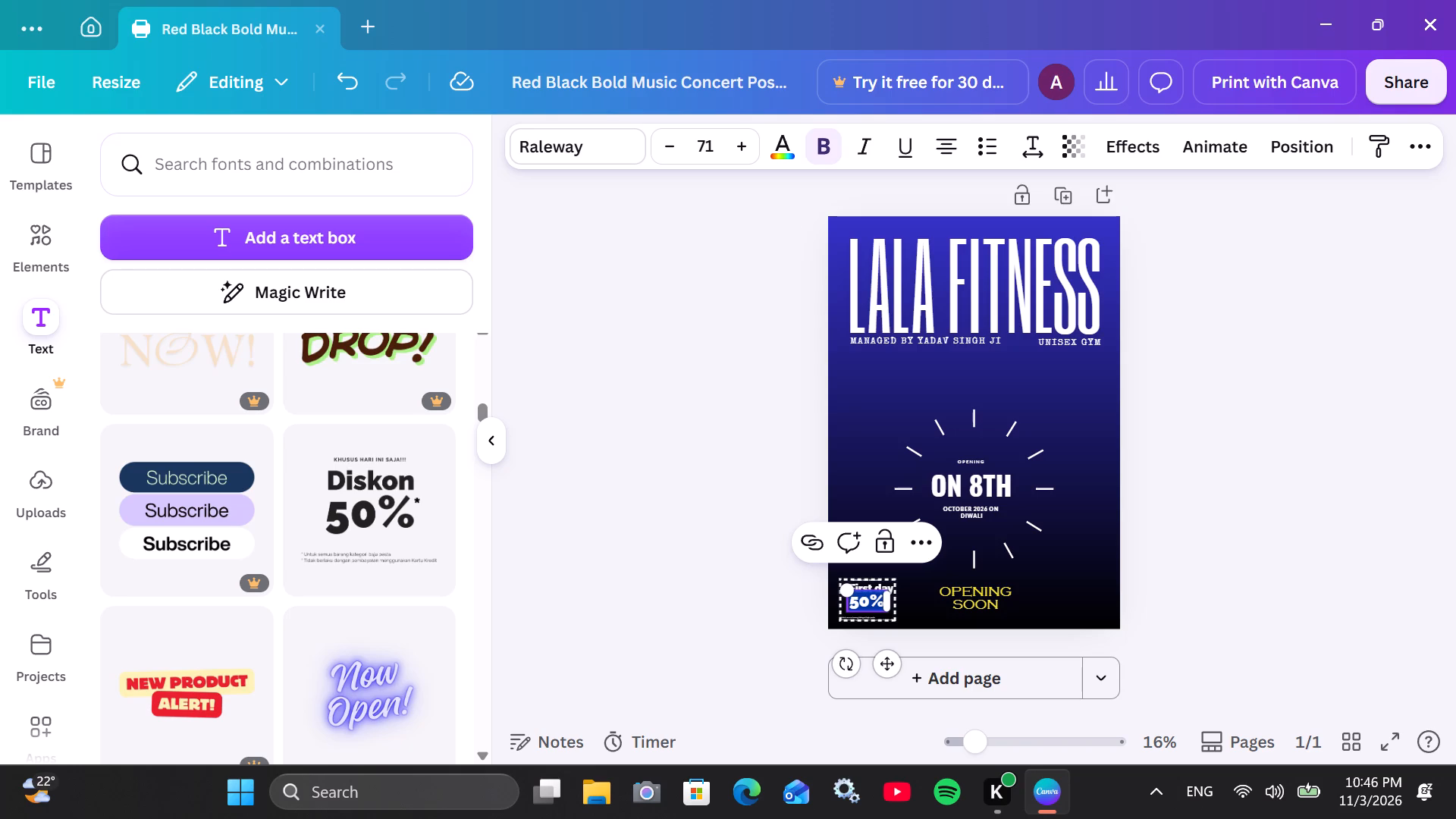
click(784, 149)
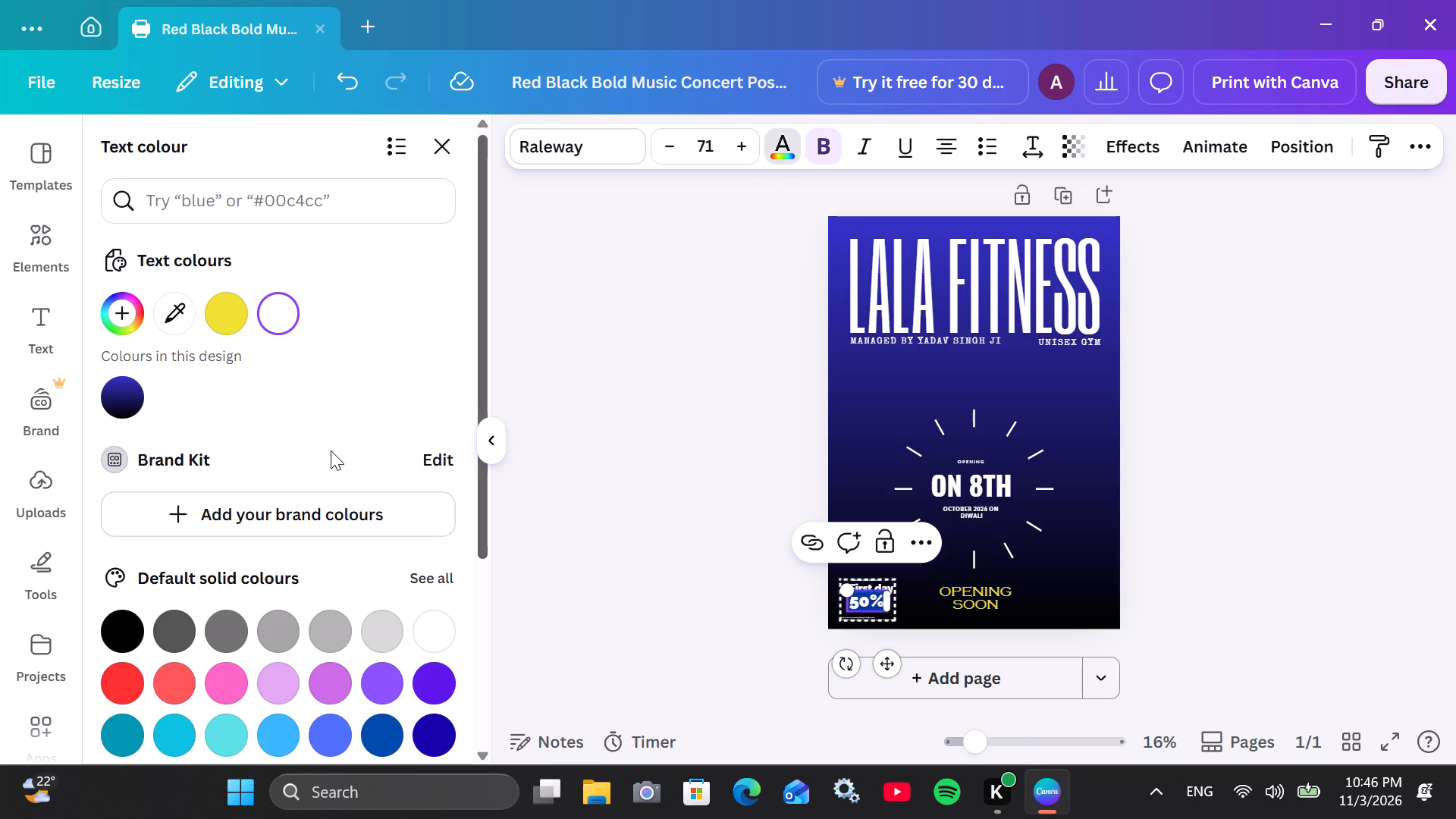
scroll(329, 563, down, 2)
scroll(300, 544, up, 2)
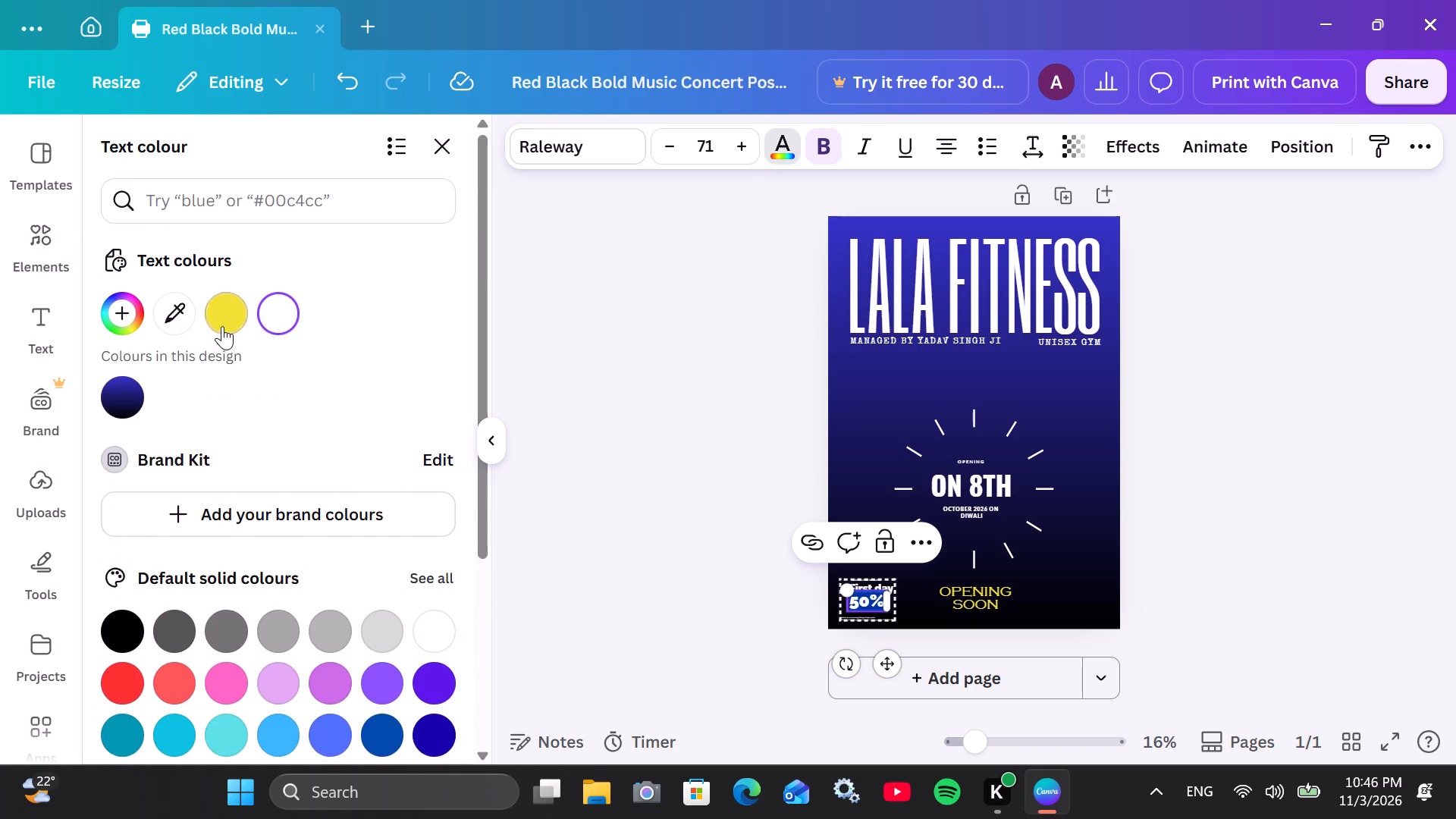
click(222, 326)
scroll(220, 575, down, 2)
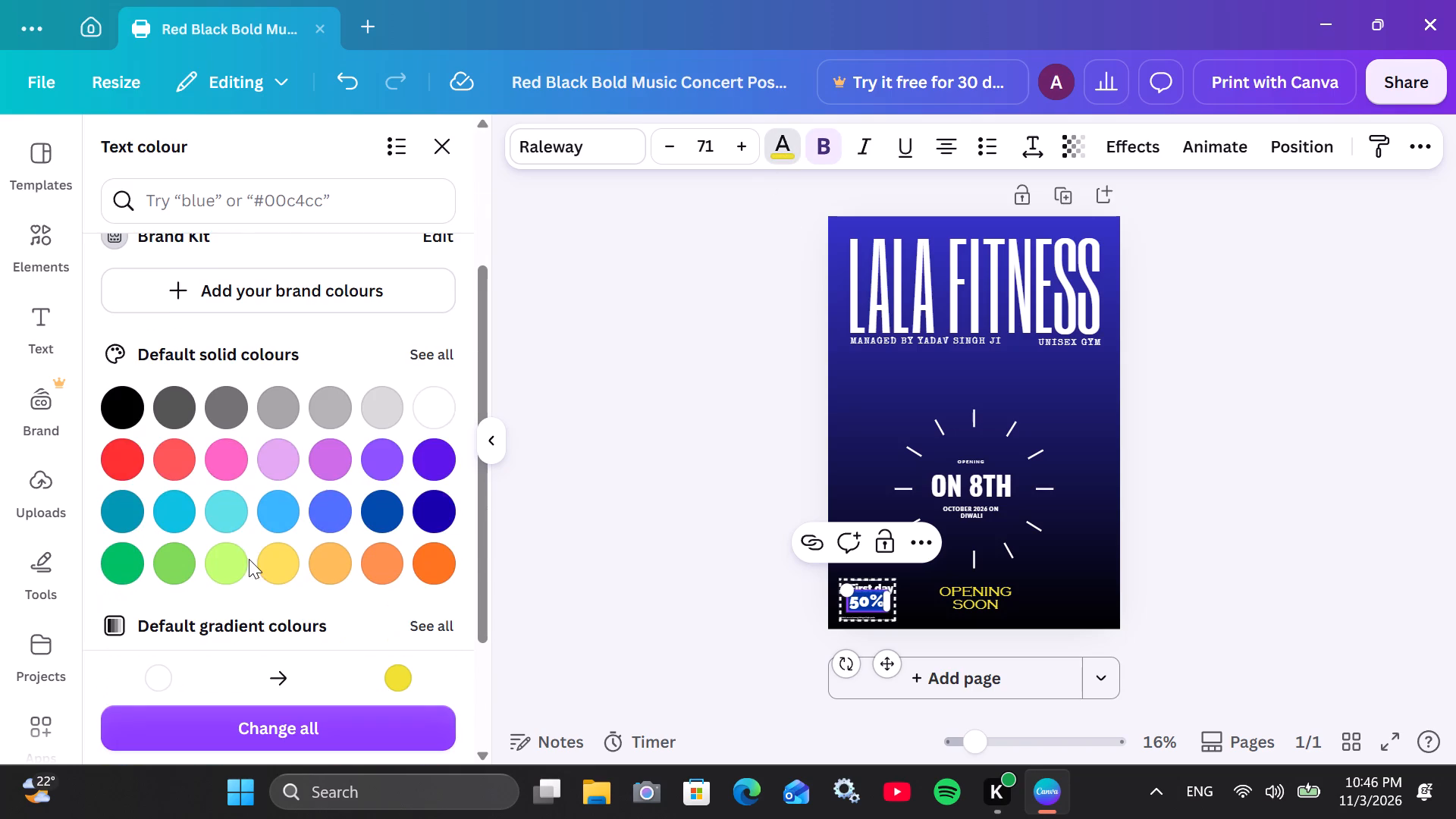
click(123, 458)
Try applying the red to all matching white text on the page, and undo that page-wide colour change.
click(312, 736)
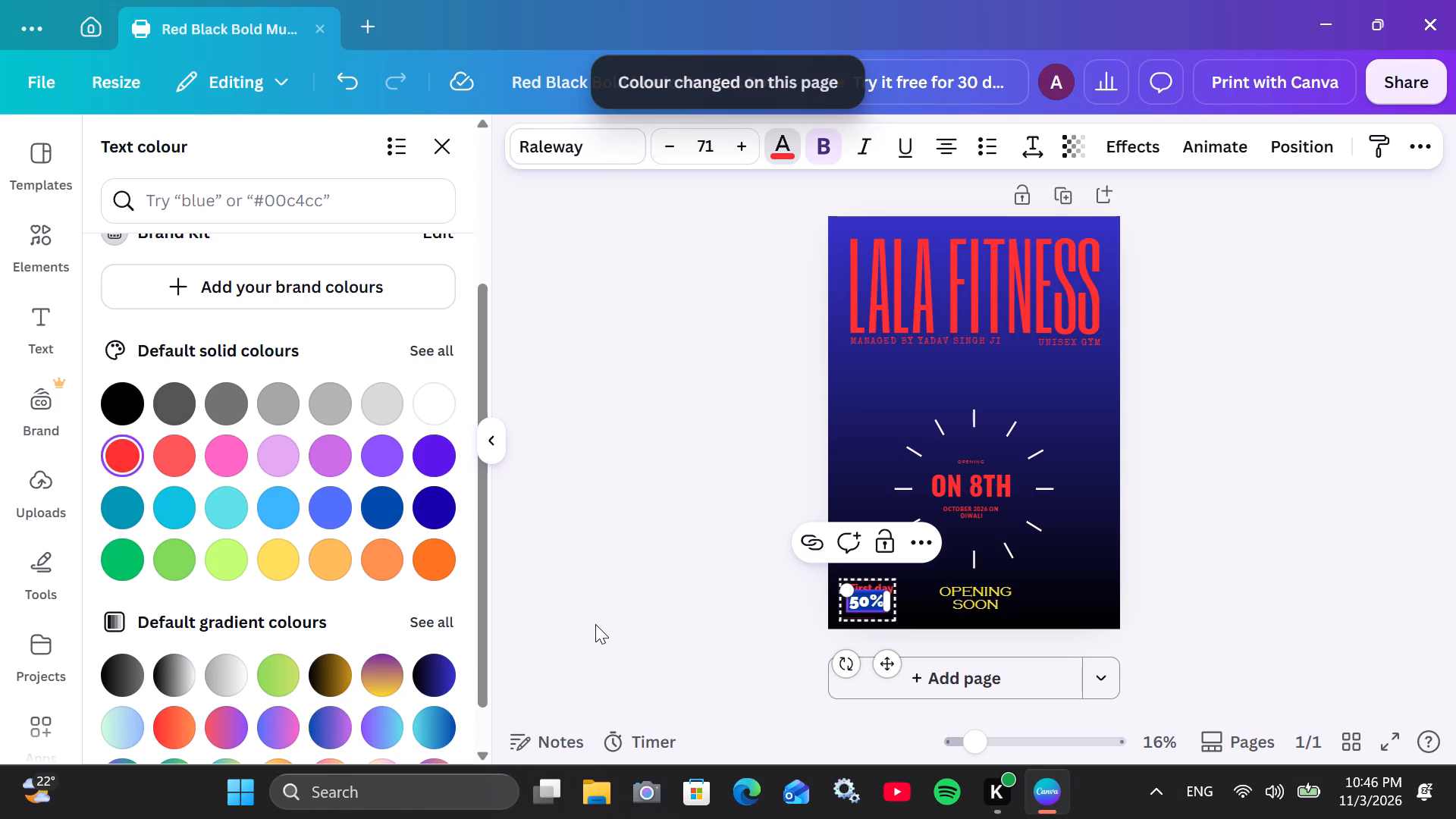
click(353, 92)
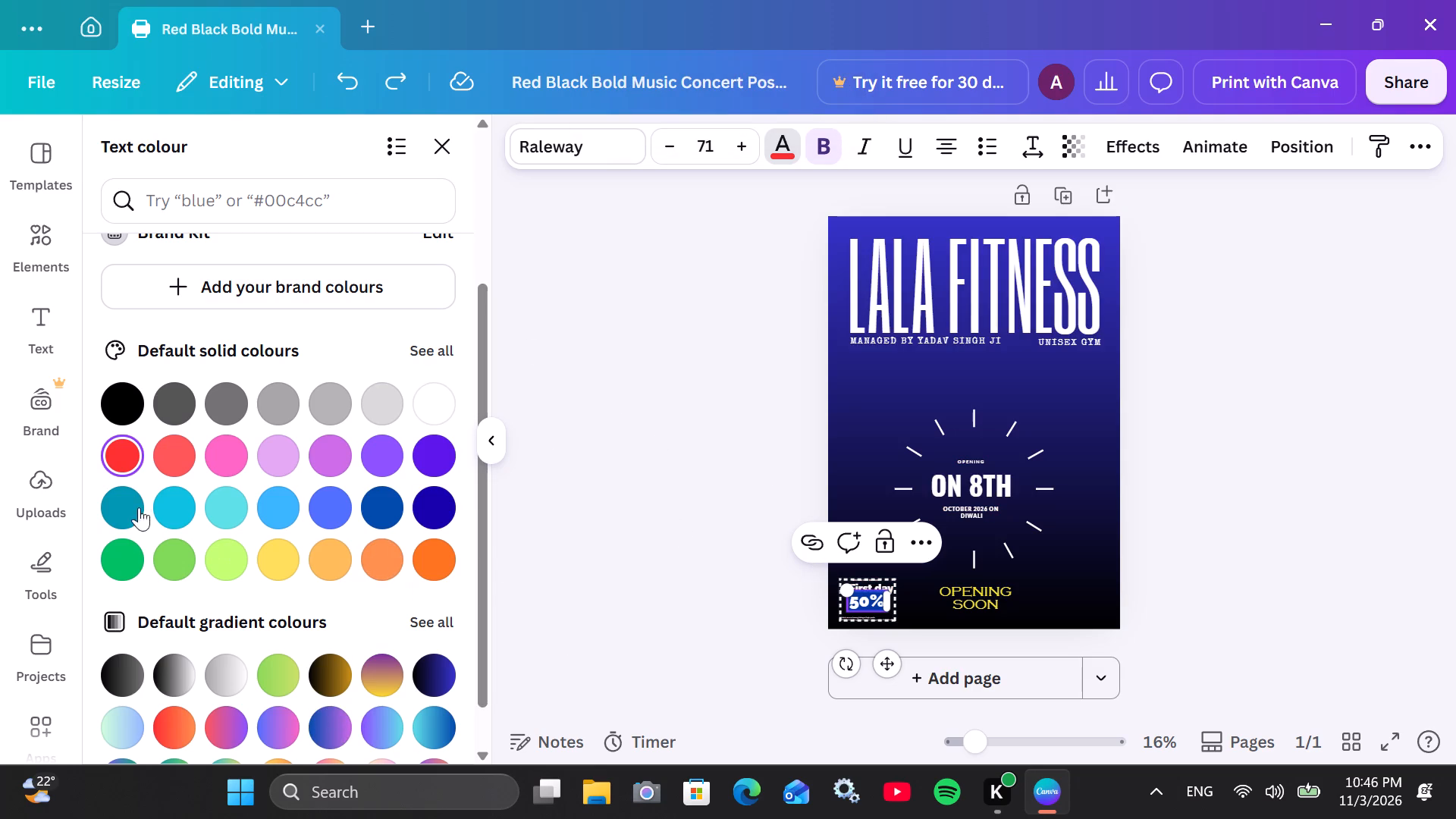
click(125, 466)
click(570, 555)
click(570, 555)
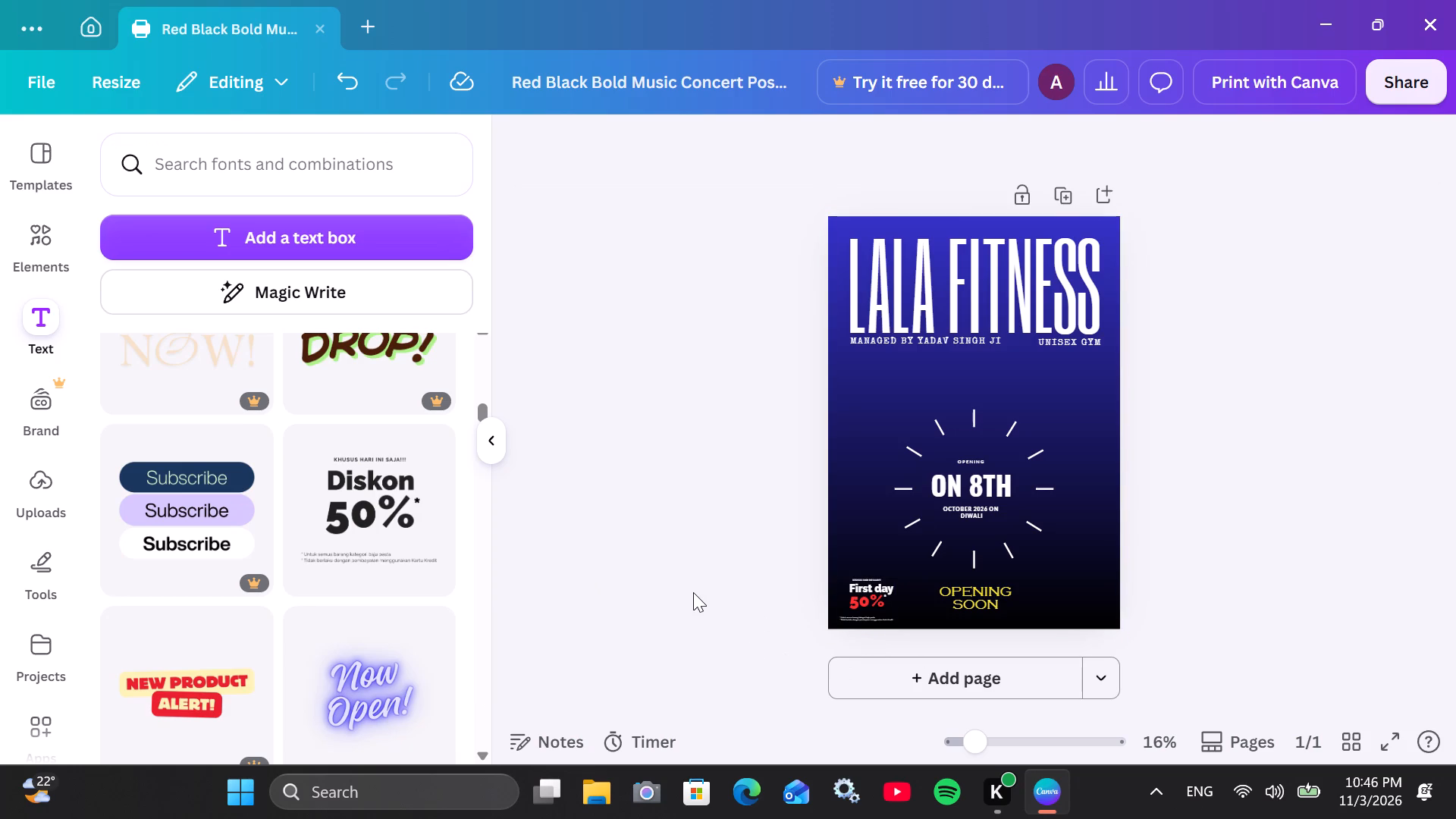
Browse the font combinations and recently used text designs for another text element for the poster.
scroll(275, 573, down, 4)
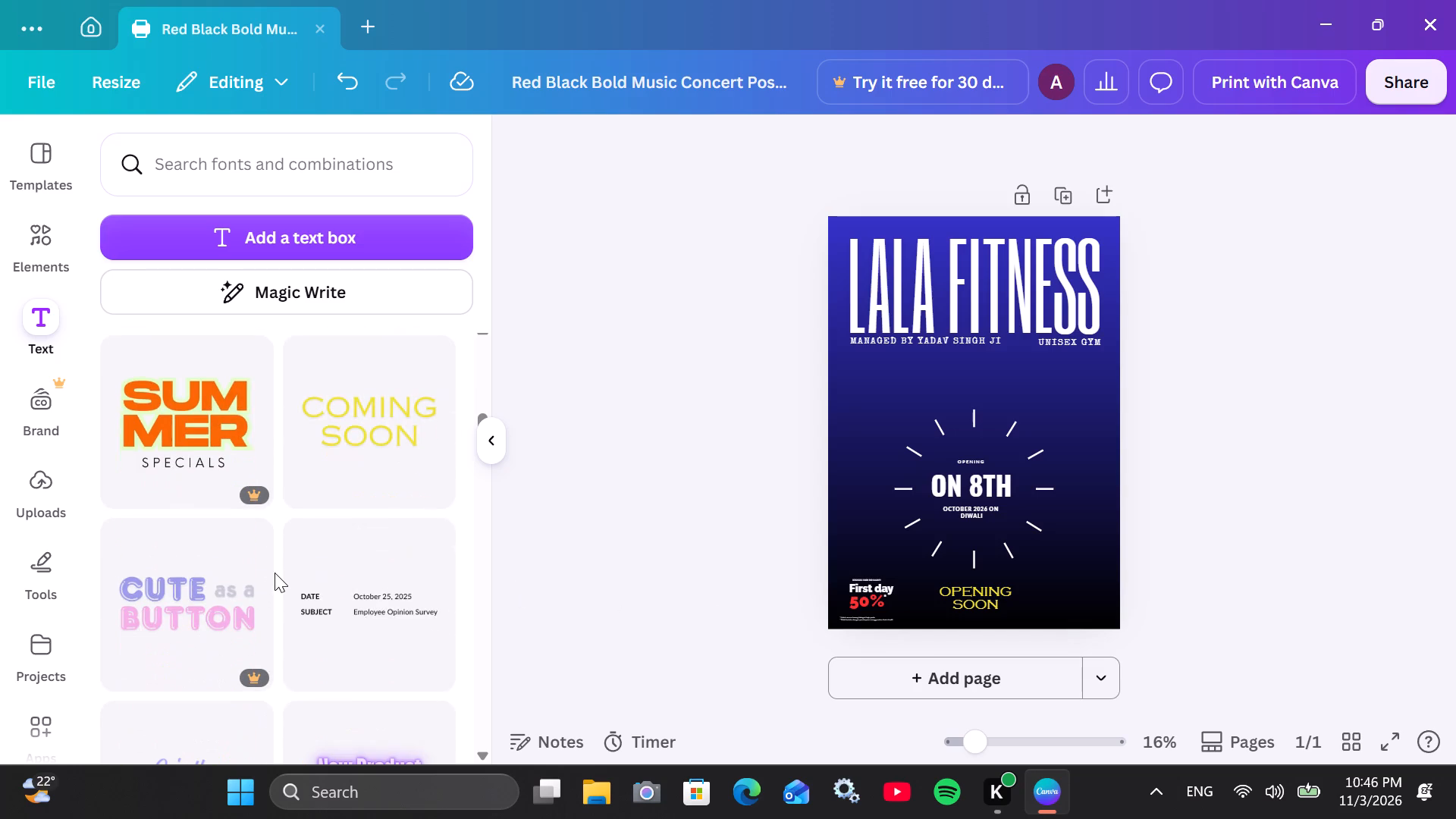
scroll(316, 588, up, 9)
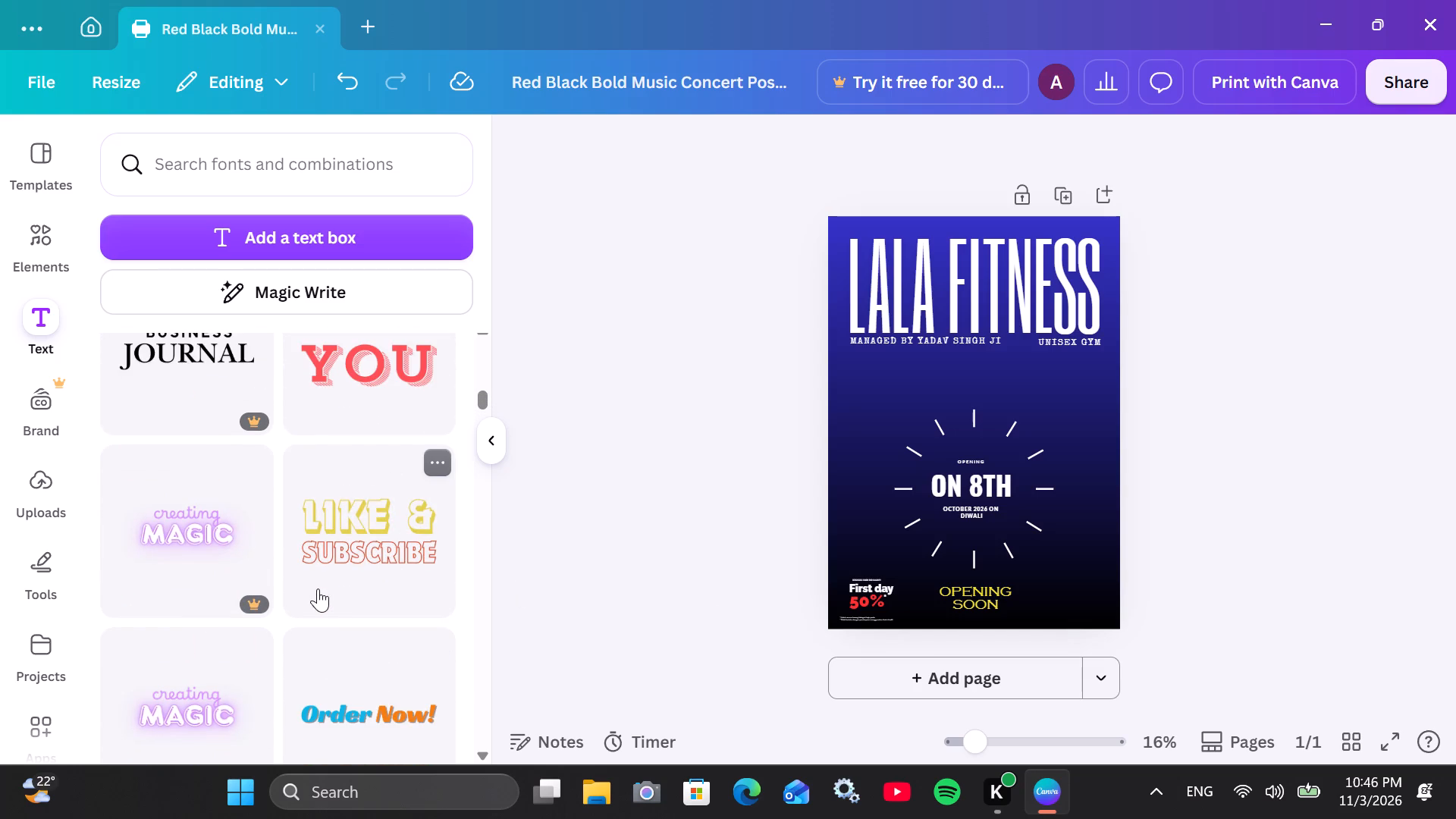
scroll(318, 588, up, 4)
scroll(318, 588, down, 3)
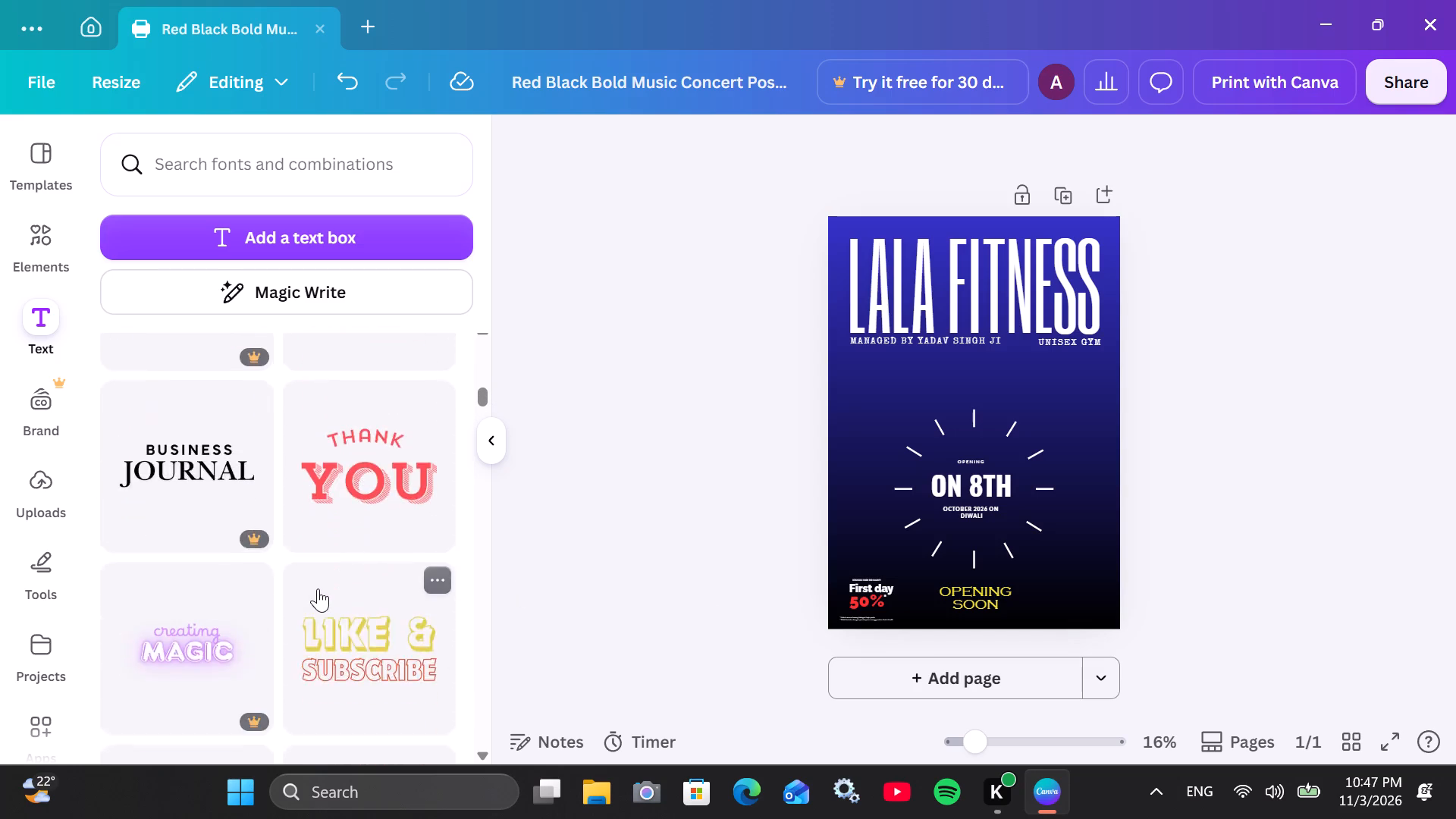
scroll(318, 588, up, 13)
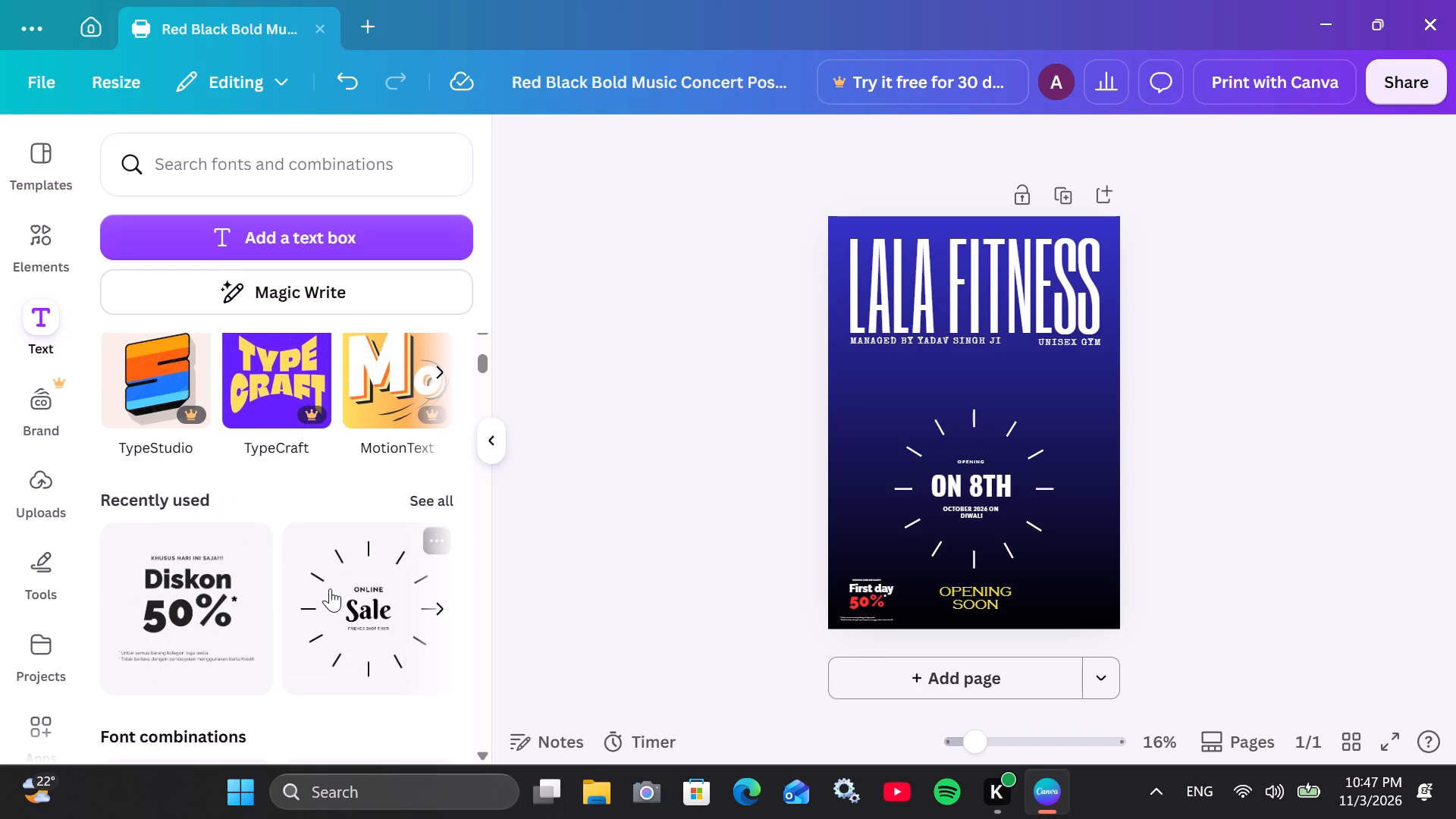
click(443, 607)
click(443, 607)
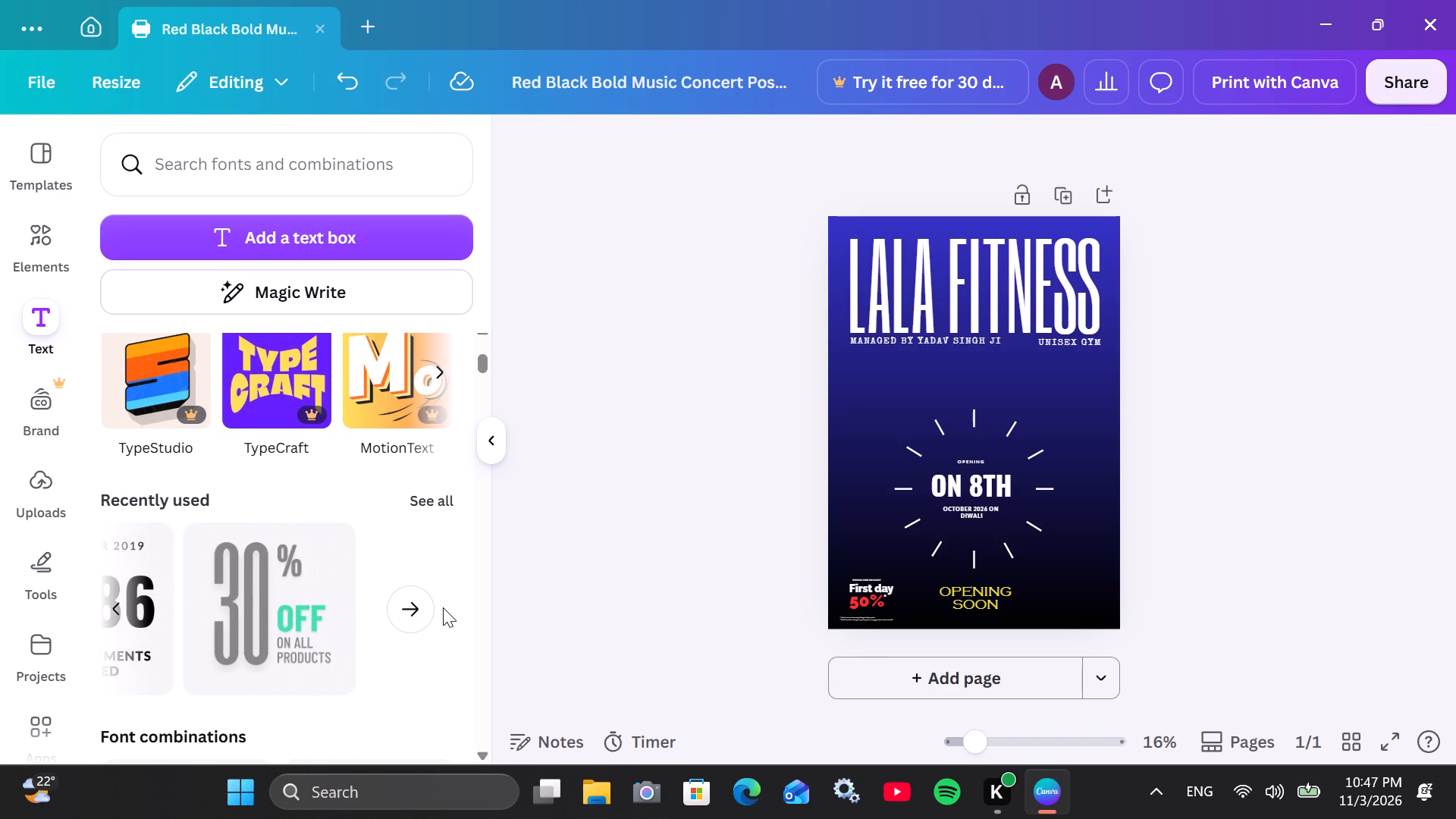
click(443, 607)
scroll(293, 604, down, 20)
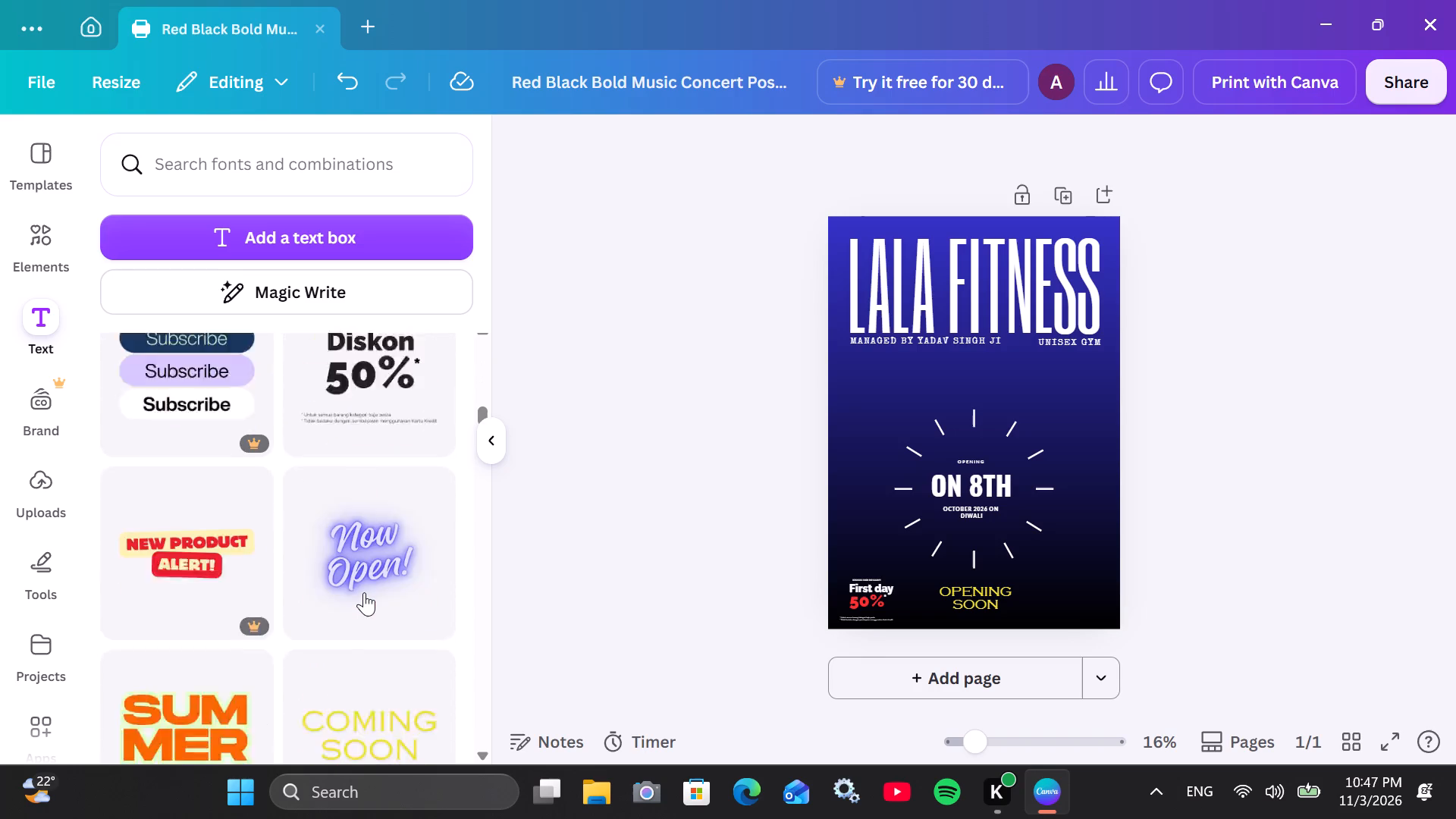
scroll(364, 592, down, 17)
scroll(364, 592, up, 13)
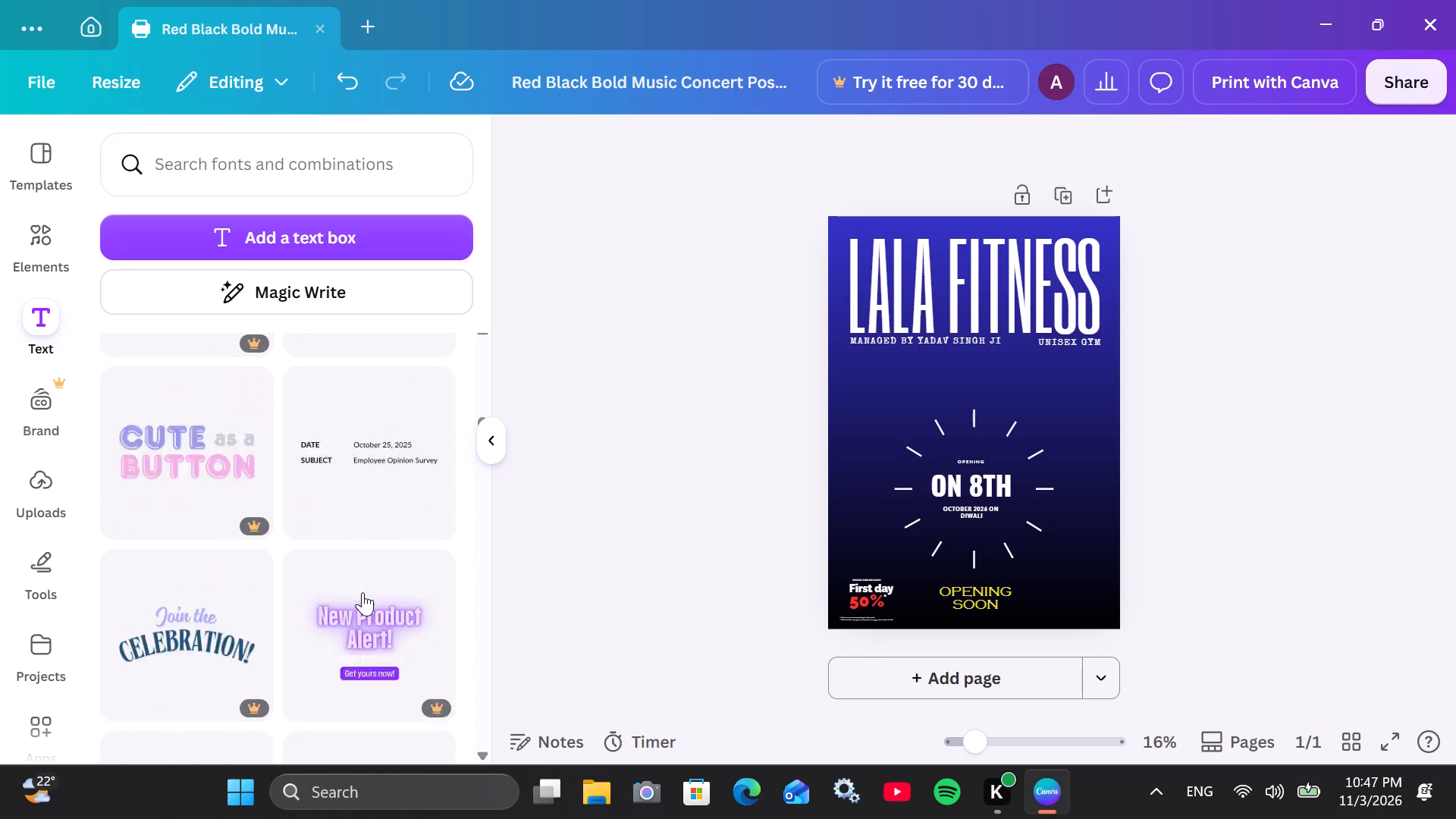
scroll(362, 592, up, 20)
scroll(362, 592, up, 13)
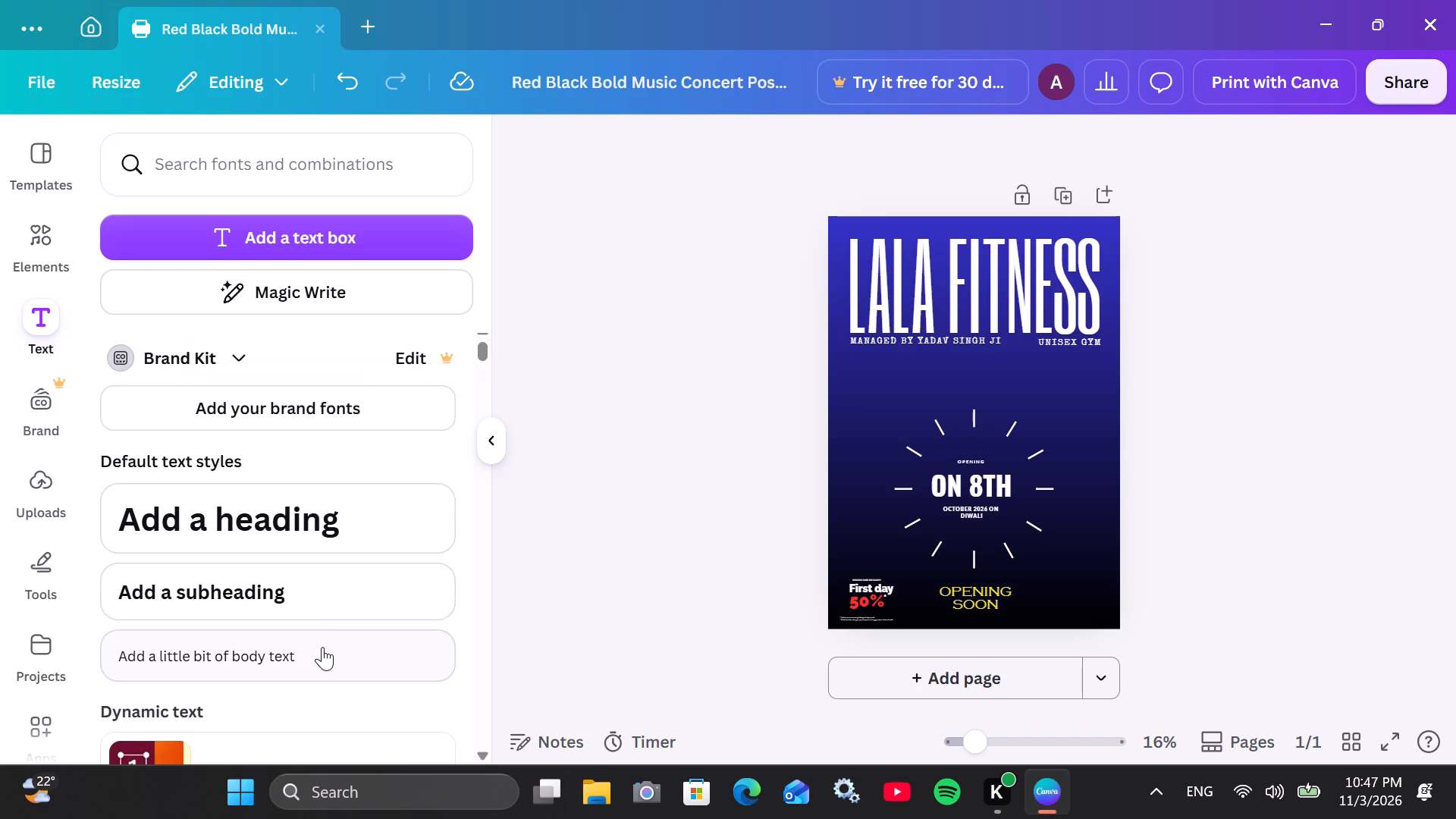
click(295, 585)
key(BackSpace)
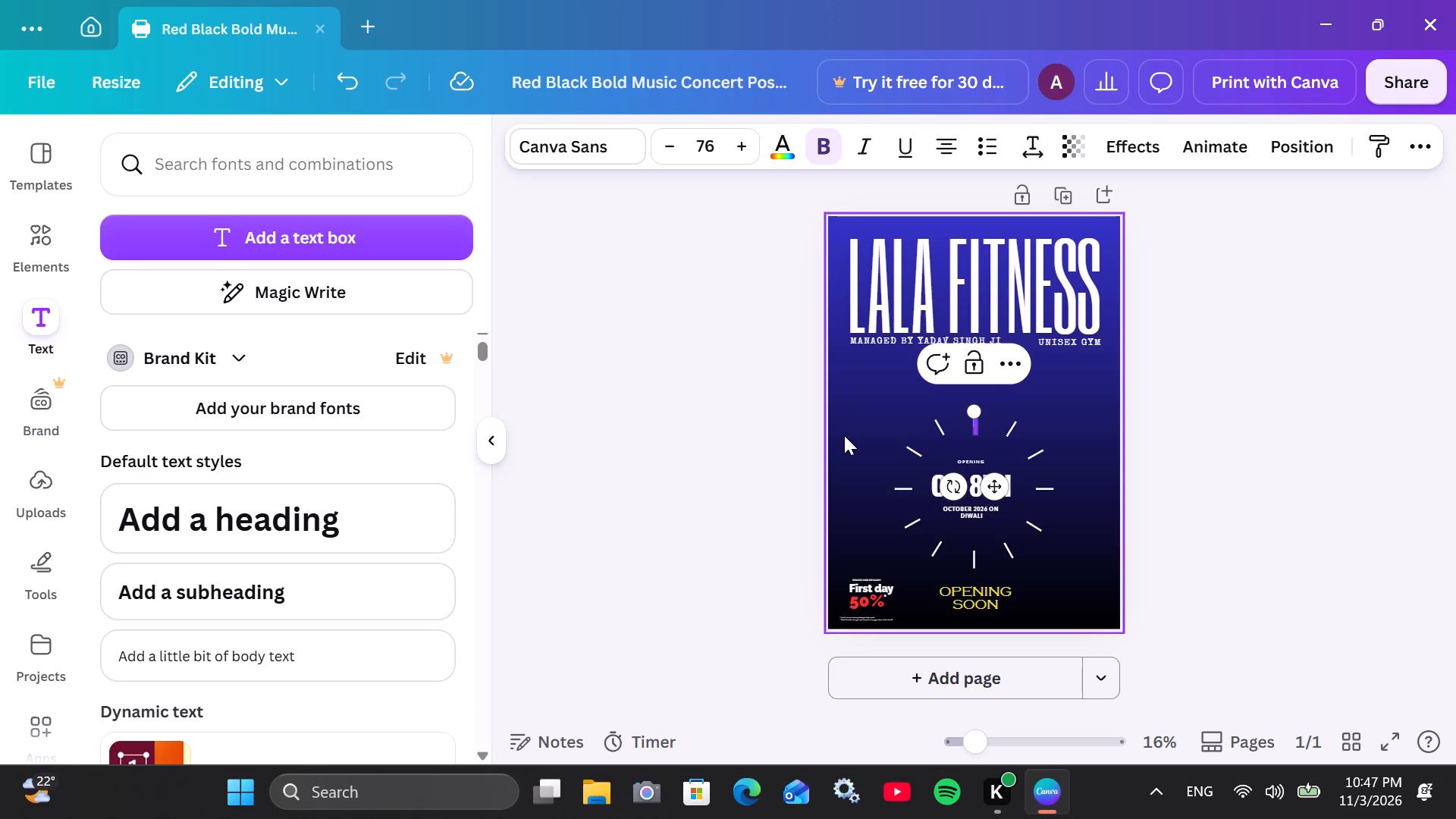
key(shift+at)
text(lal)
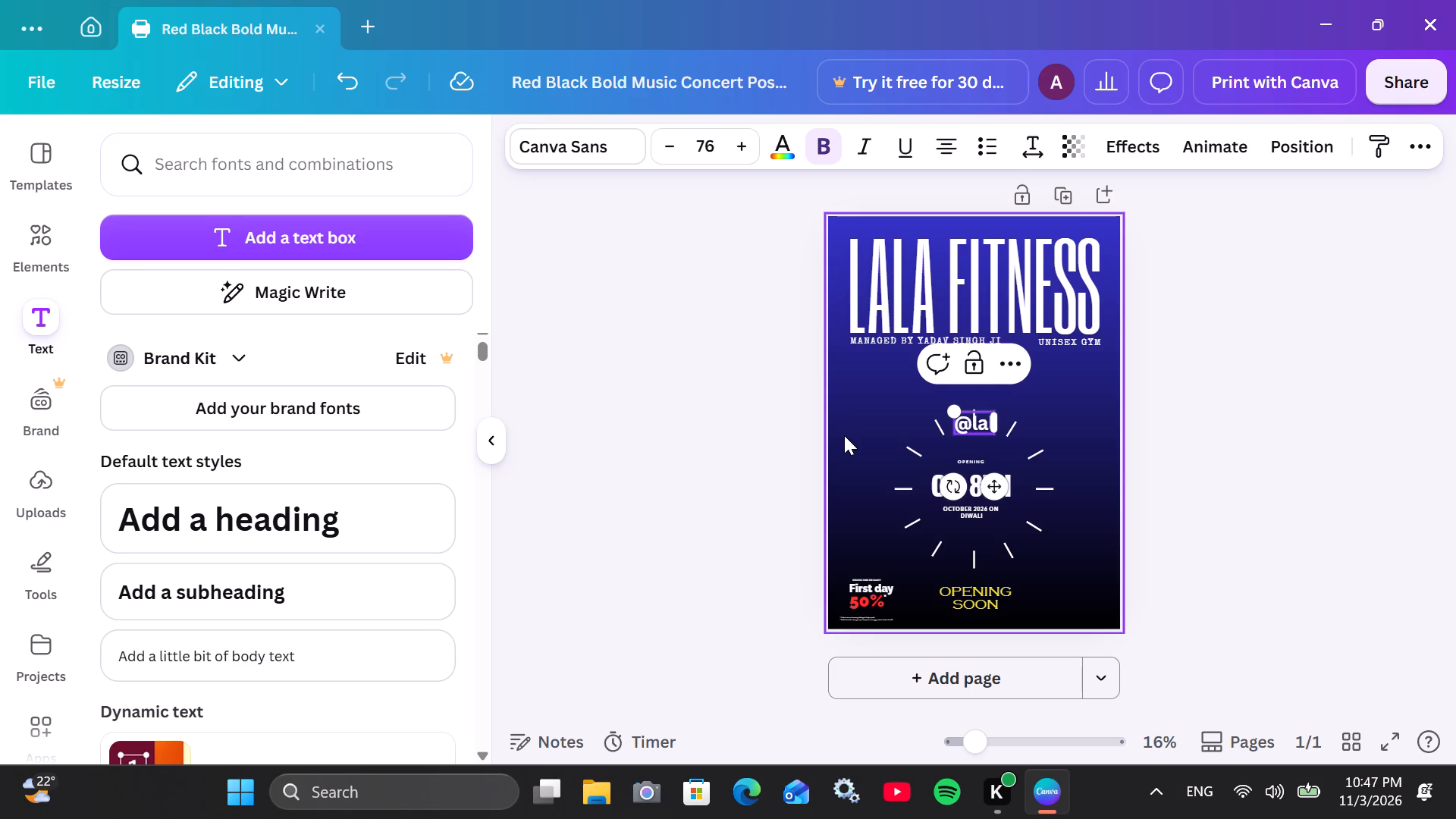
key(BackSpace)
text(la)
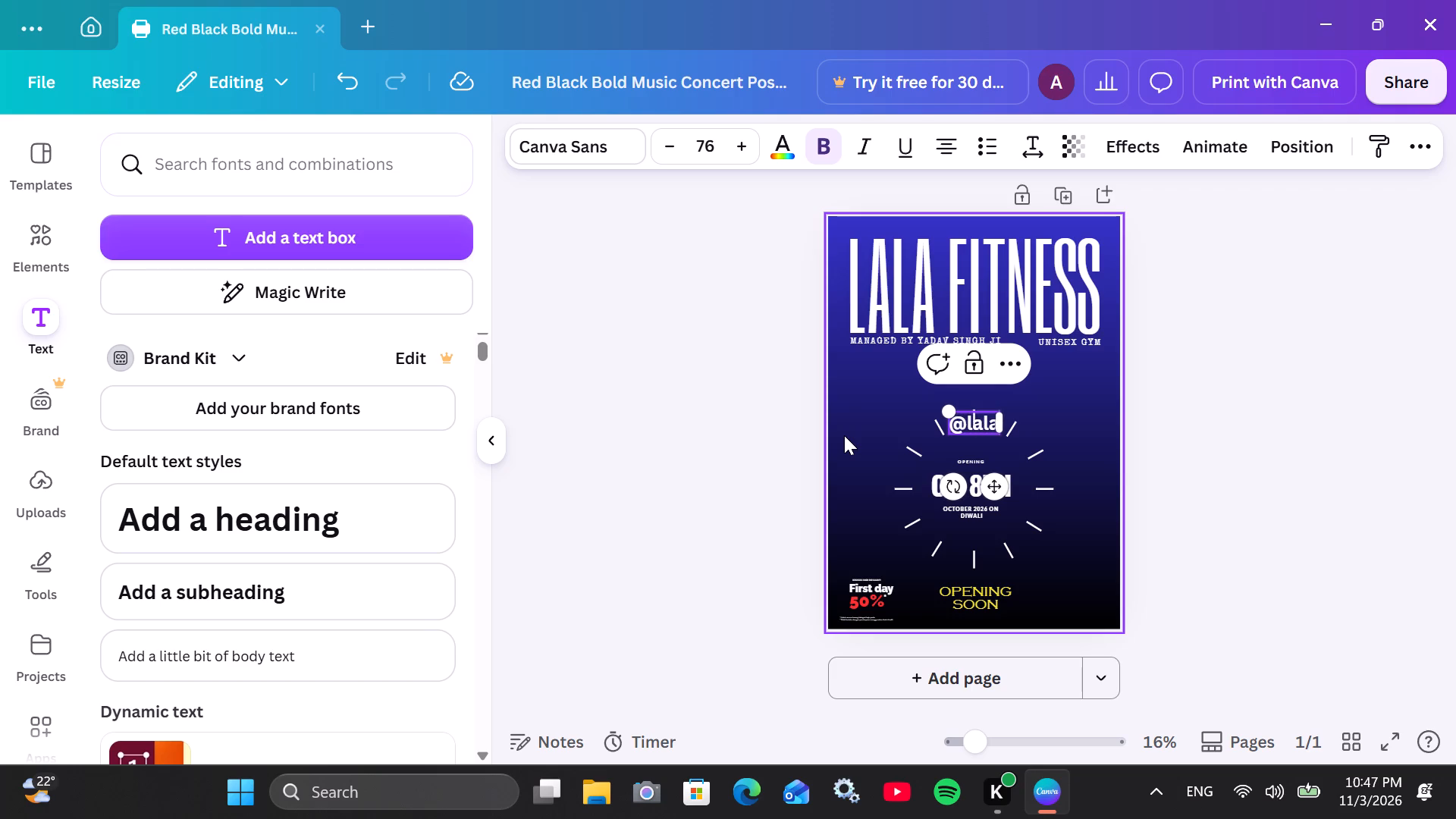
text(fitness)
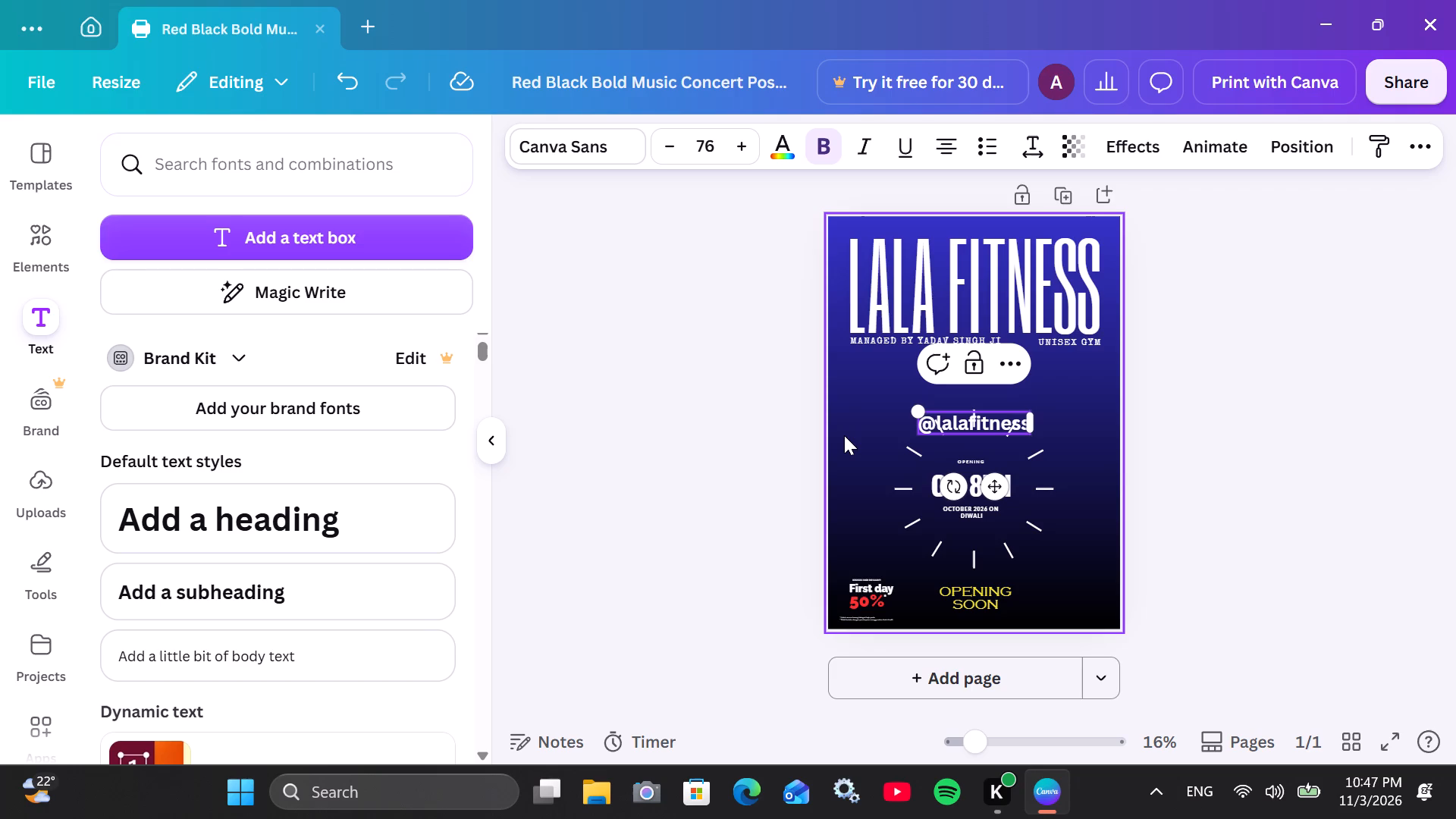
text(.gym)
key(BackSpace)
key(BackSpace)
key(BackSpace)
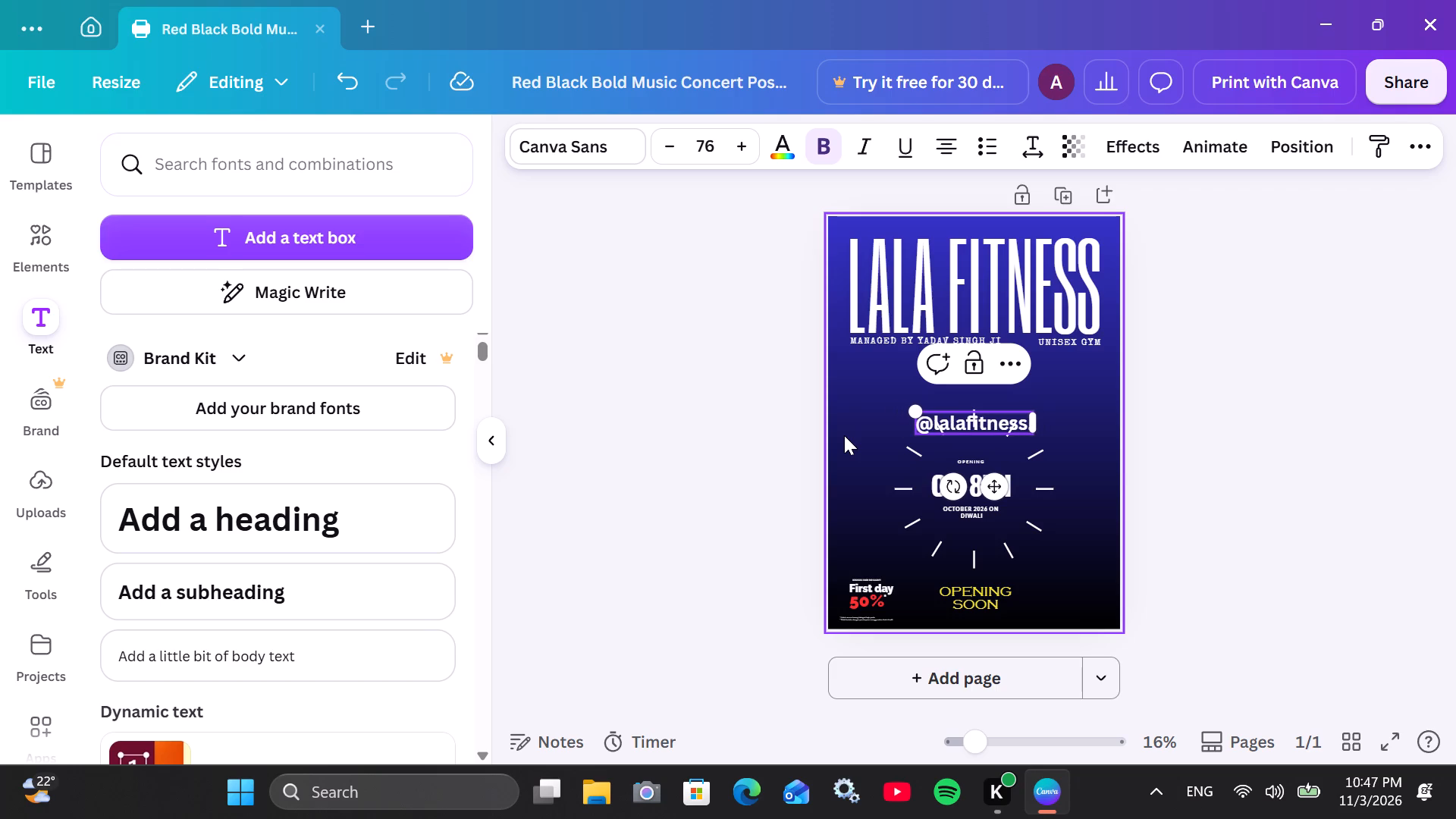
key(BackSpace)
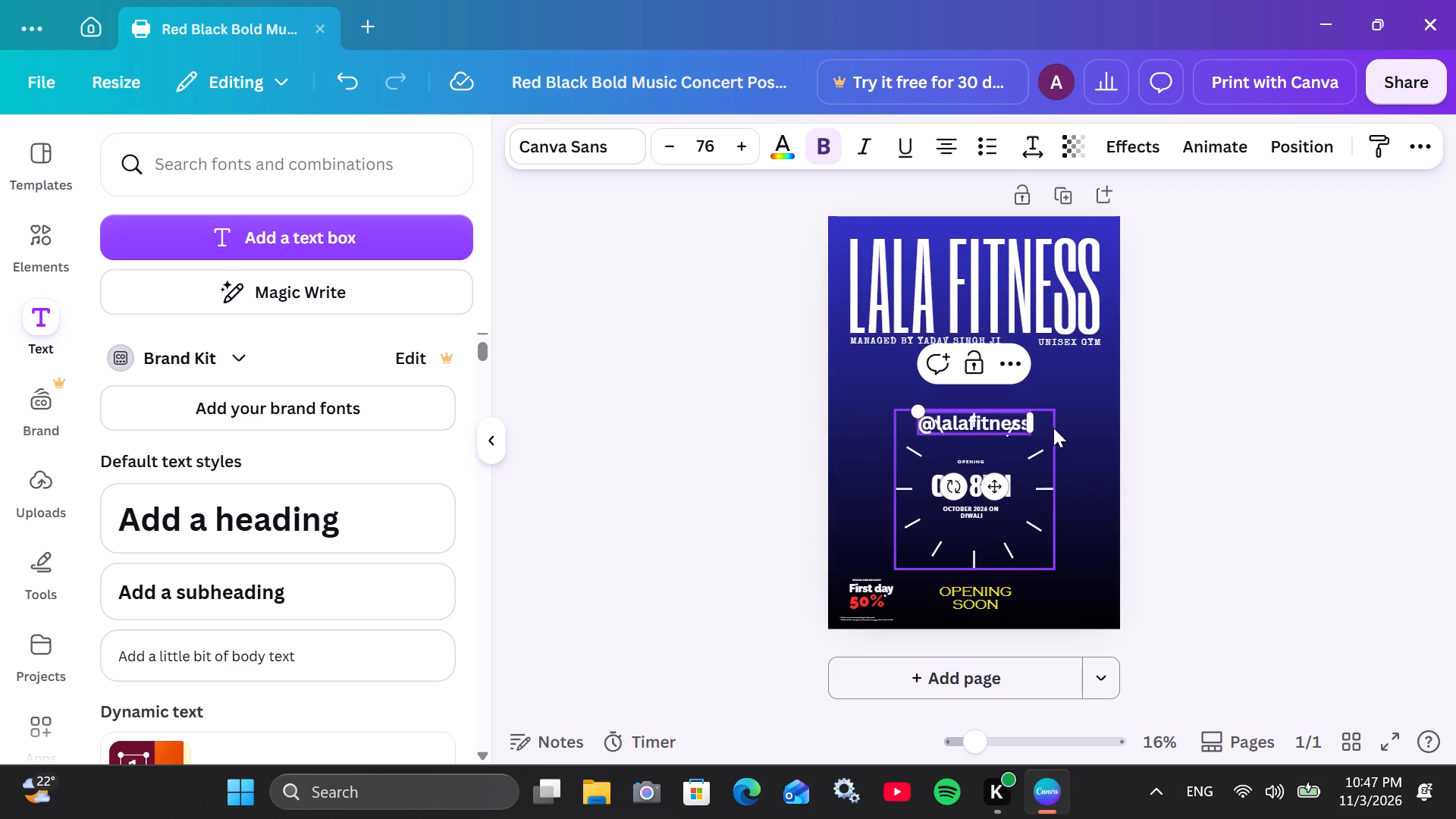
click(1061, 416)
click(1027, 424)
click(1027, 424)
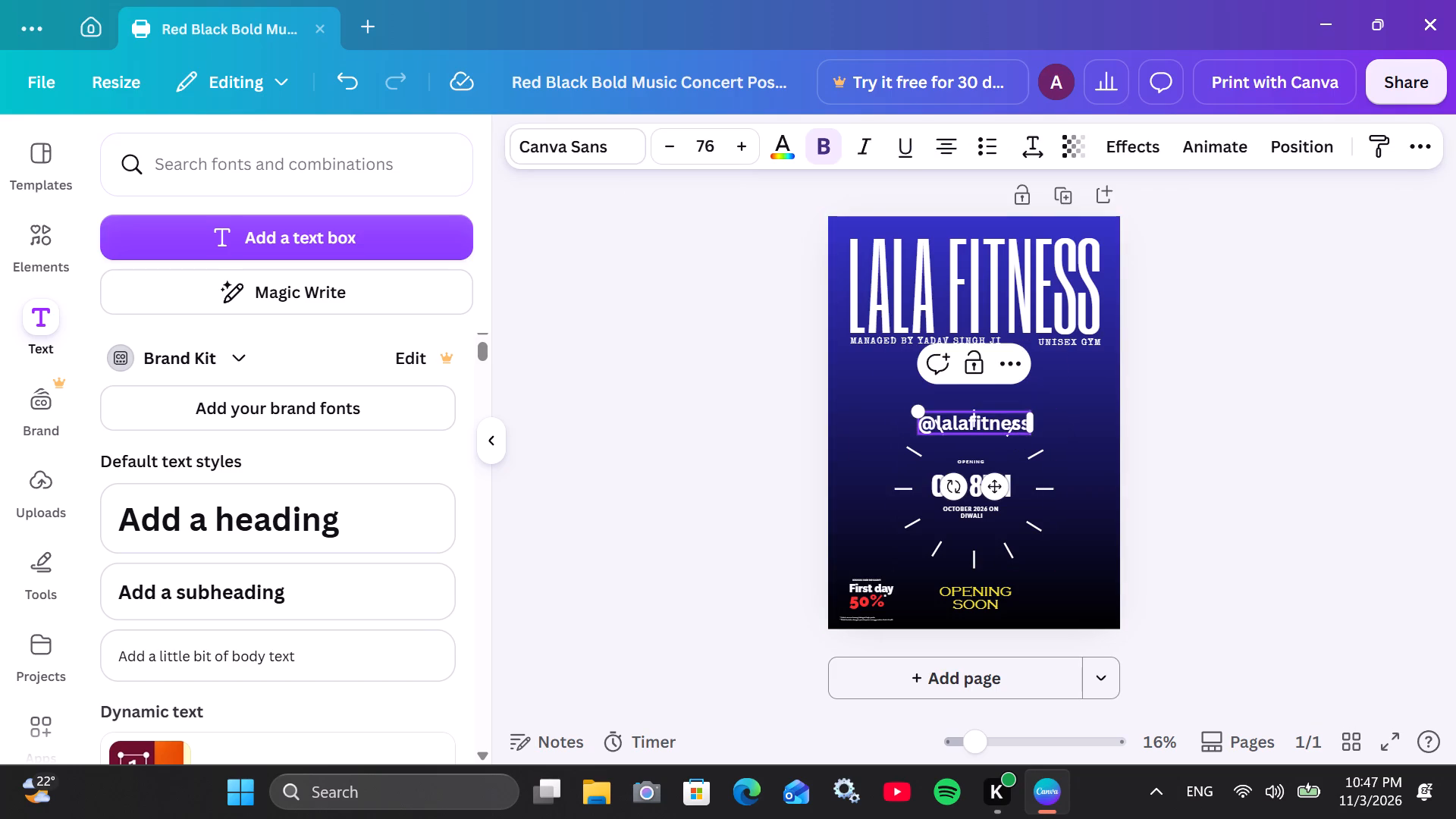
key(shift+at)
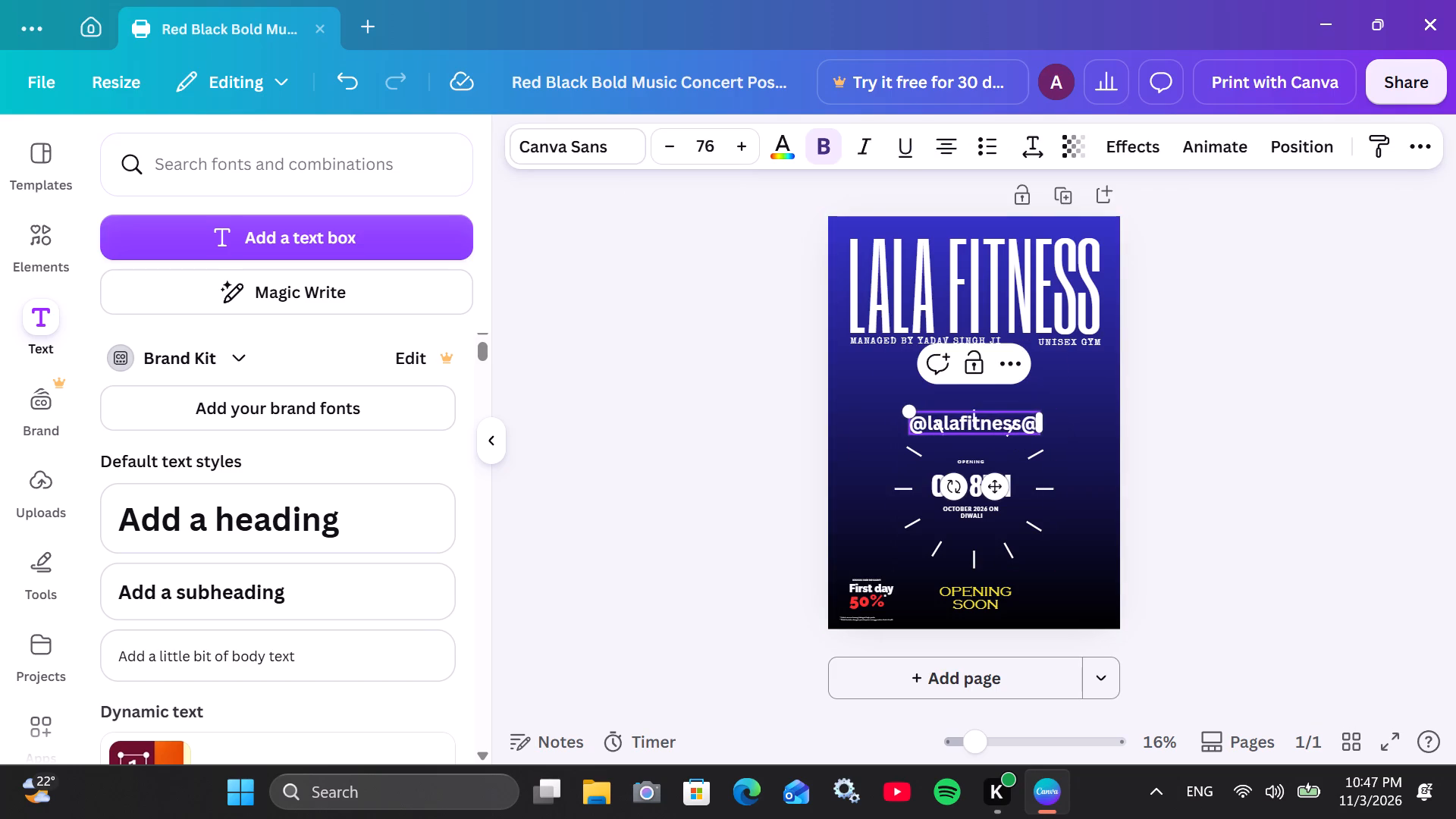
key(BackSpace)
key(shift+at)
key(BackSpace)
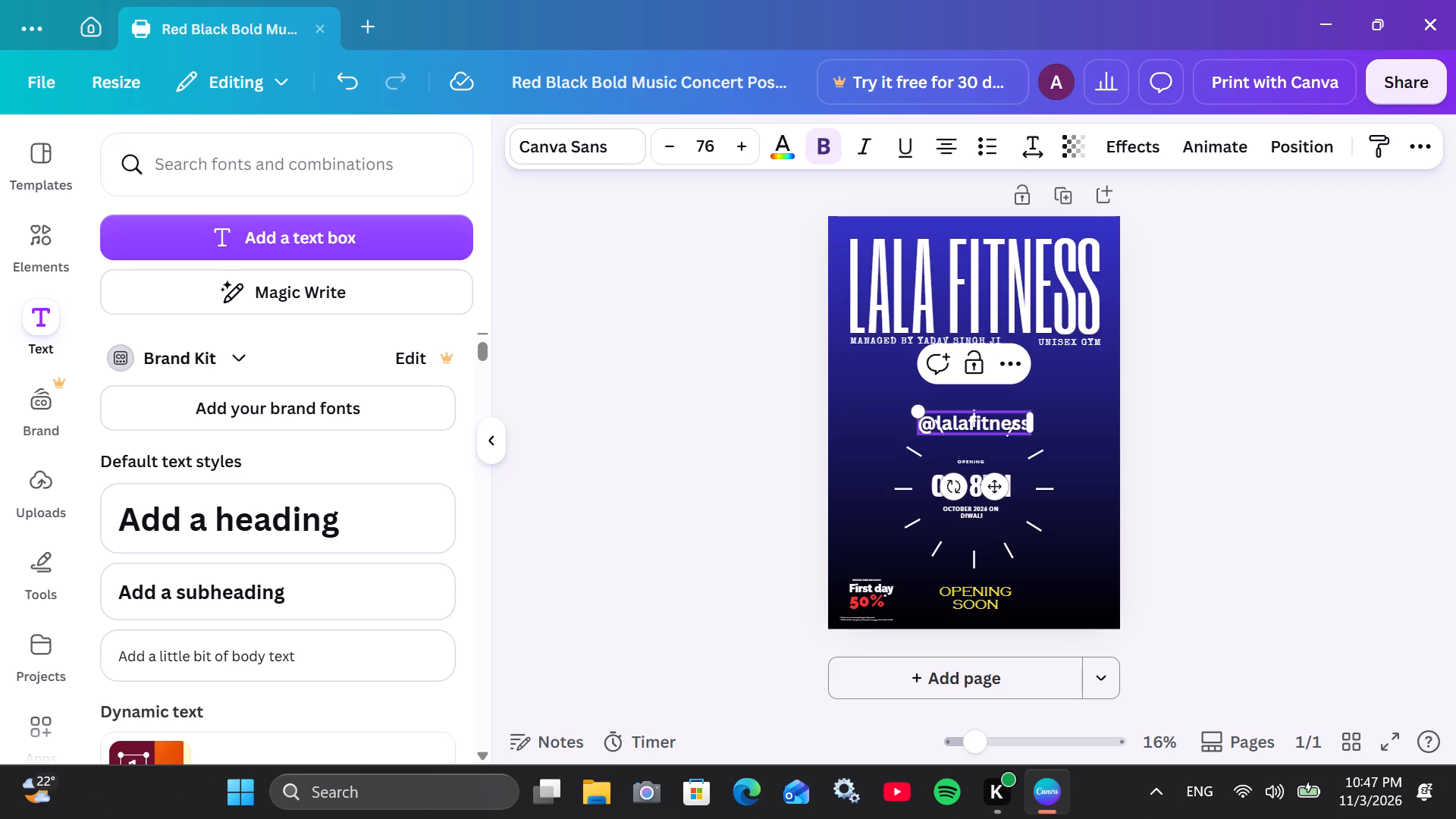
drag(914, 410, 959, 425)
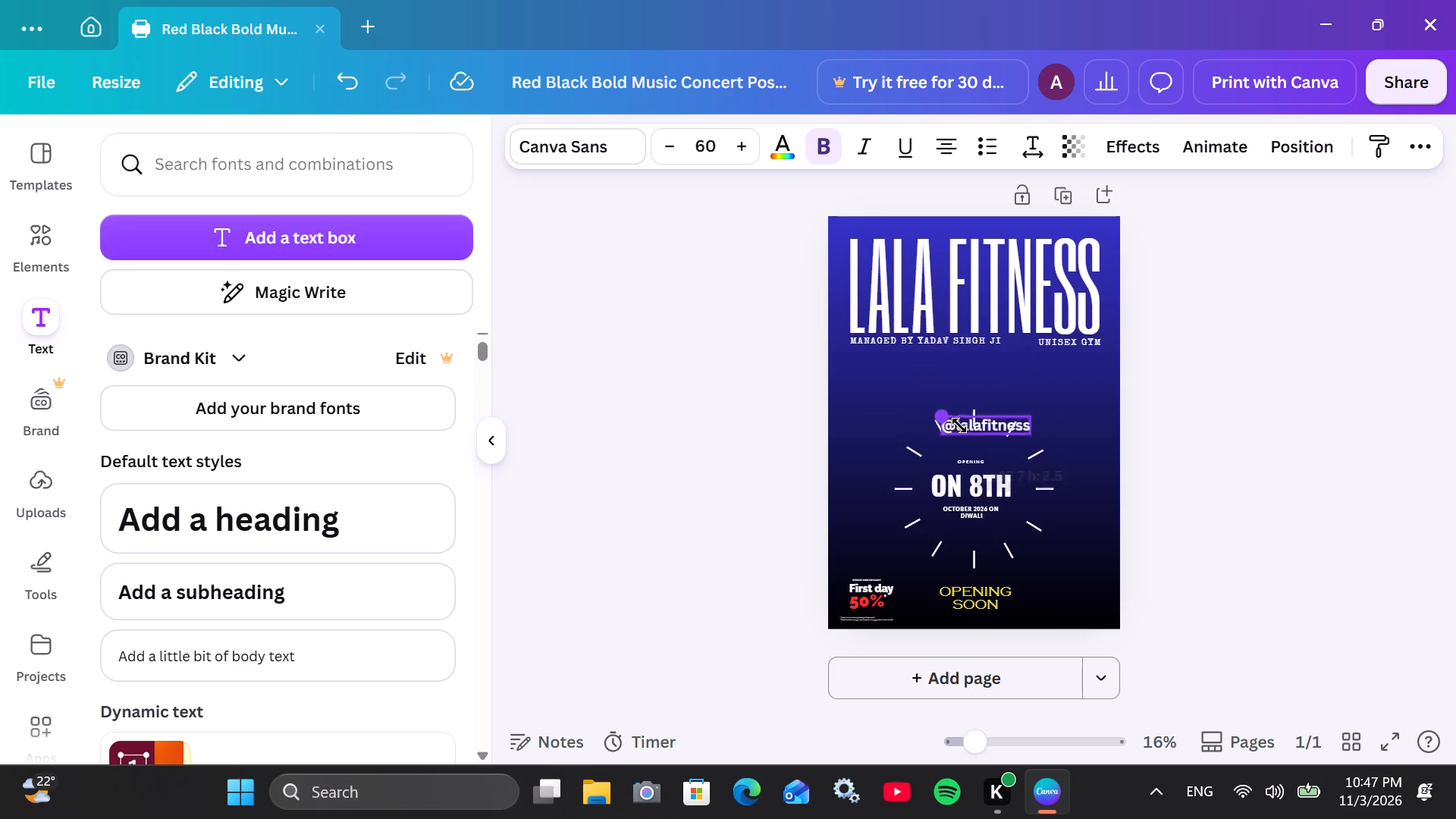
drag(959, 425, 971, 431)
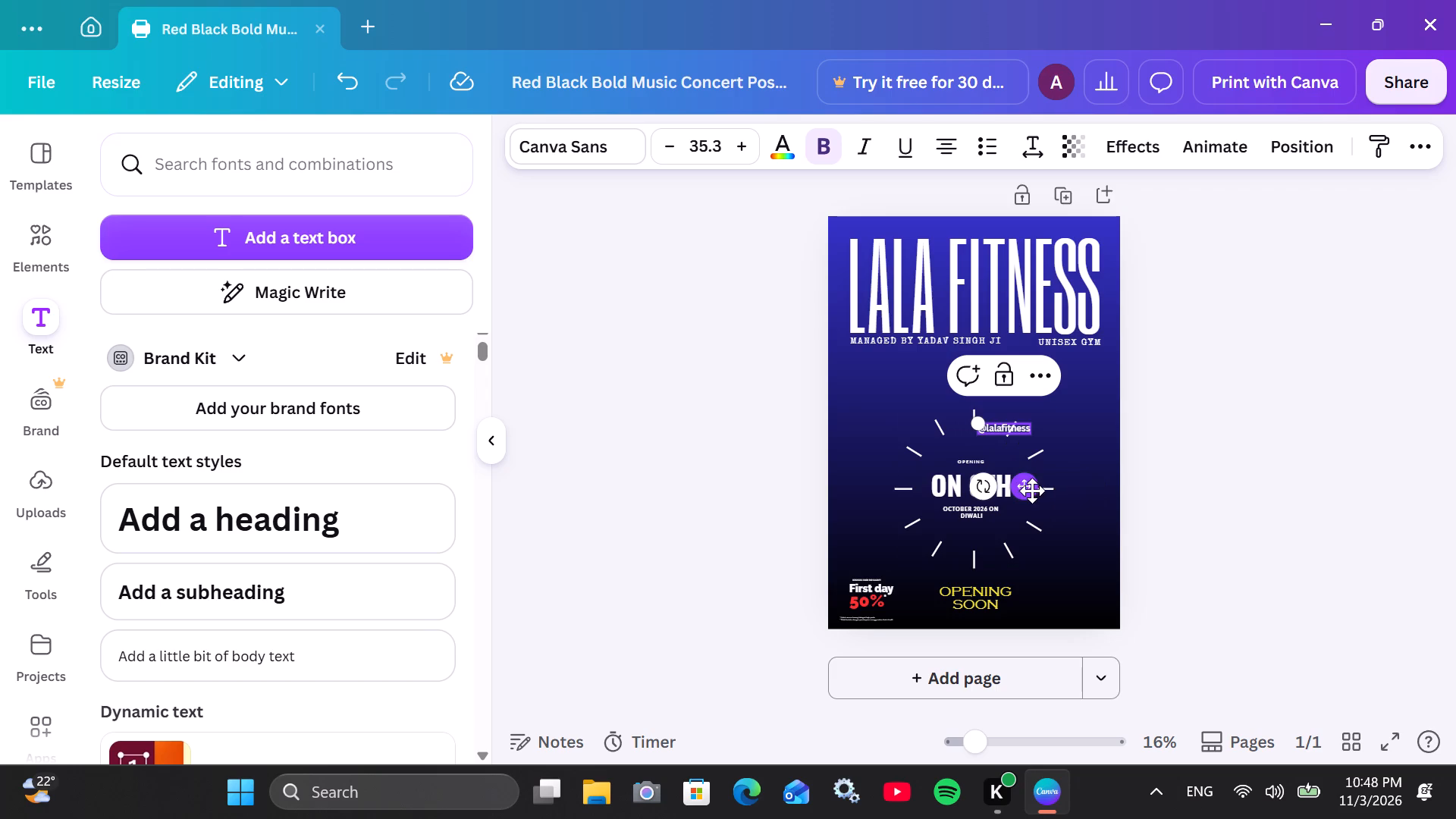
drag(1032, 491, 1112, 679)
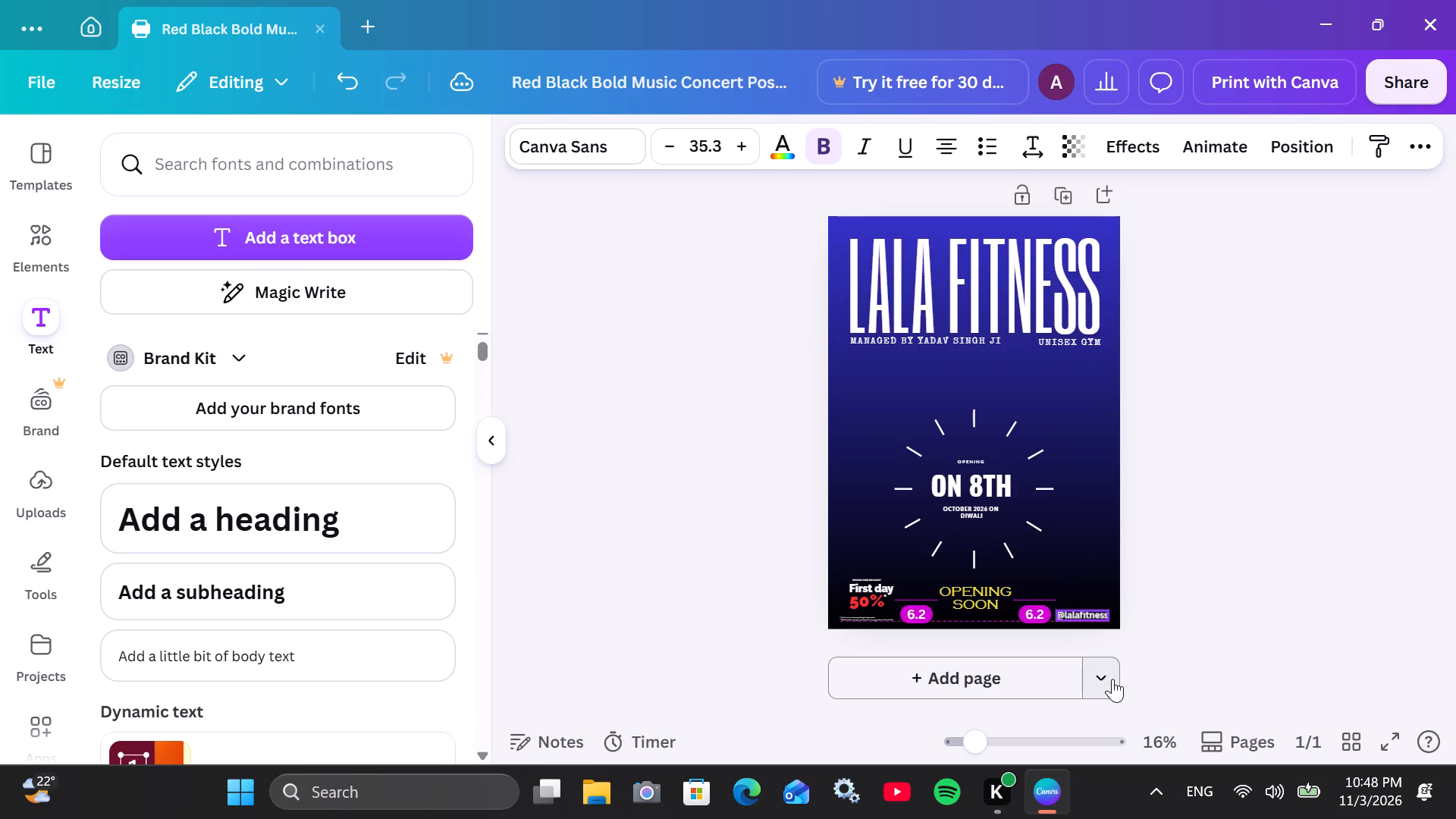
drag(1112, 679, 1114, 667)
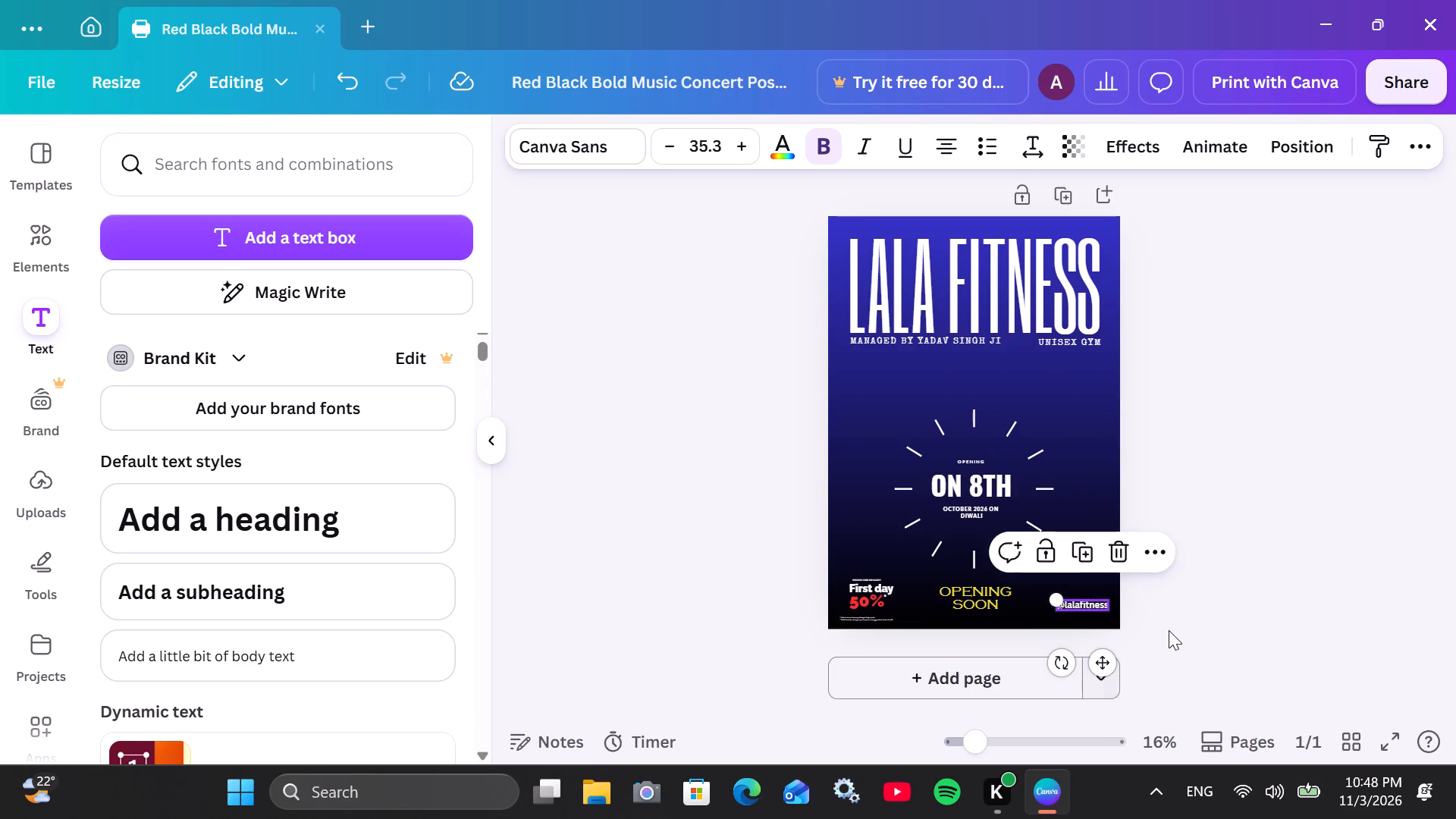
click(1169, 626)
click(1080, 604)
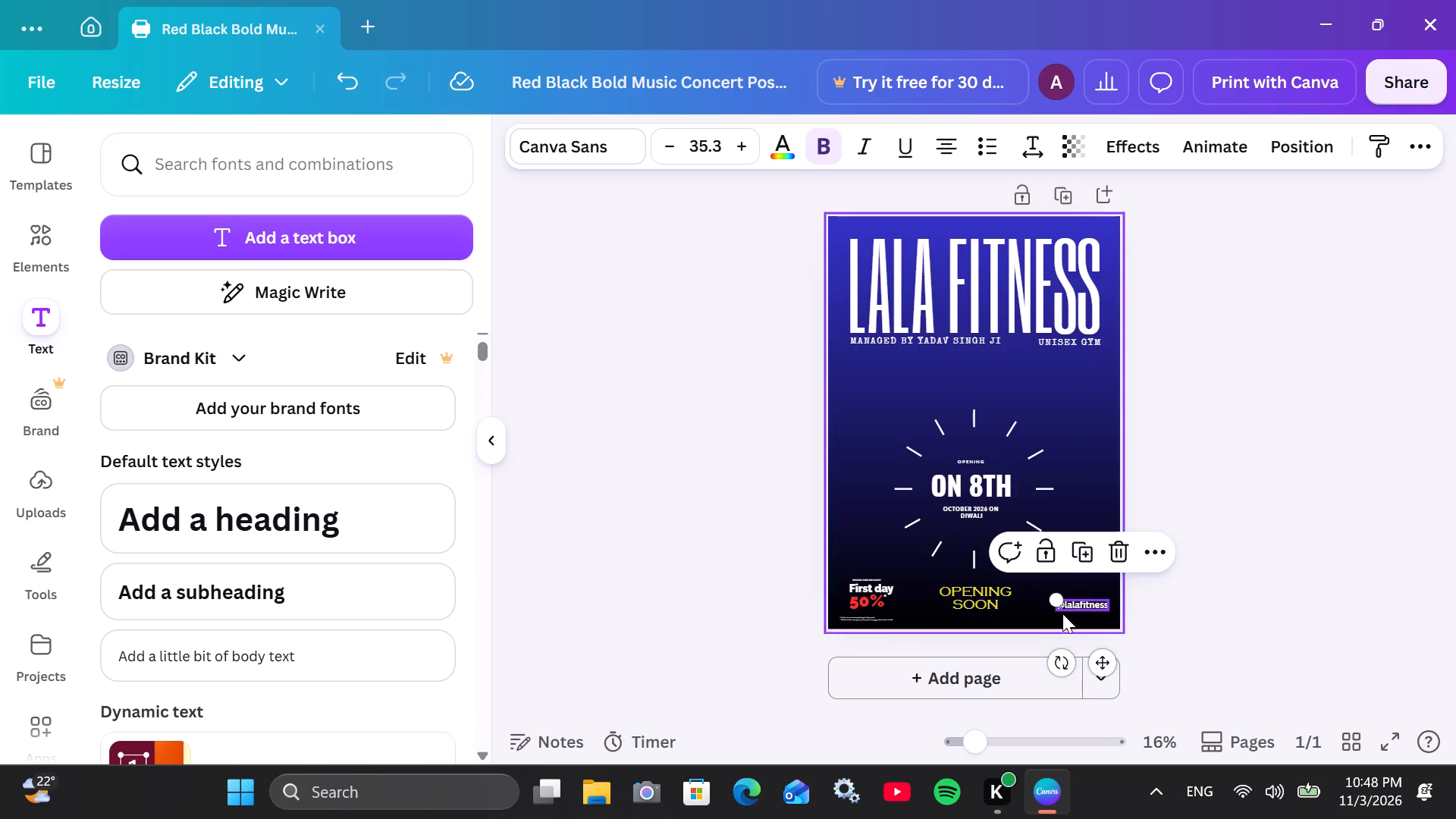
drag(1053, 601, 1081, 610)
click(1197, 601)
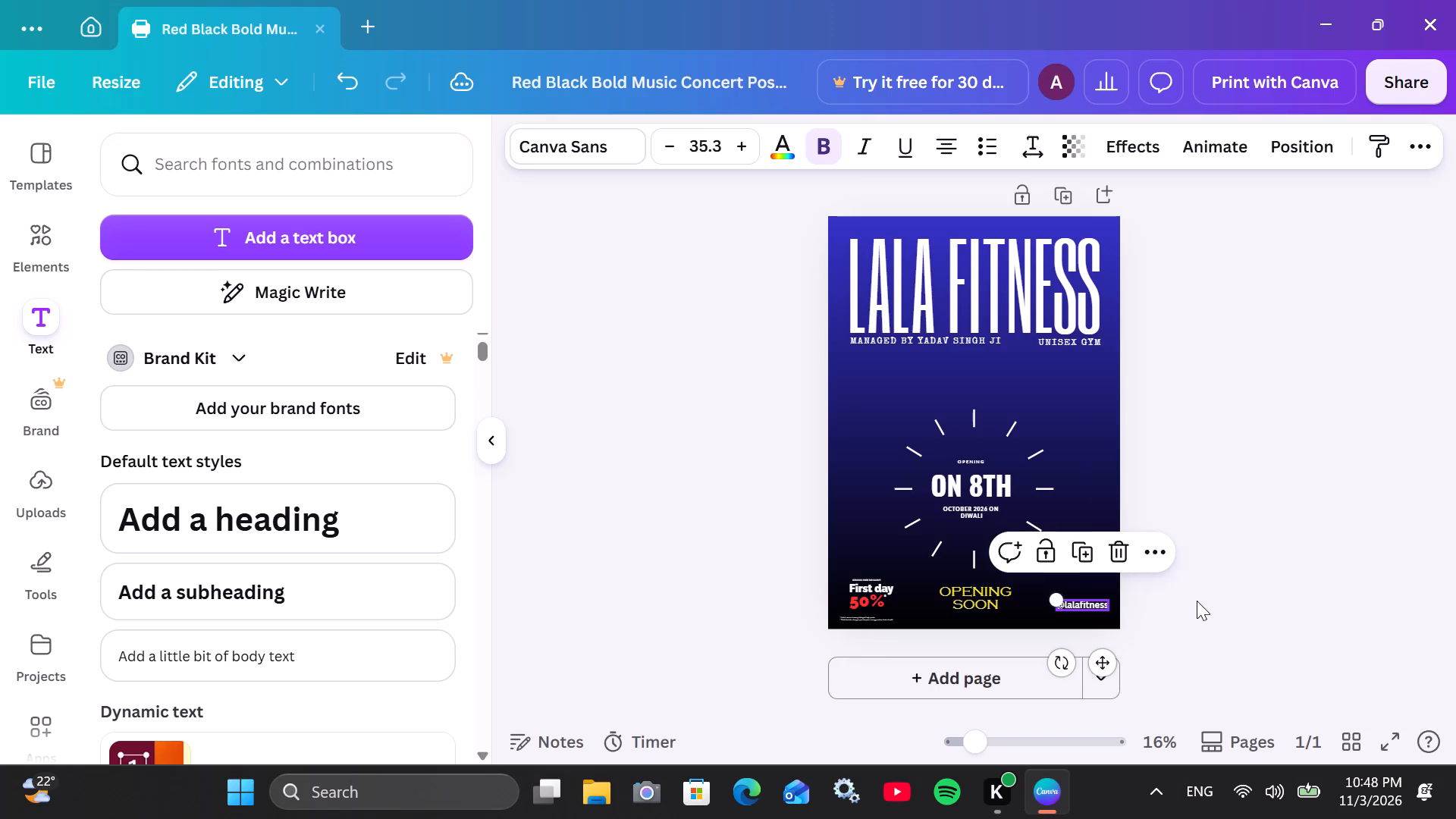
Add a subheading text box to the poster and clear its placeholder text.
click(368, 580)
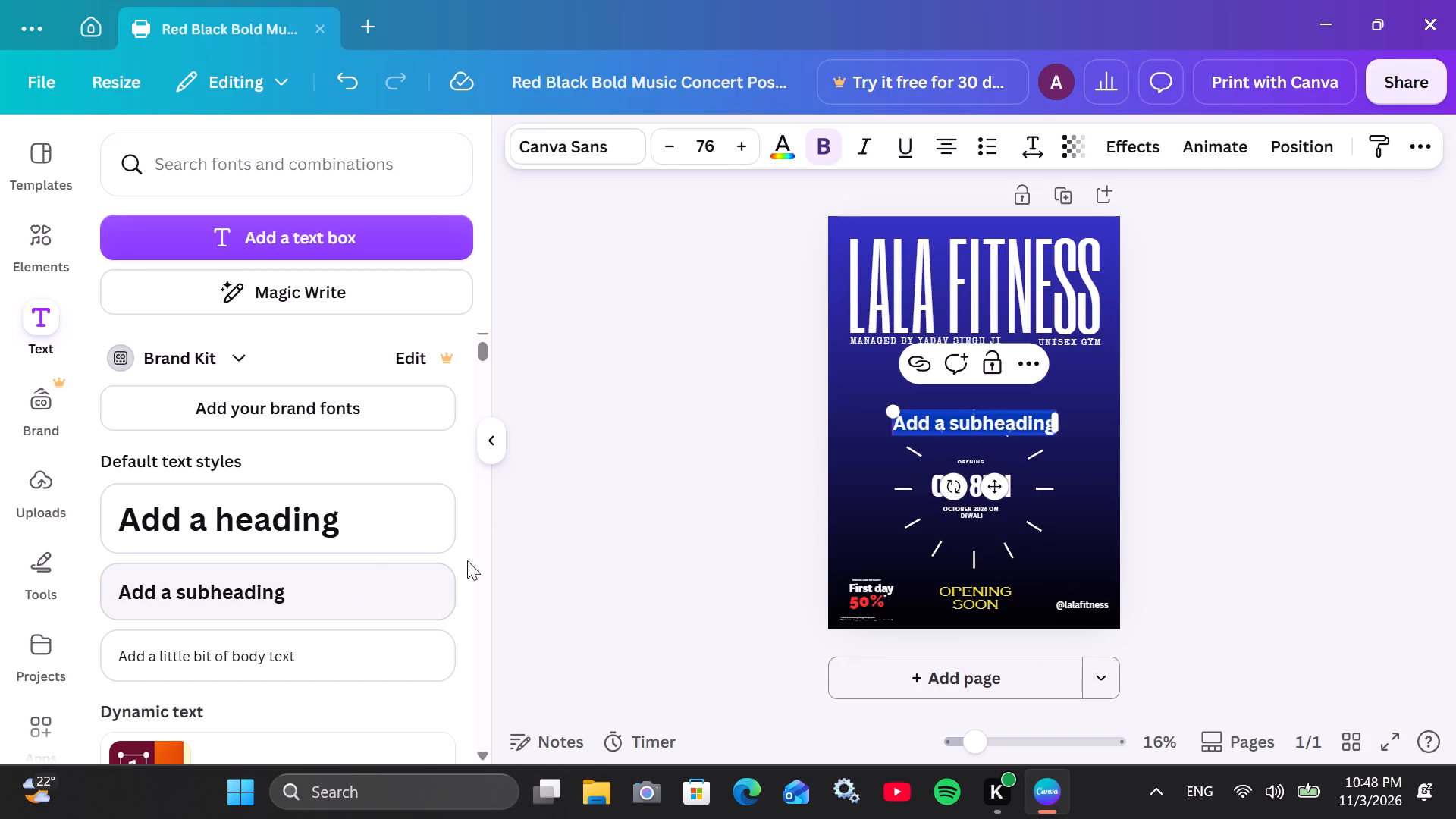
key(BackSpace)
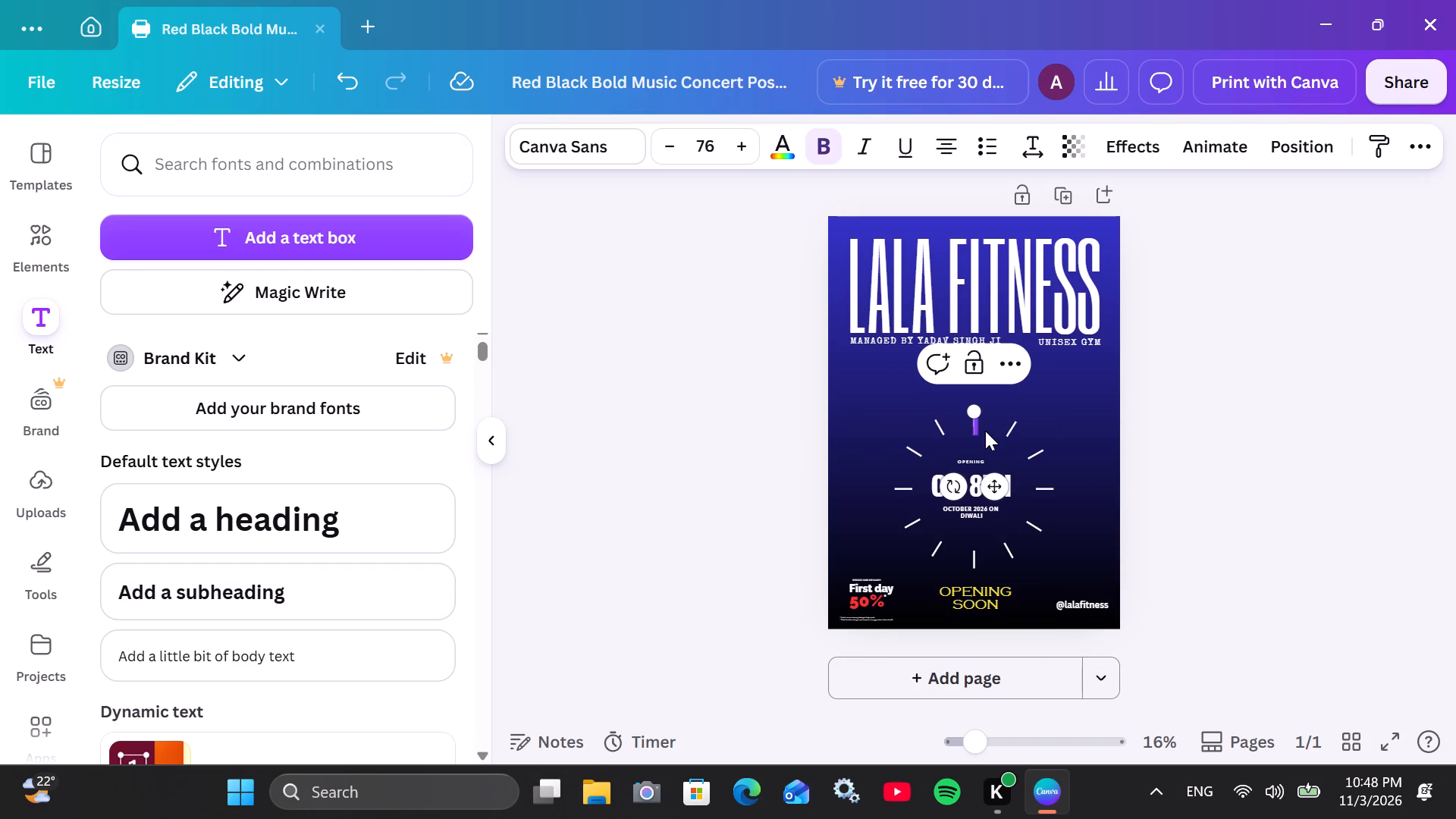
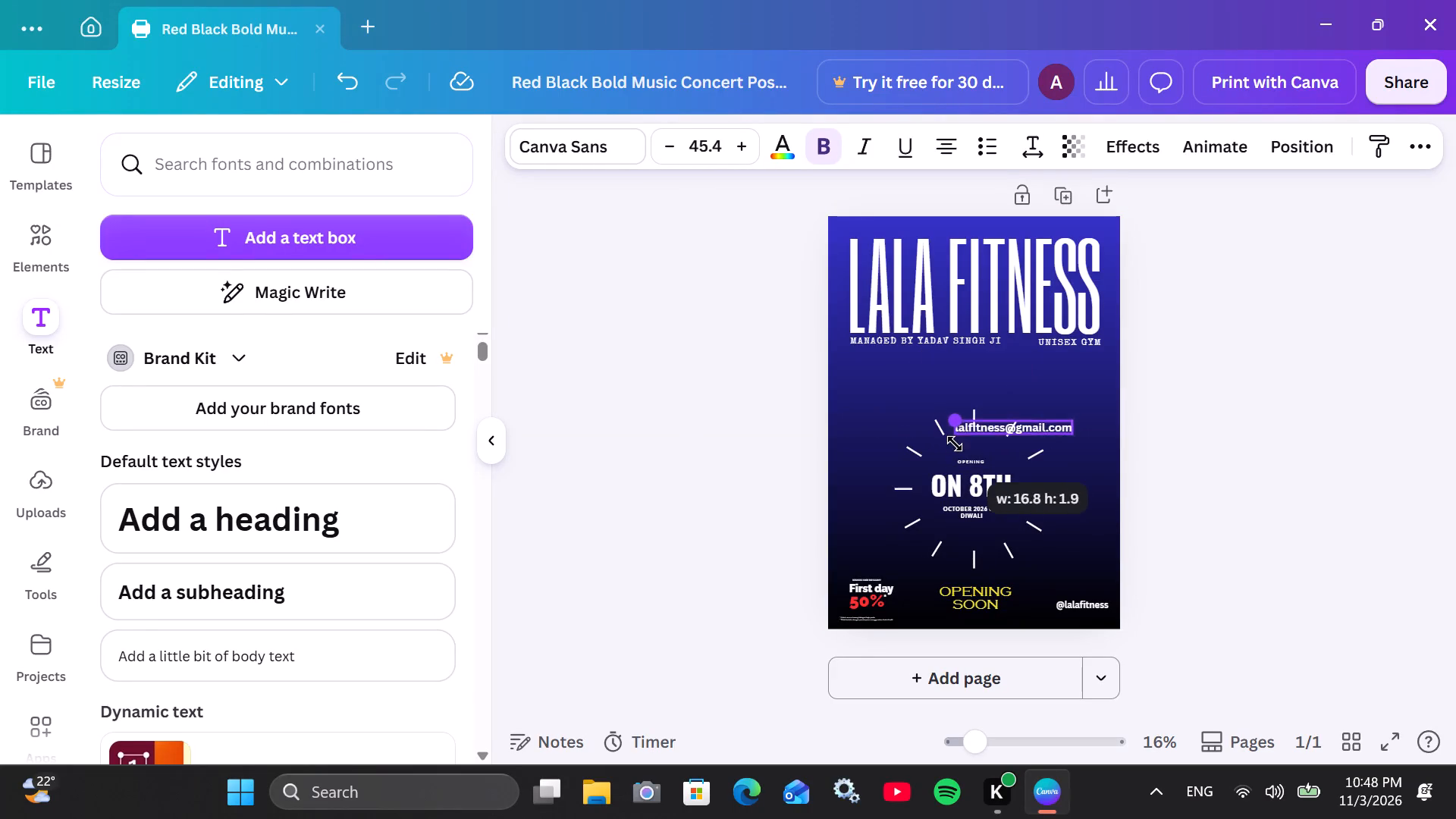
drag(955, 444, 993, 452)
drag(1051, 482, 1089, 622)
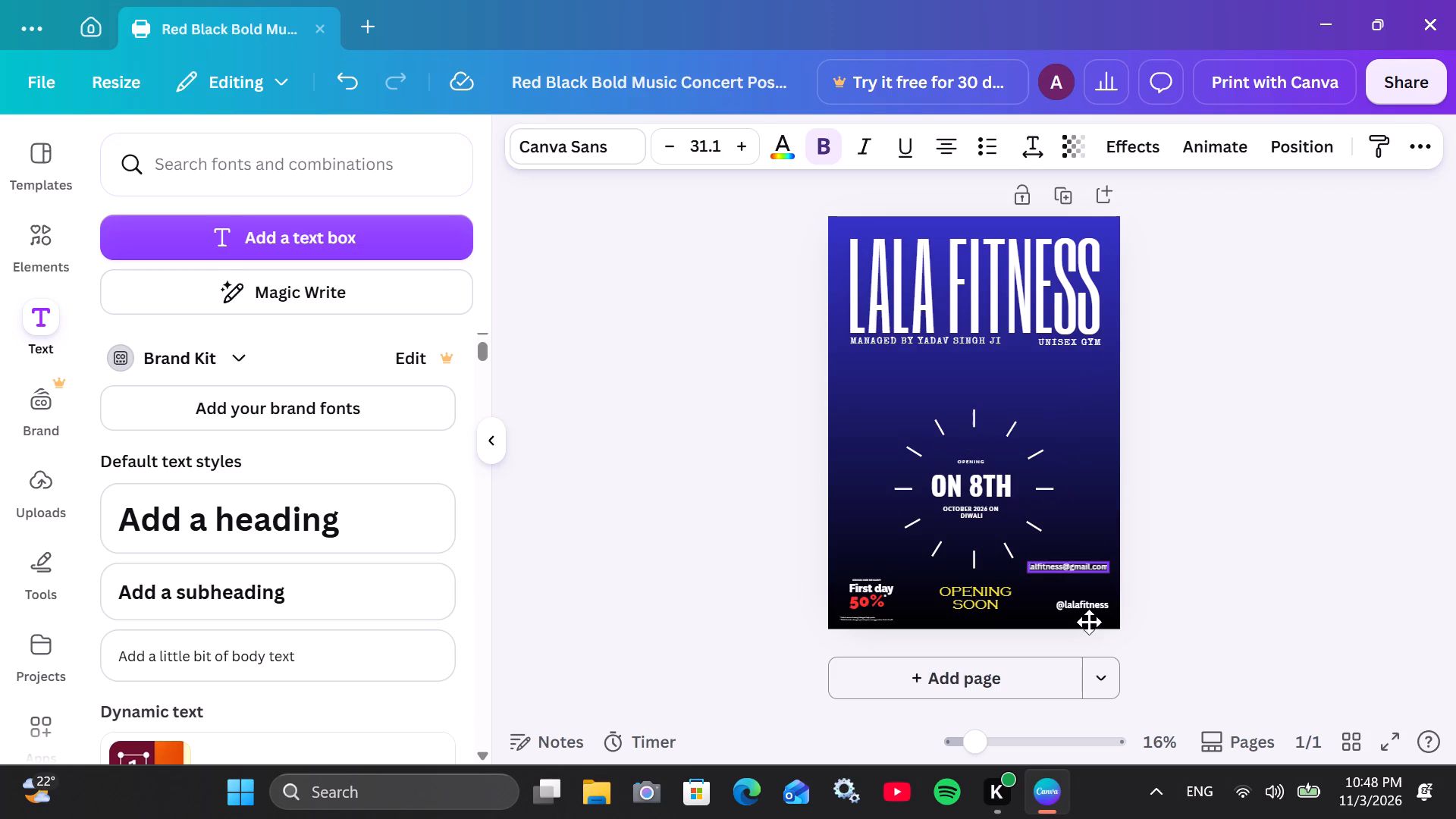
drag(1089, 622, 1092, 665)
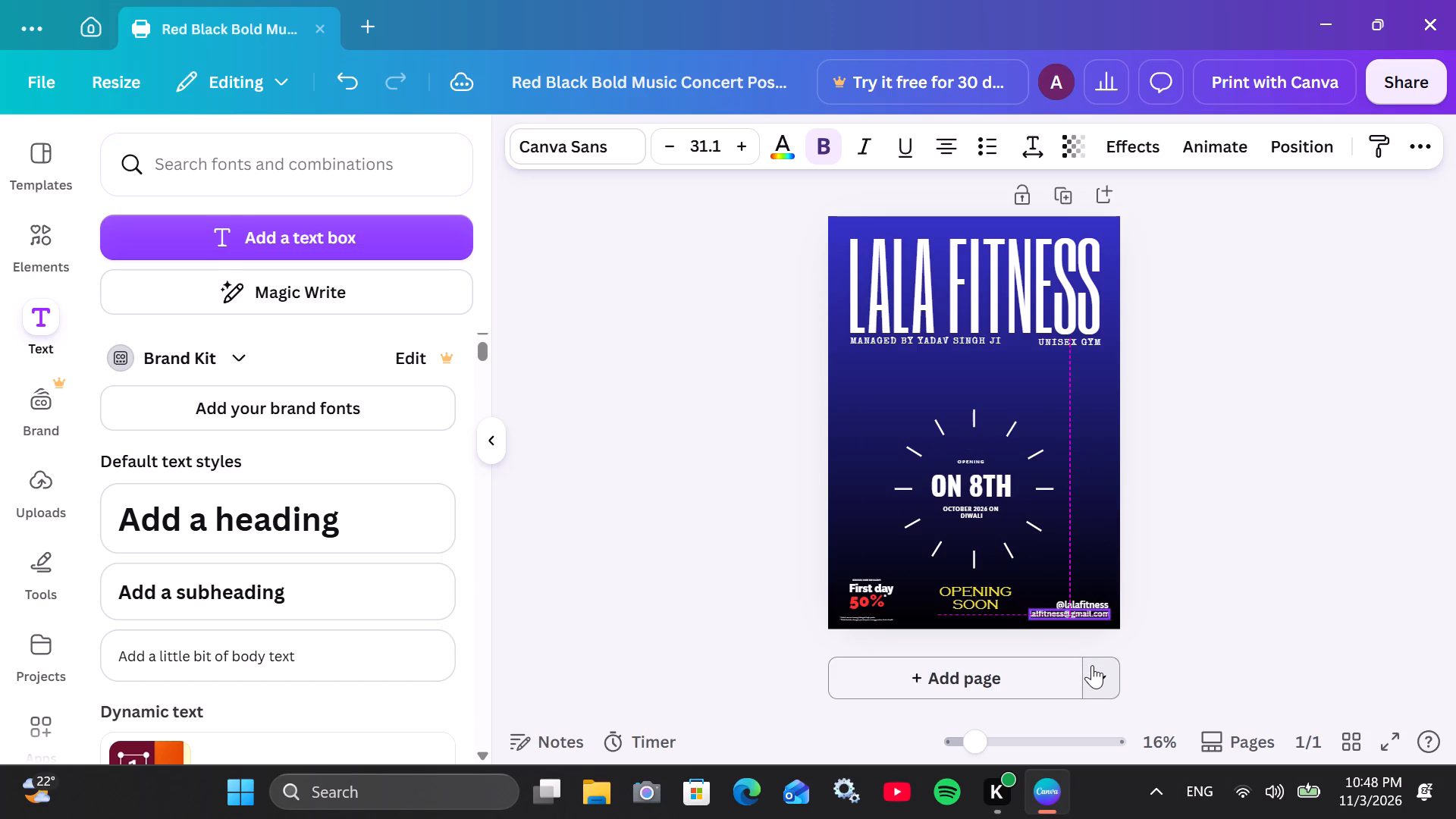
drag(1092, 665, 1094, 667)
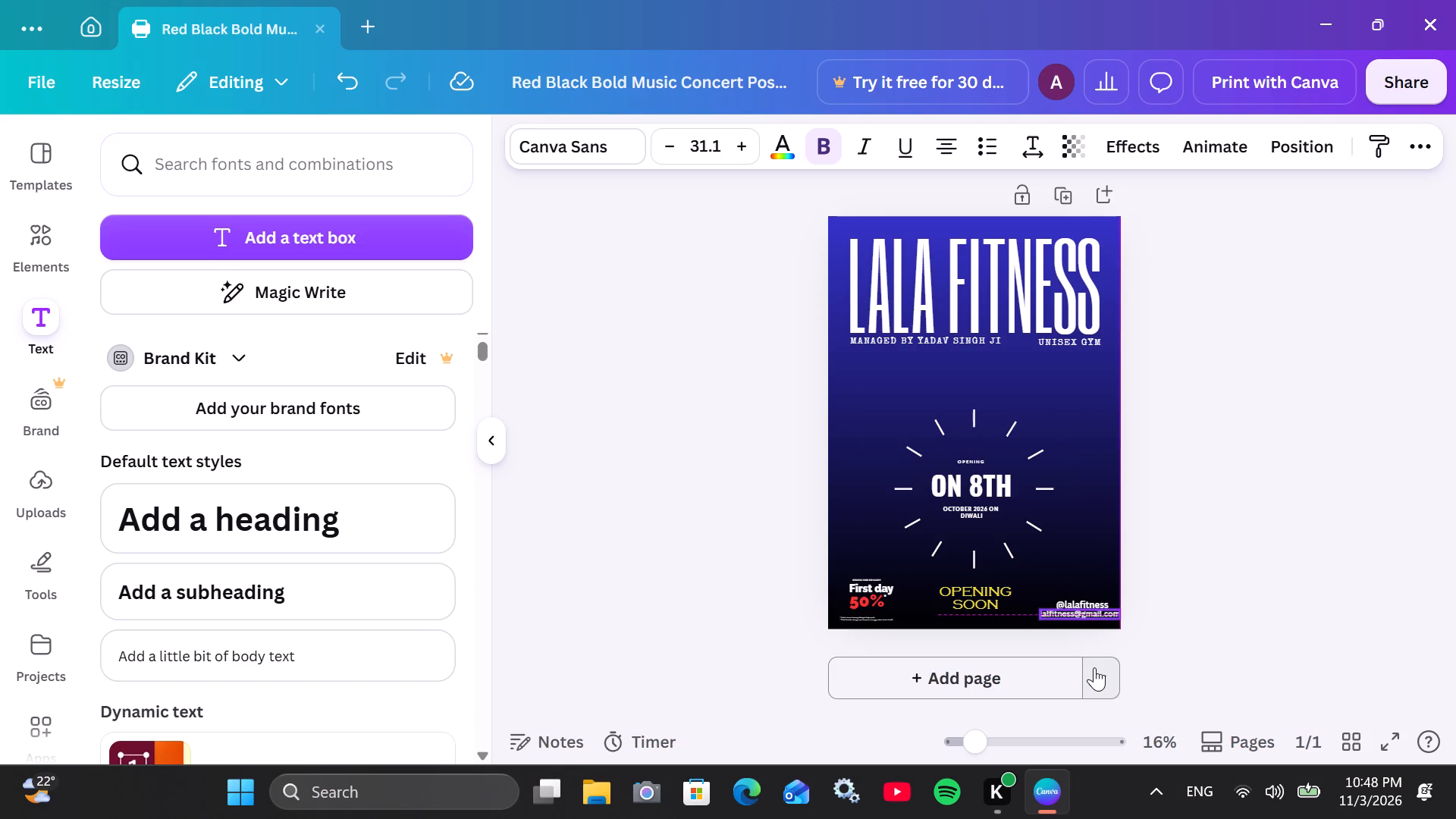
drag(1094, 667, 1089, 670)
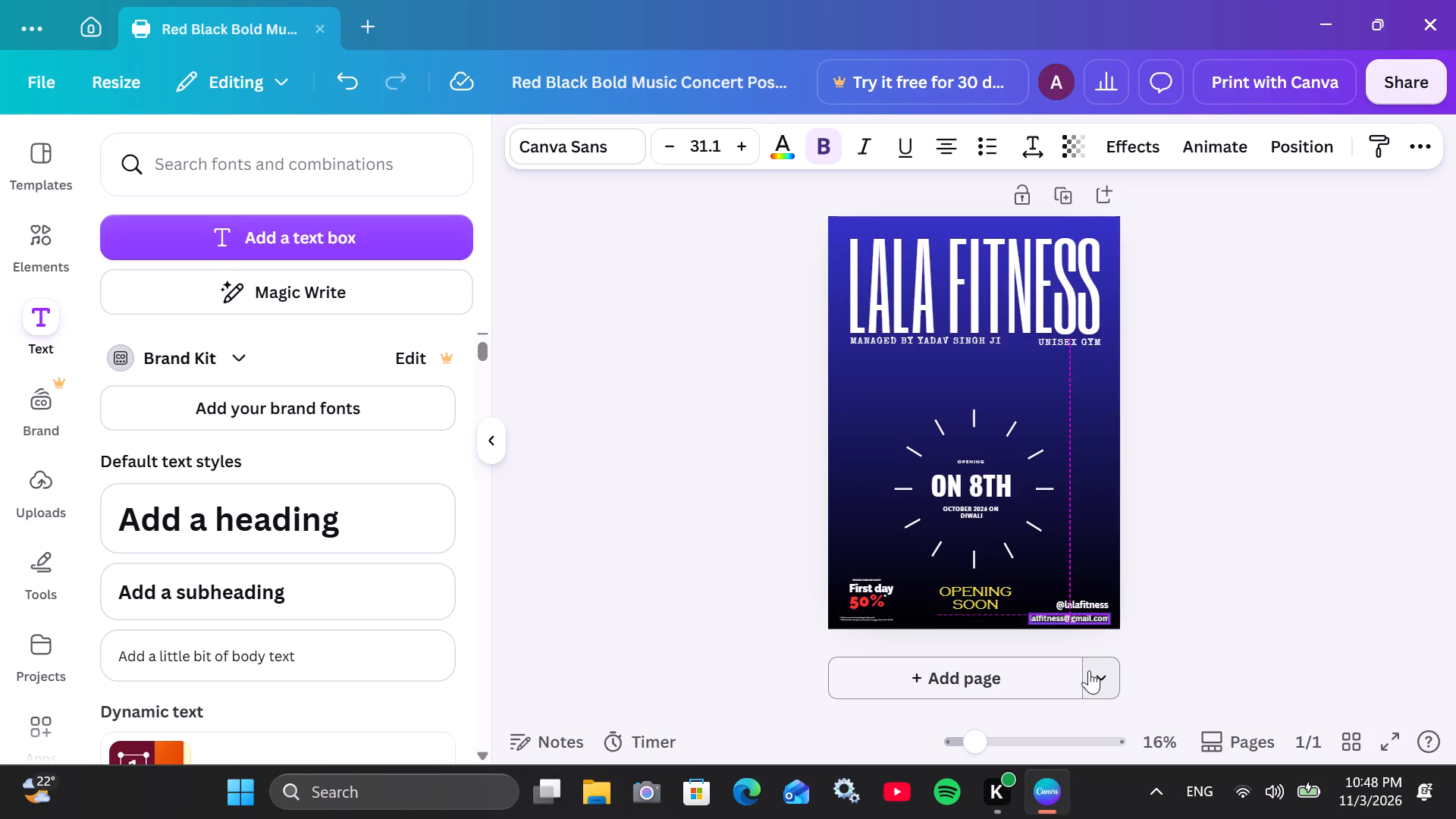
drag(1089, 670, 1087, 668)
click(1195, 635)
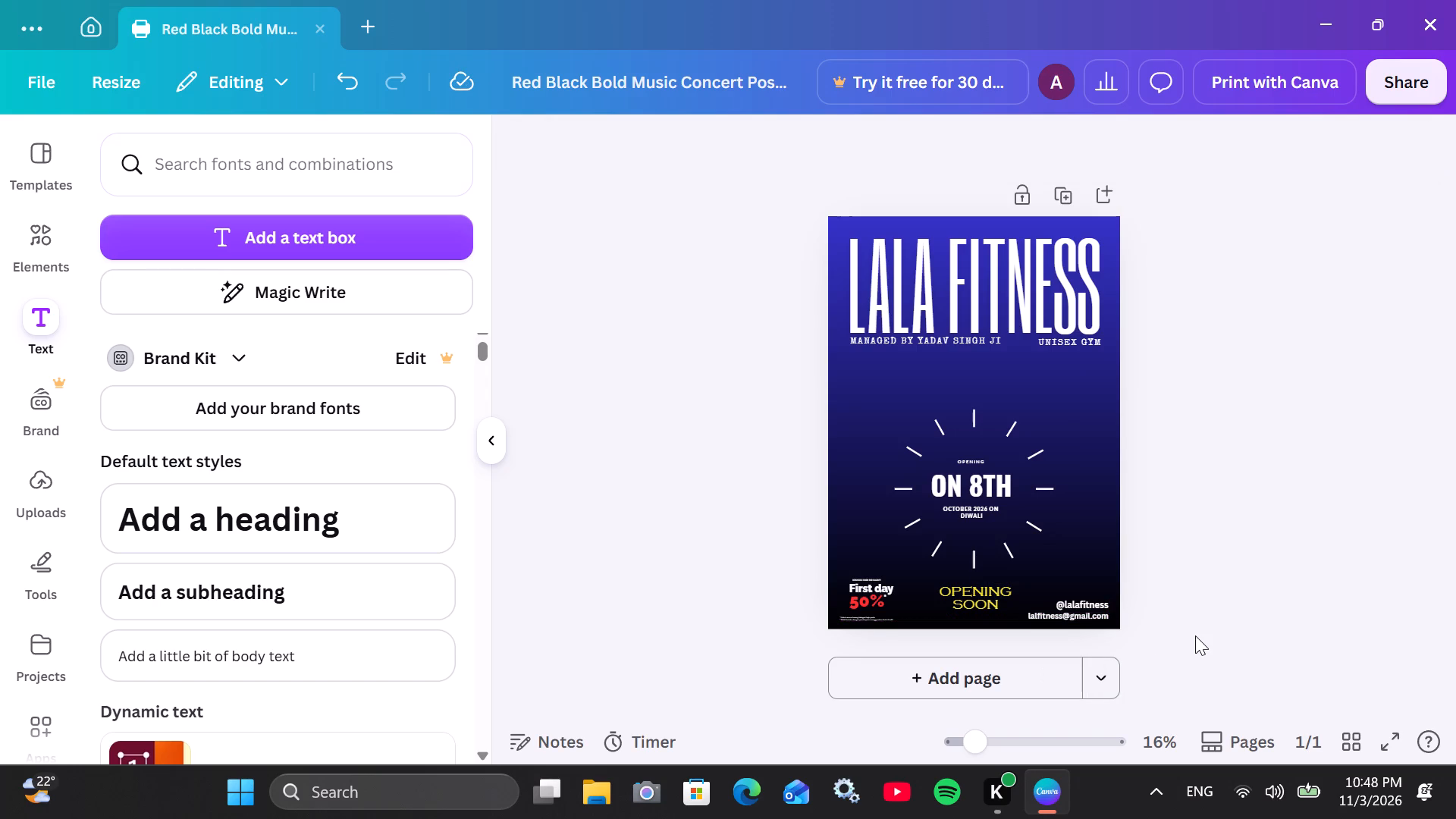
click(1088, 601)
drag(1058, 601, 1077, 614)
click(1228, 586)
Browse the font combinations for a text design to use on the poster.
scroll(345, 577, down, 3)
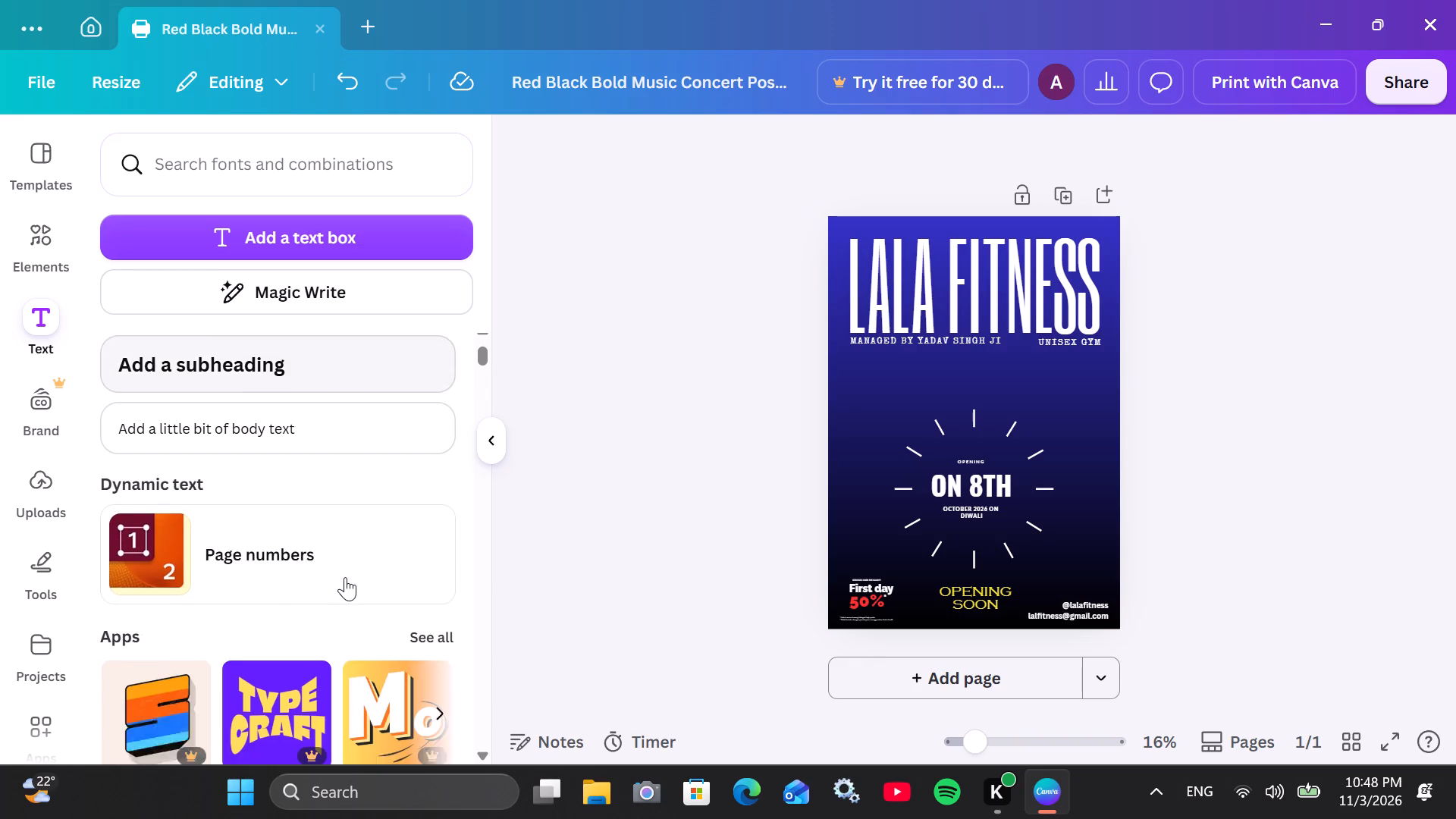
scroll(345, 577, down, 4)
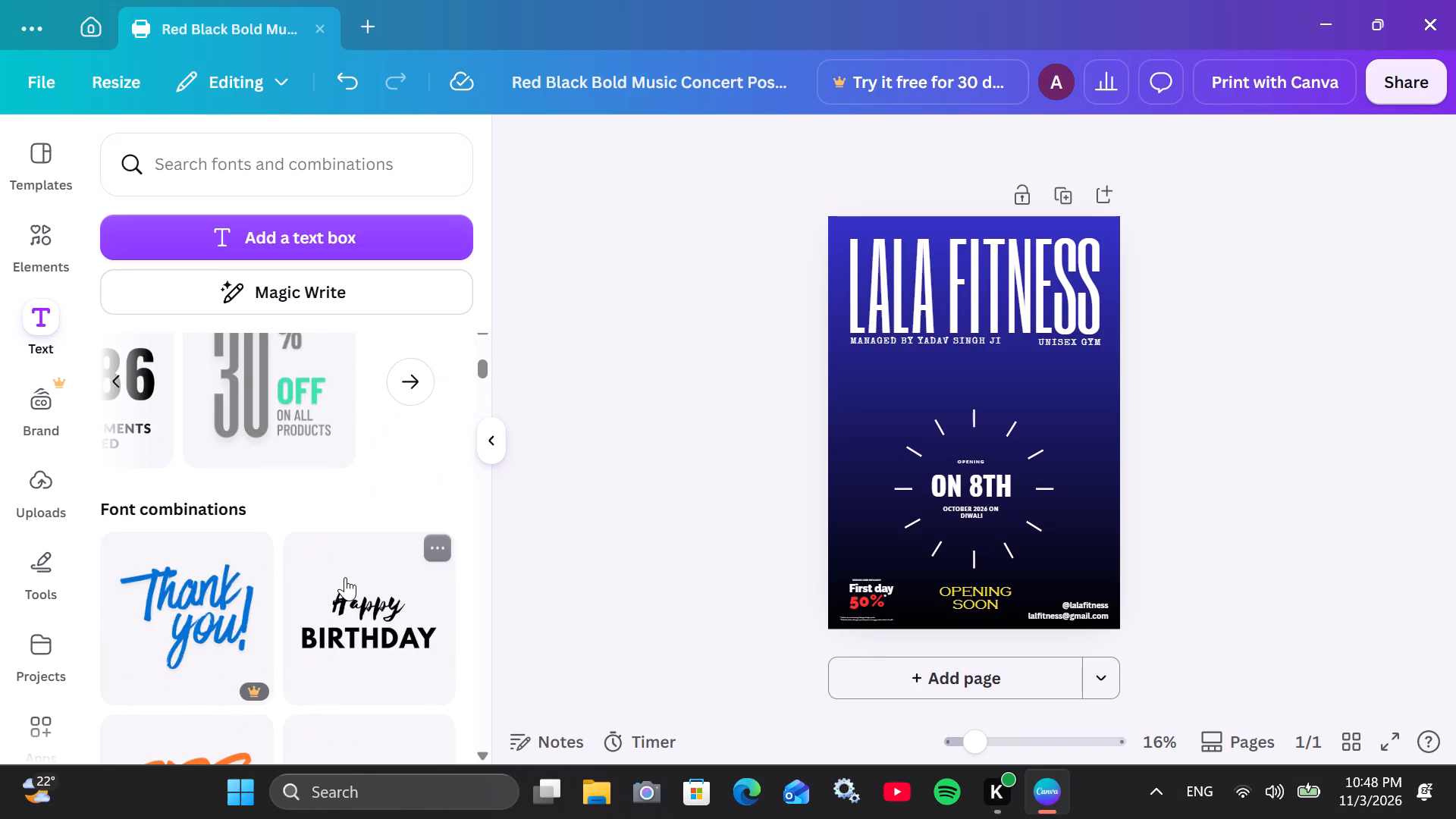
scroll(345, 577, down, 11)
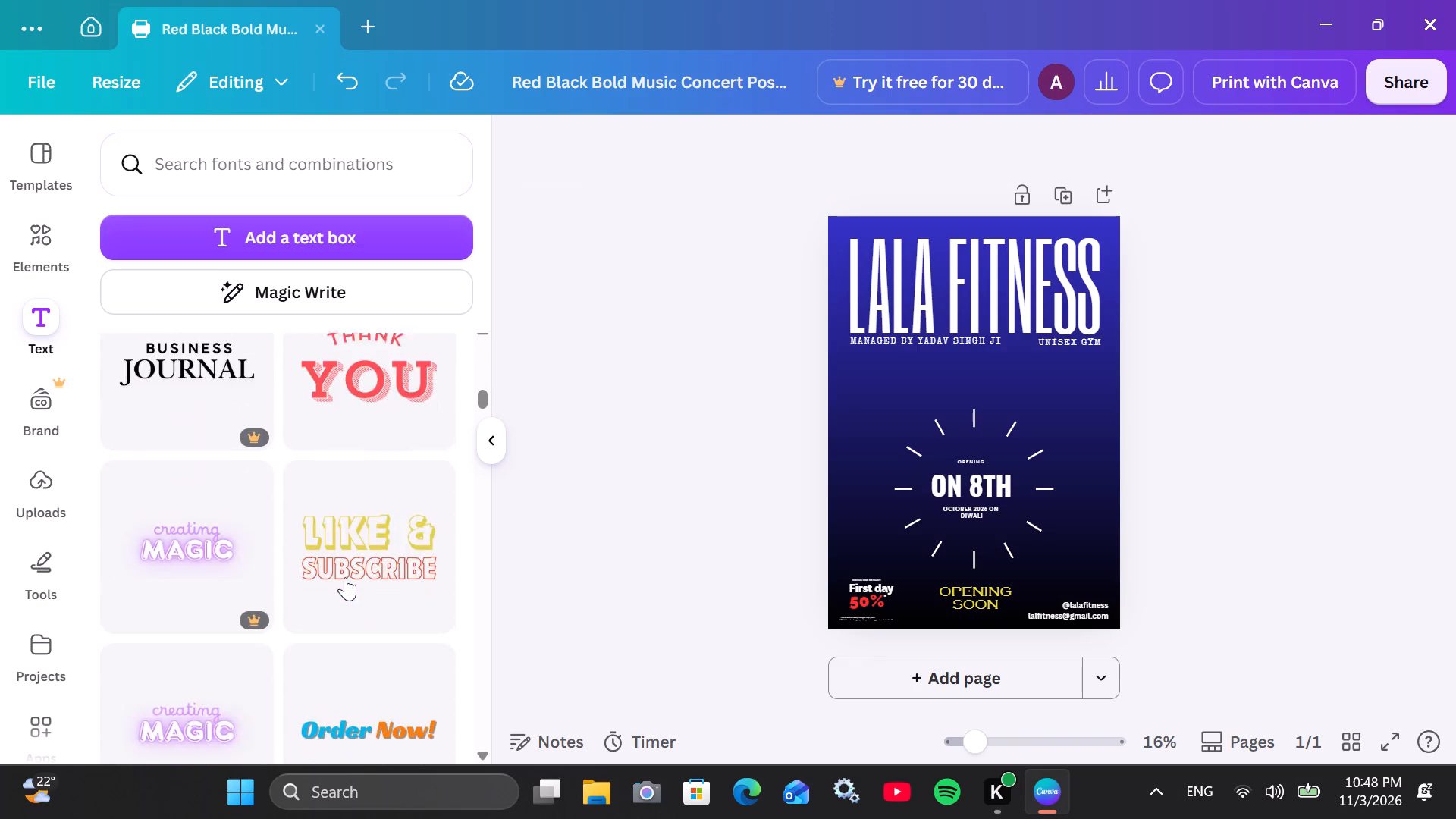
scroll(345, 577, down, 8)
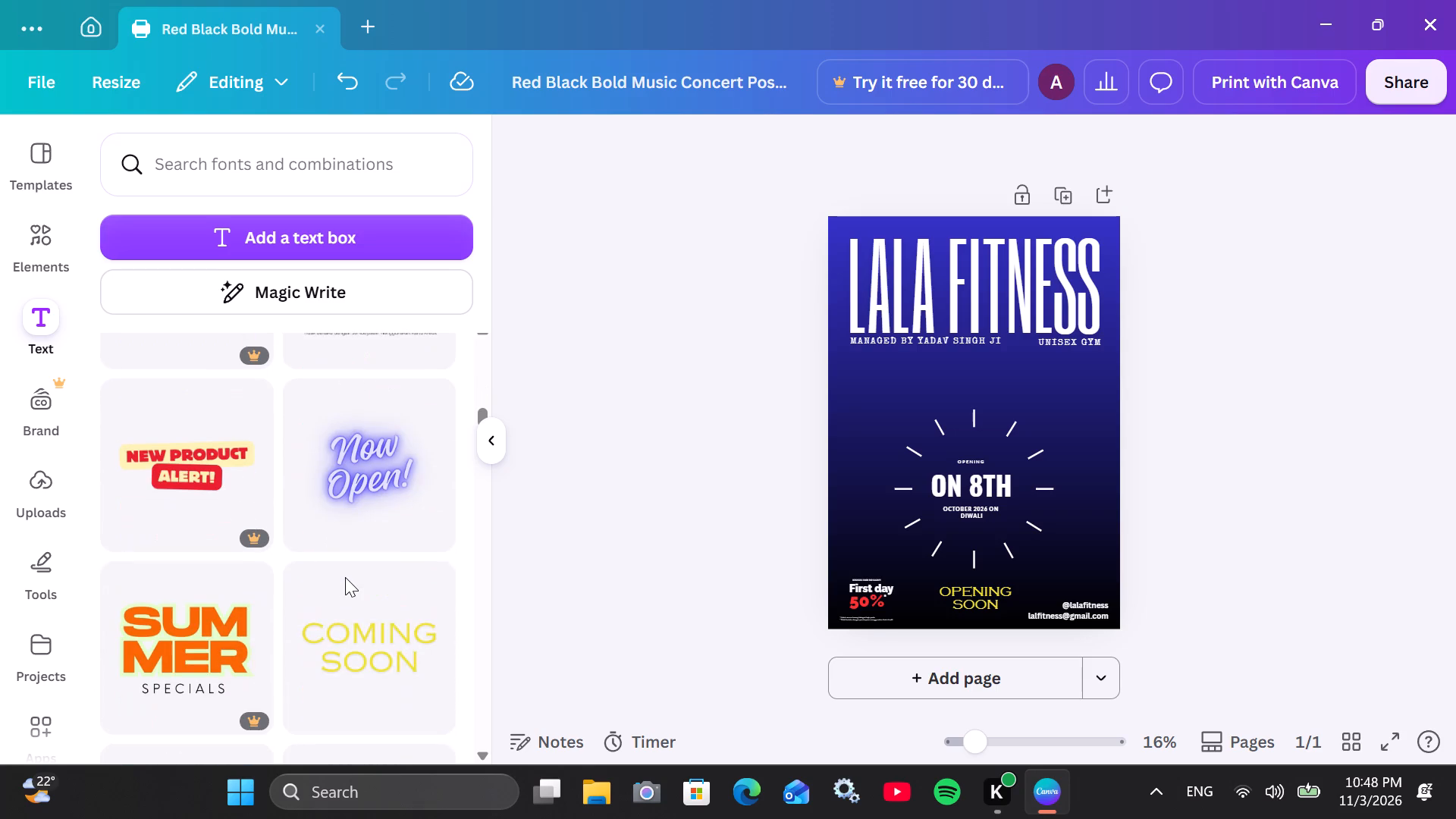
scroll(345, 577, down, 1)
scroll(345, 577, up, 2)
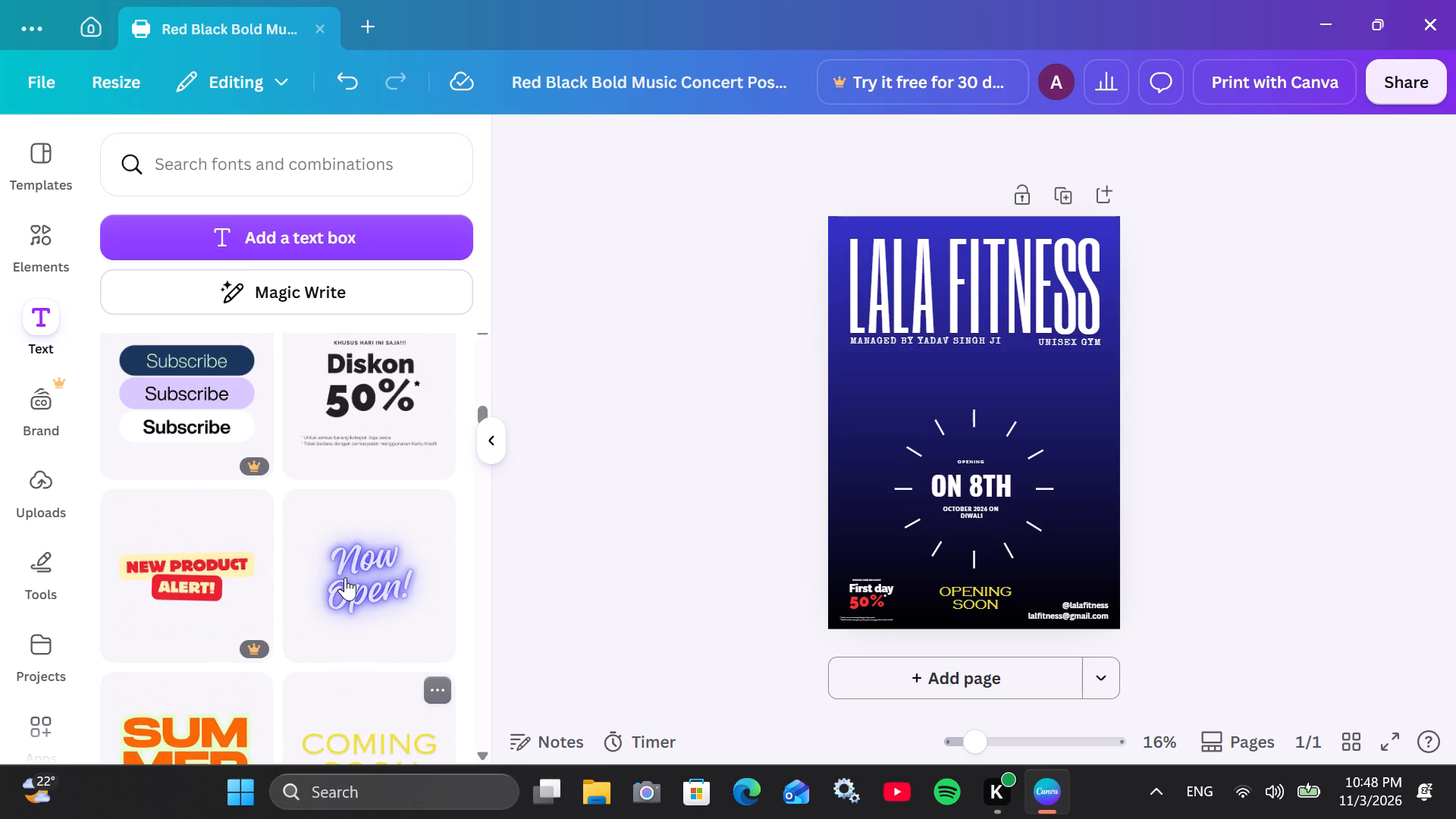
scroll(345, 577, down, 9)
scroll(345, 577, up, 1)
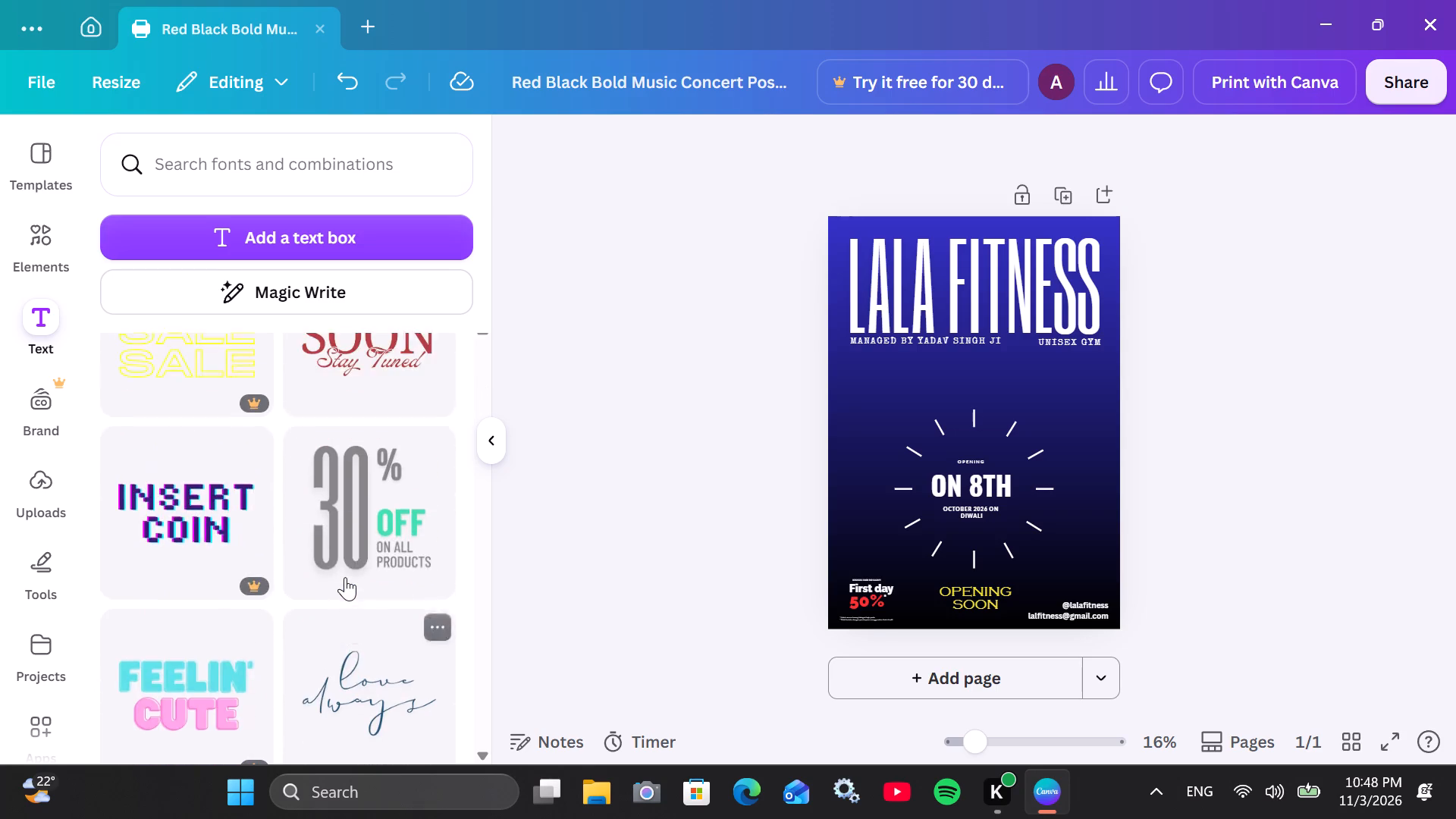
scroll(345, 577, up, 1)
scroll(345, 577, down, 10)
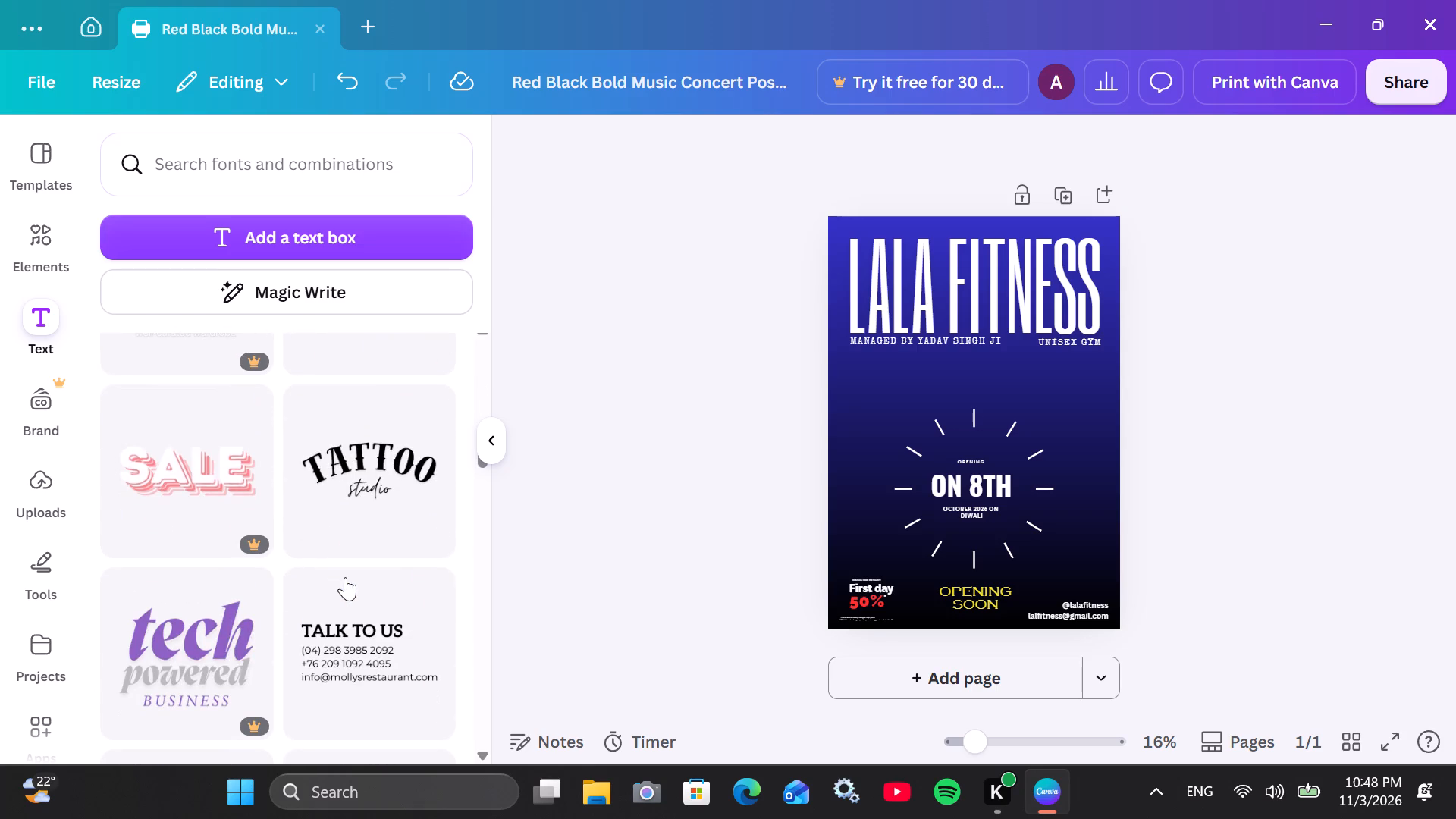
scroll(345, 577, down, 5)
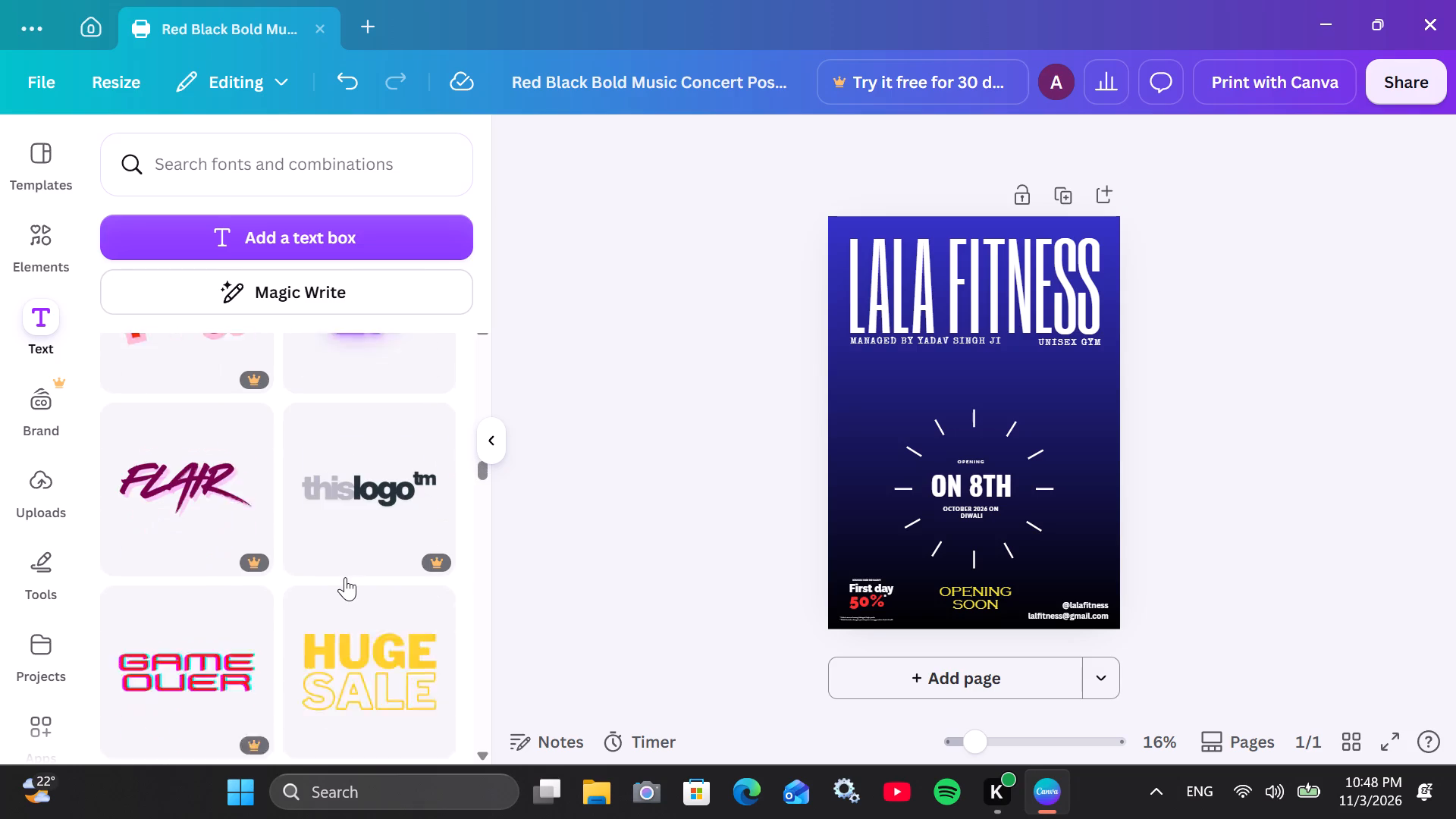
scroll(345, 577, down, 2)
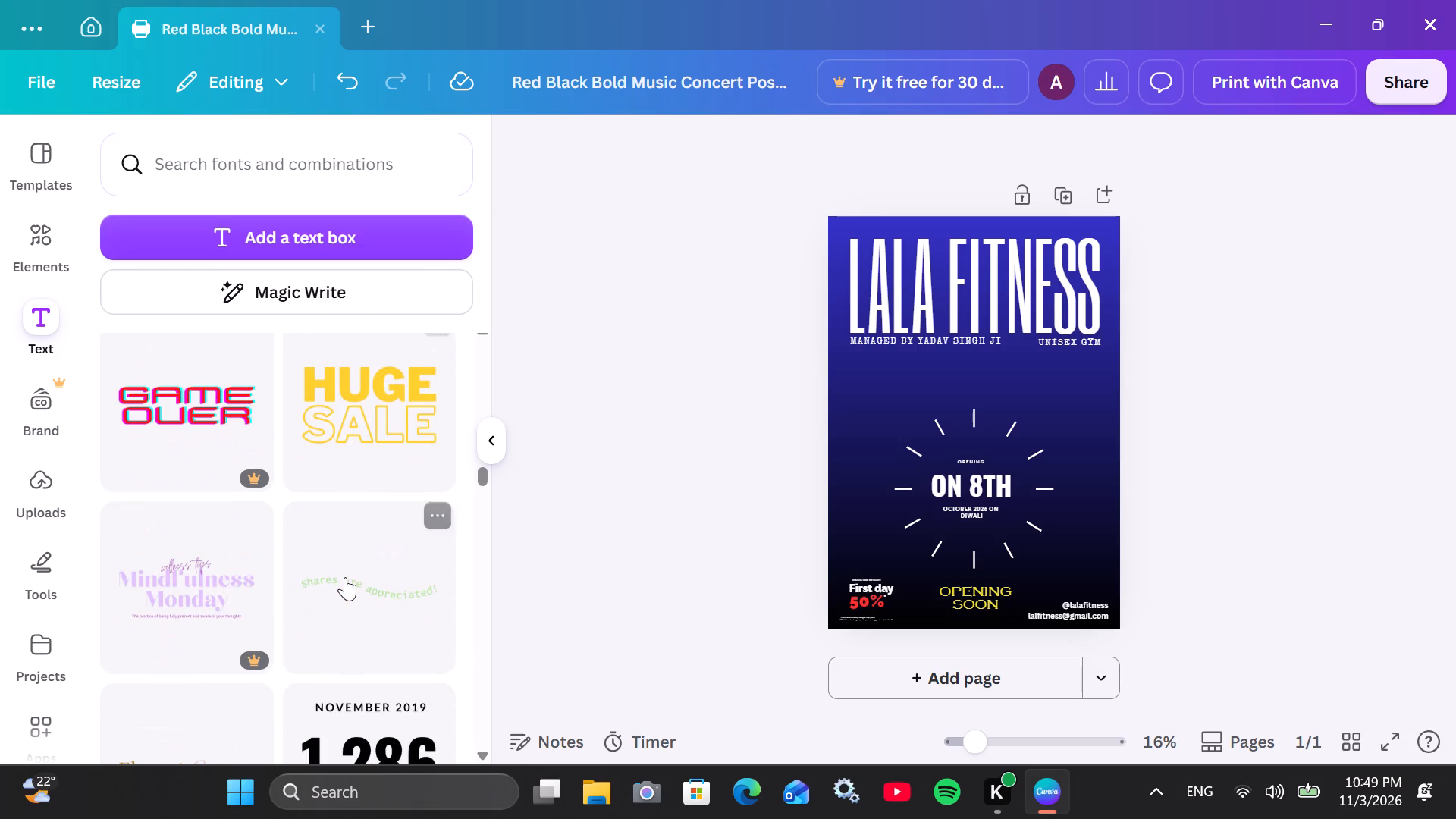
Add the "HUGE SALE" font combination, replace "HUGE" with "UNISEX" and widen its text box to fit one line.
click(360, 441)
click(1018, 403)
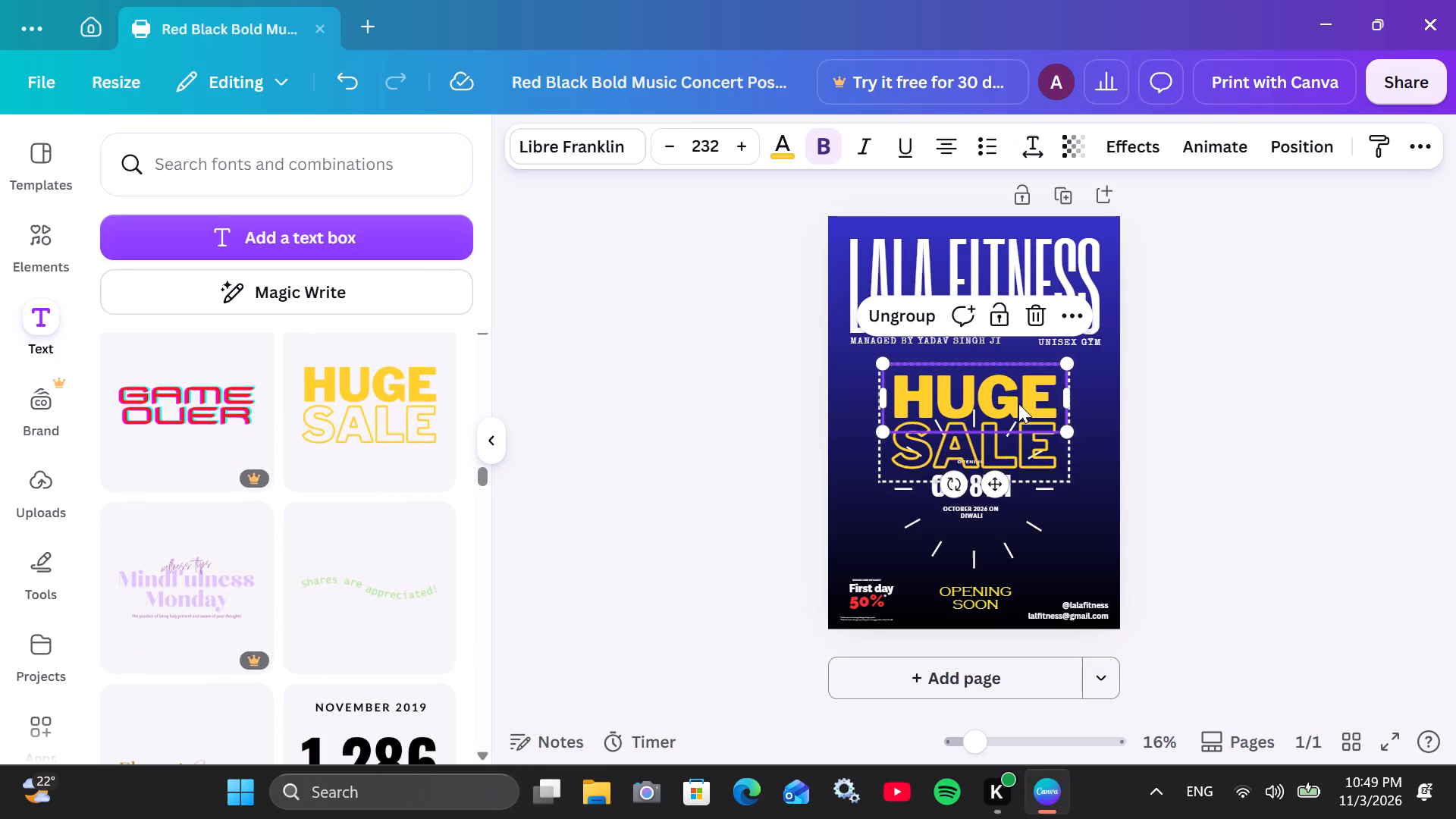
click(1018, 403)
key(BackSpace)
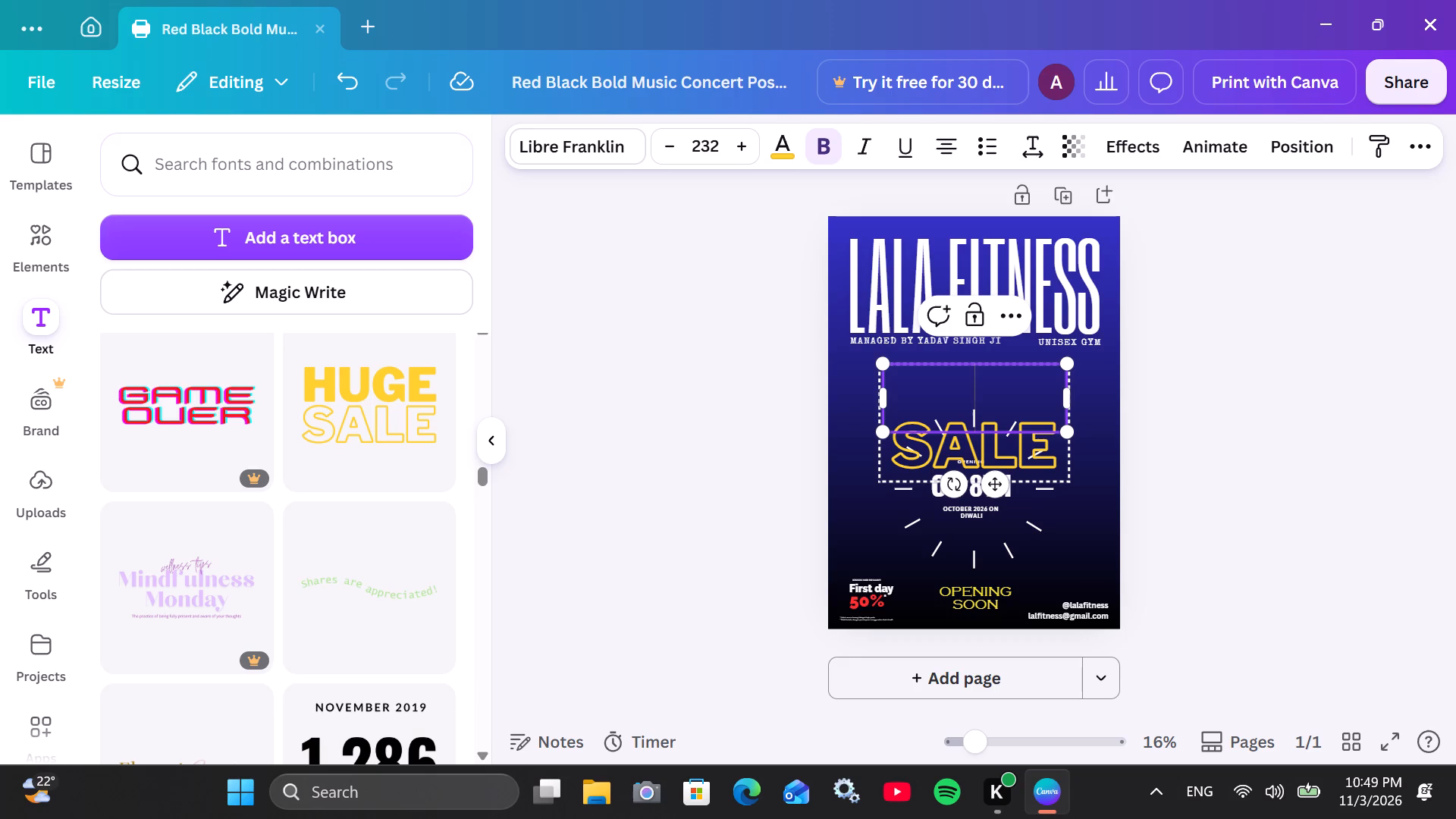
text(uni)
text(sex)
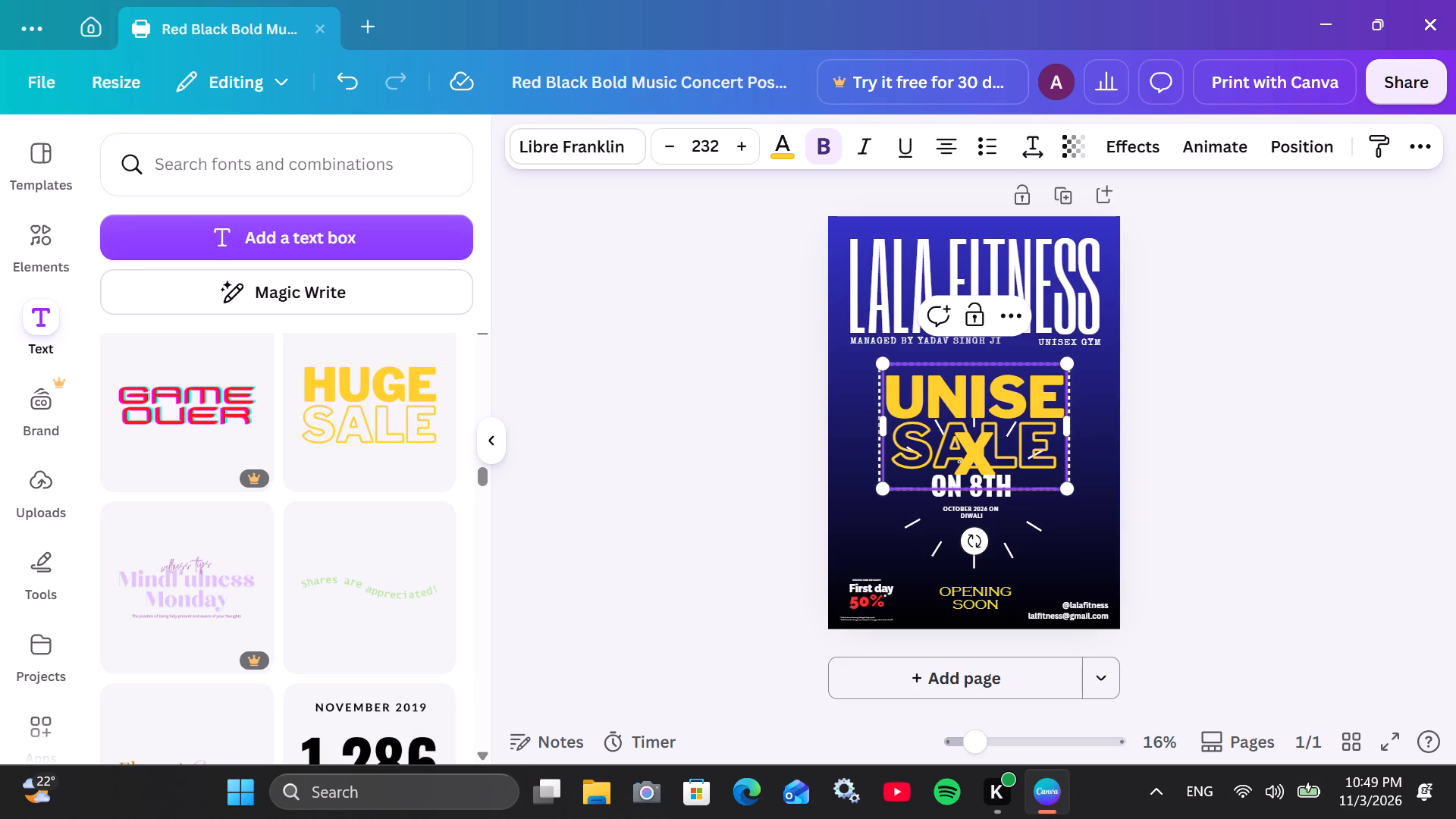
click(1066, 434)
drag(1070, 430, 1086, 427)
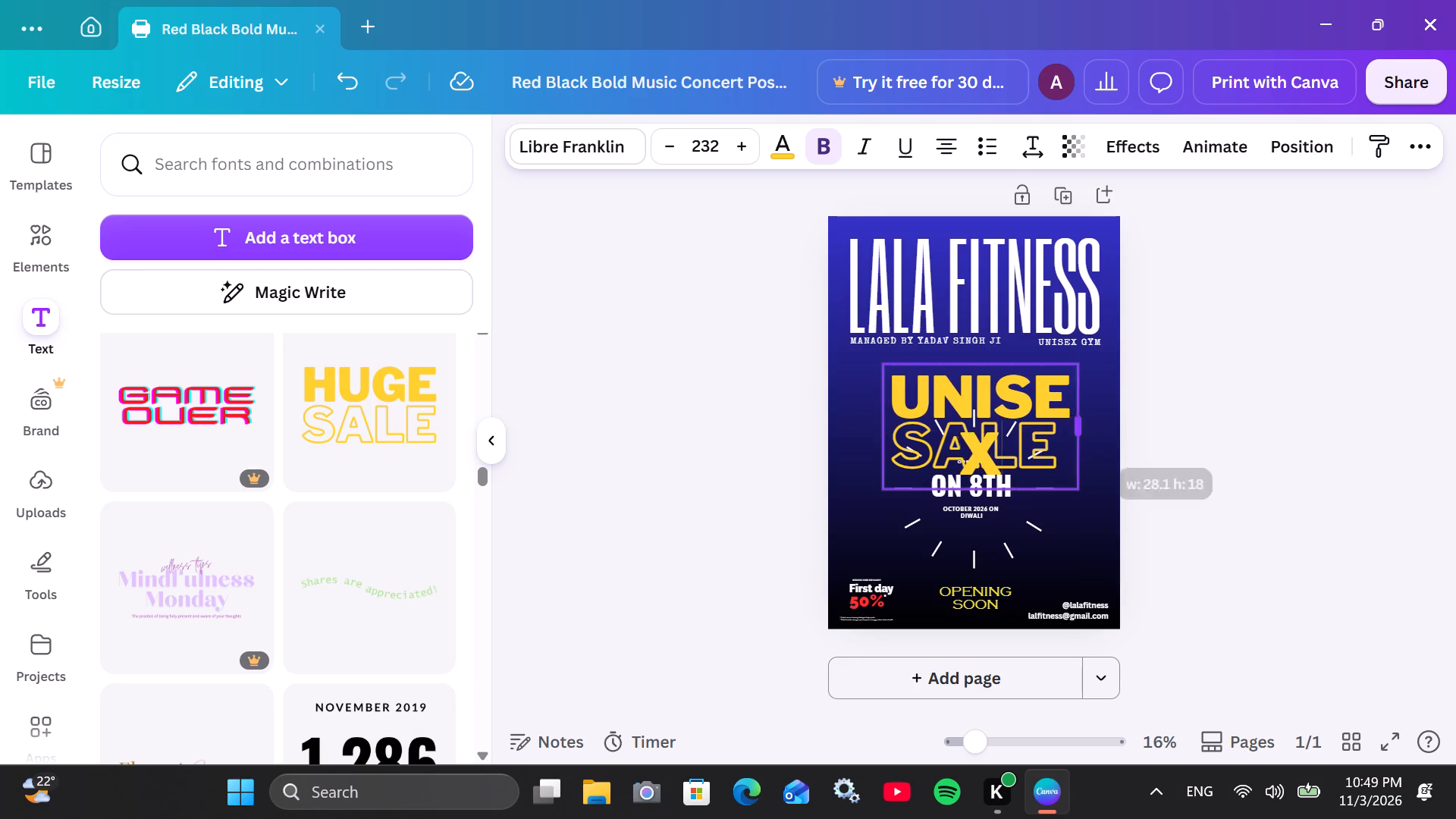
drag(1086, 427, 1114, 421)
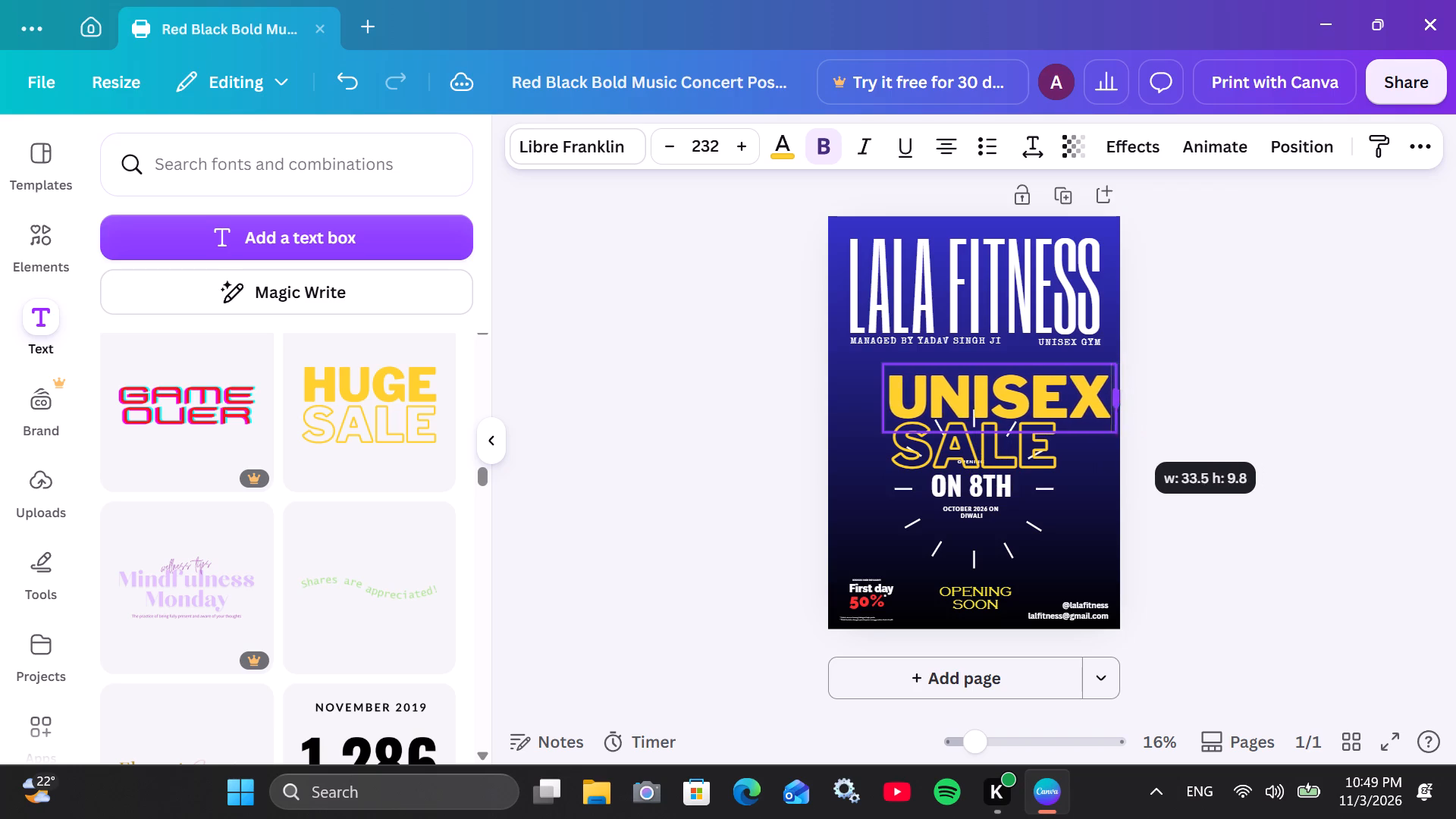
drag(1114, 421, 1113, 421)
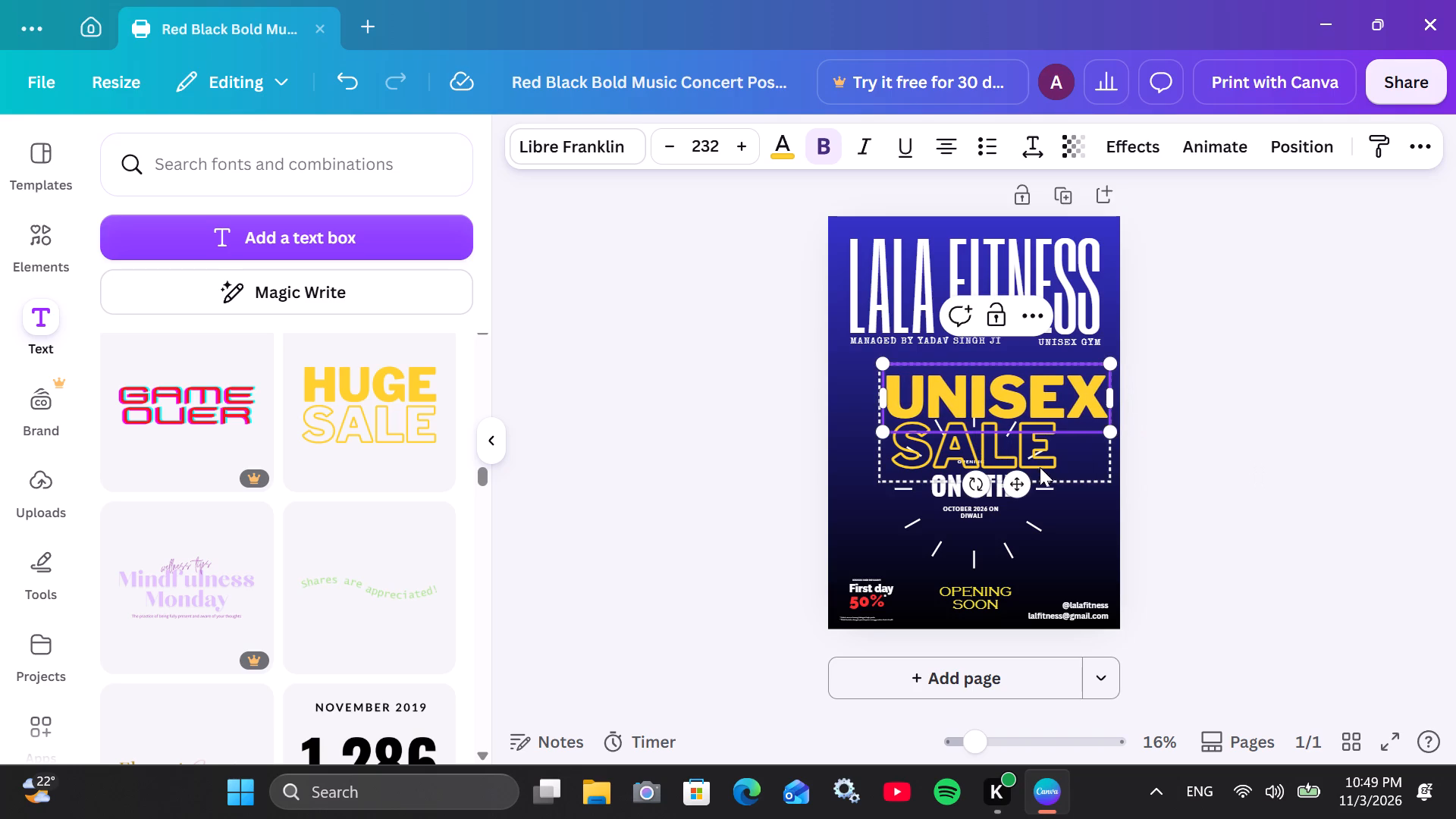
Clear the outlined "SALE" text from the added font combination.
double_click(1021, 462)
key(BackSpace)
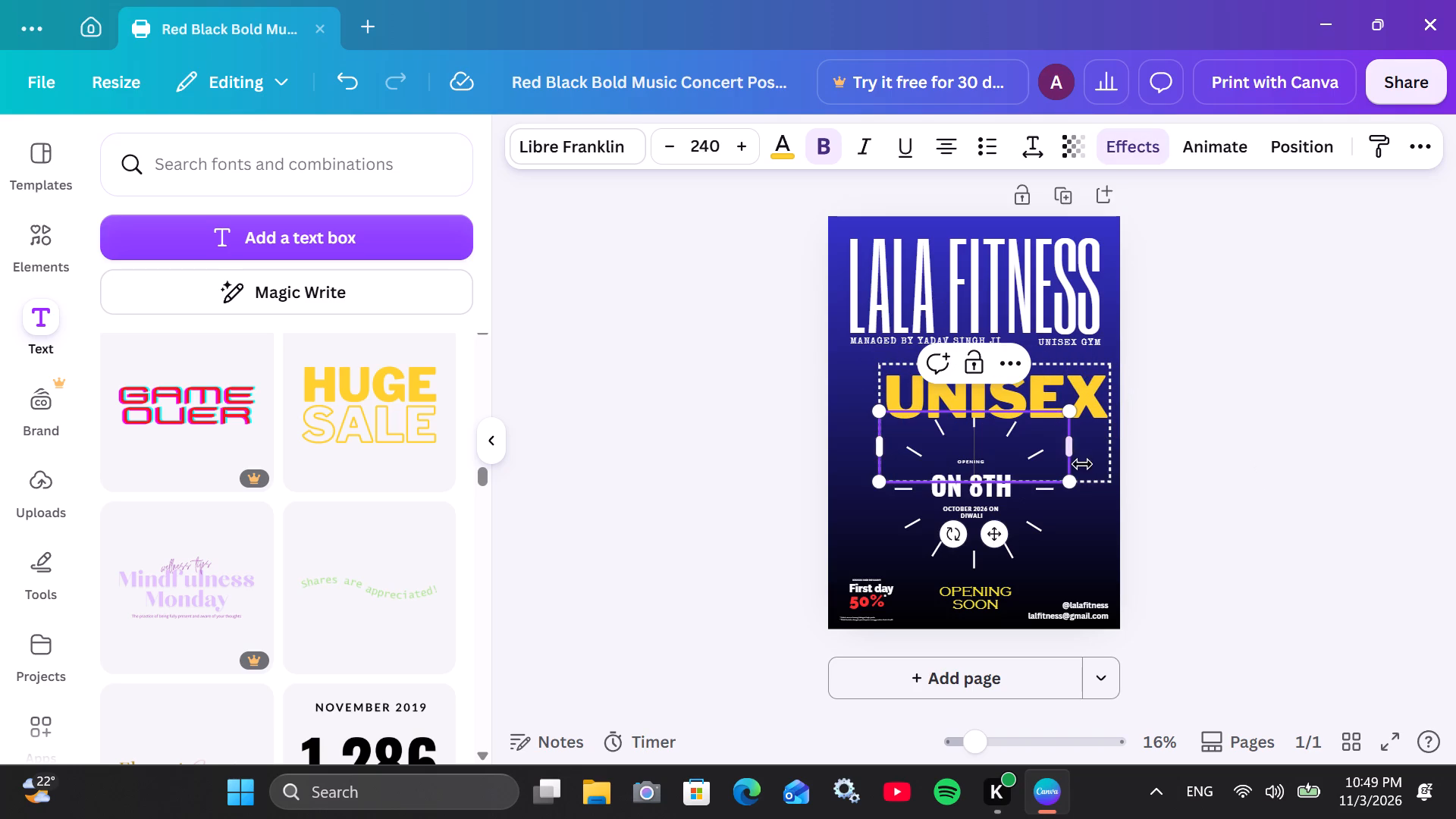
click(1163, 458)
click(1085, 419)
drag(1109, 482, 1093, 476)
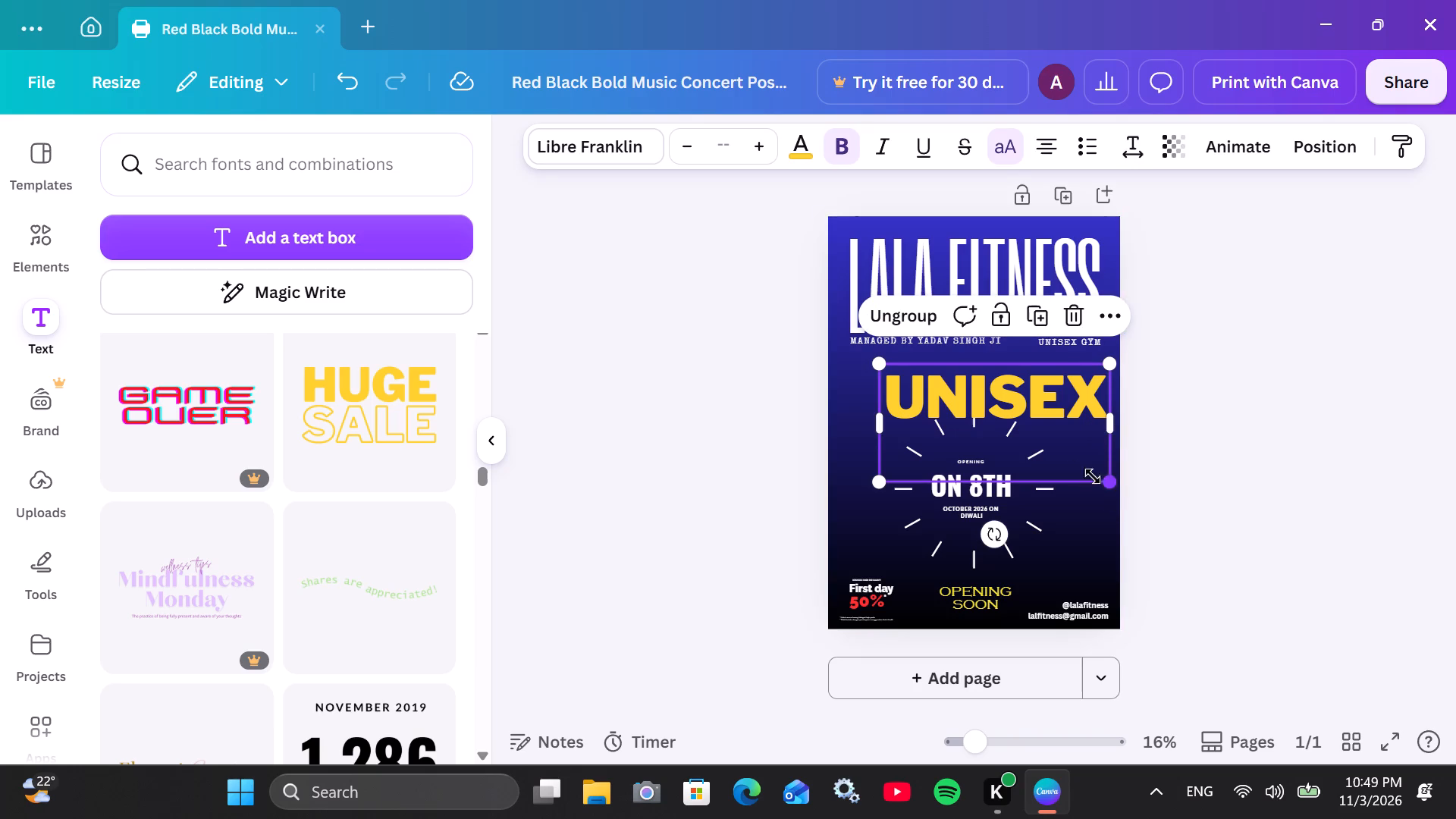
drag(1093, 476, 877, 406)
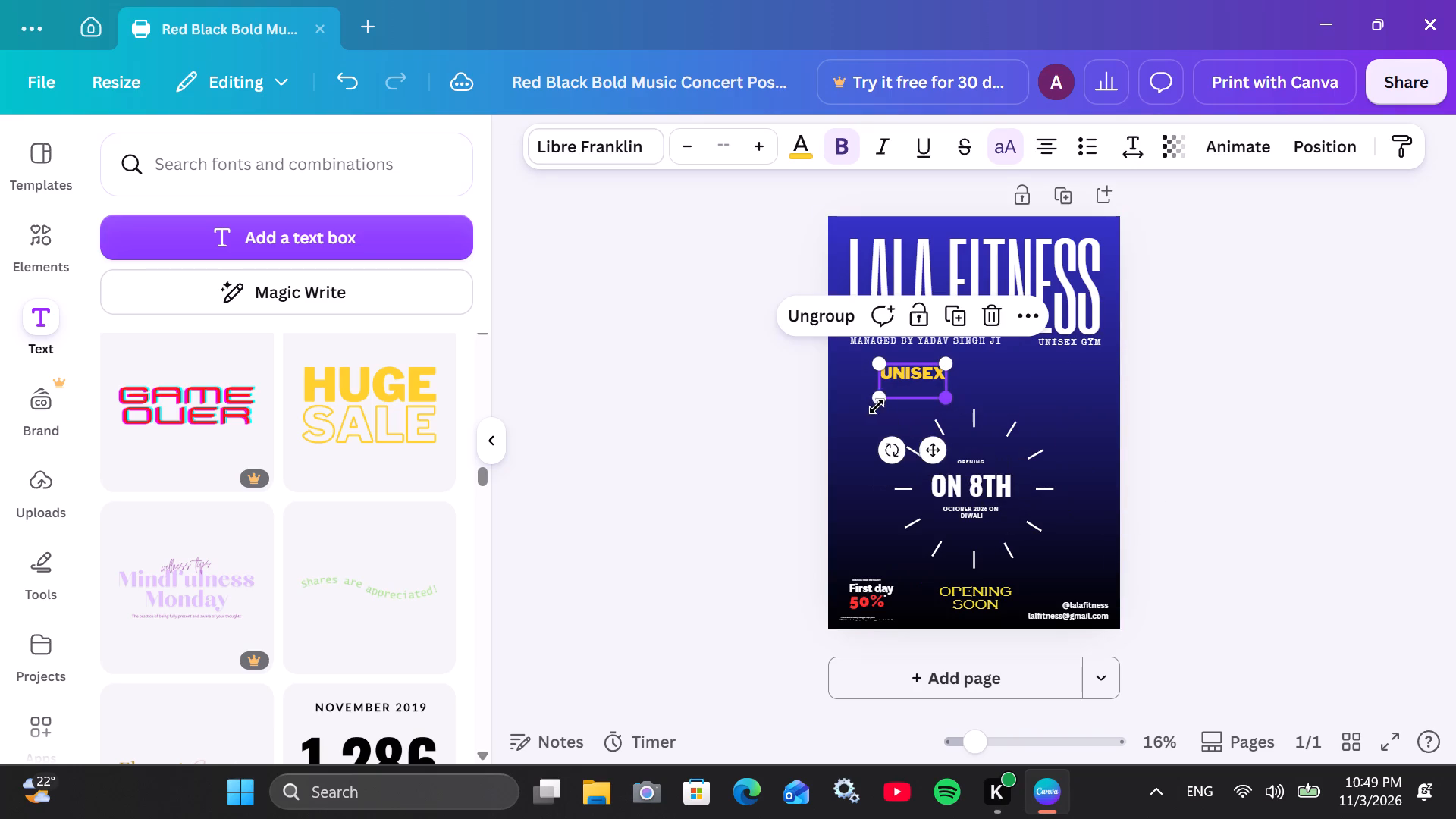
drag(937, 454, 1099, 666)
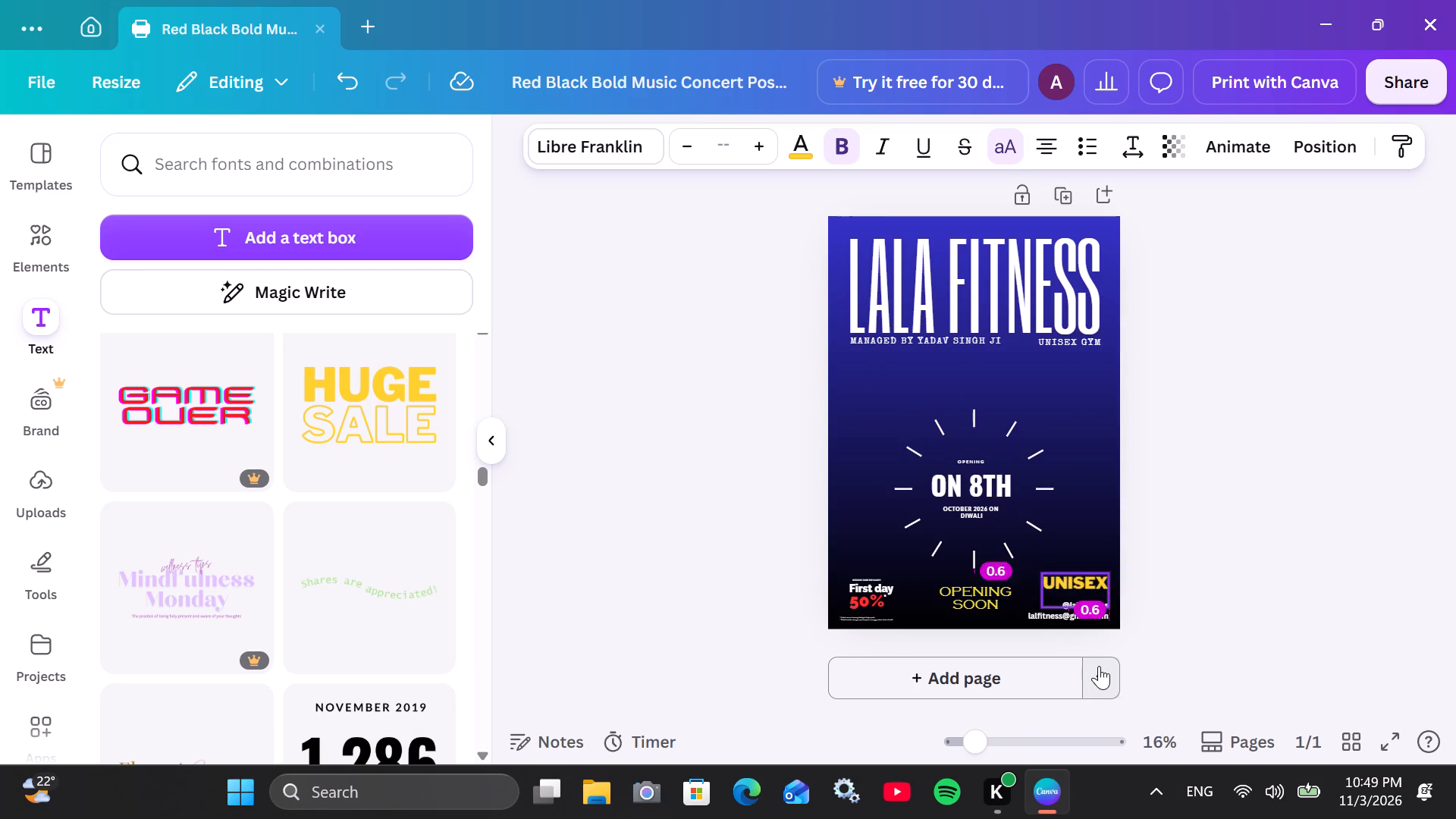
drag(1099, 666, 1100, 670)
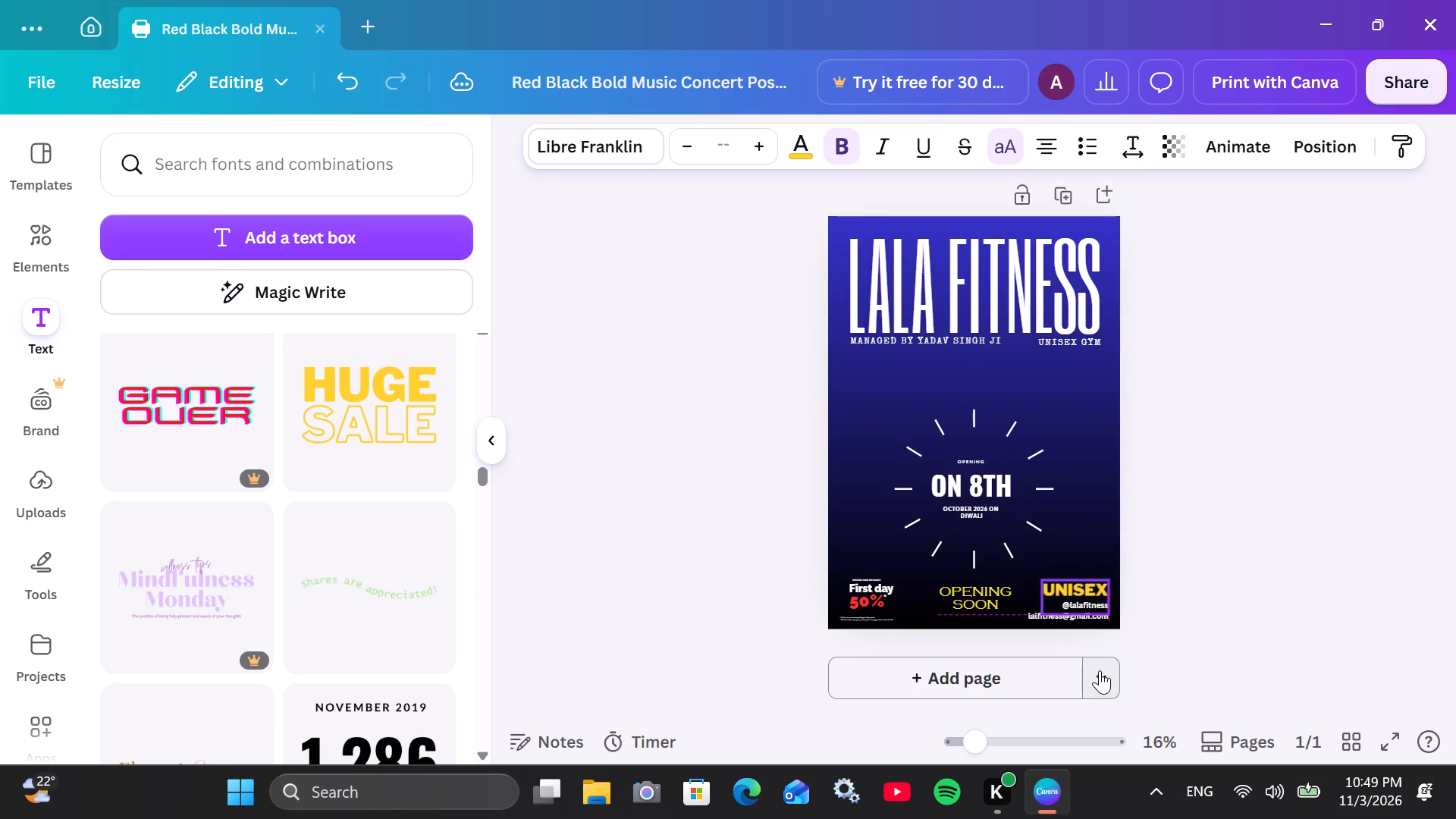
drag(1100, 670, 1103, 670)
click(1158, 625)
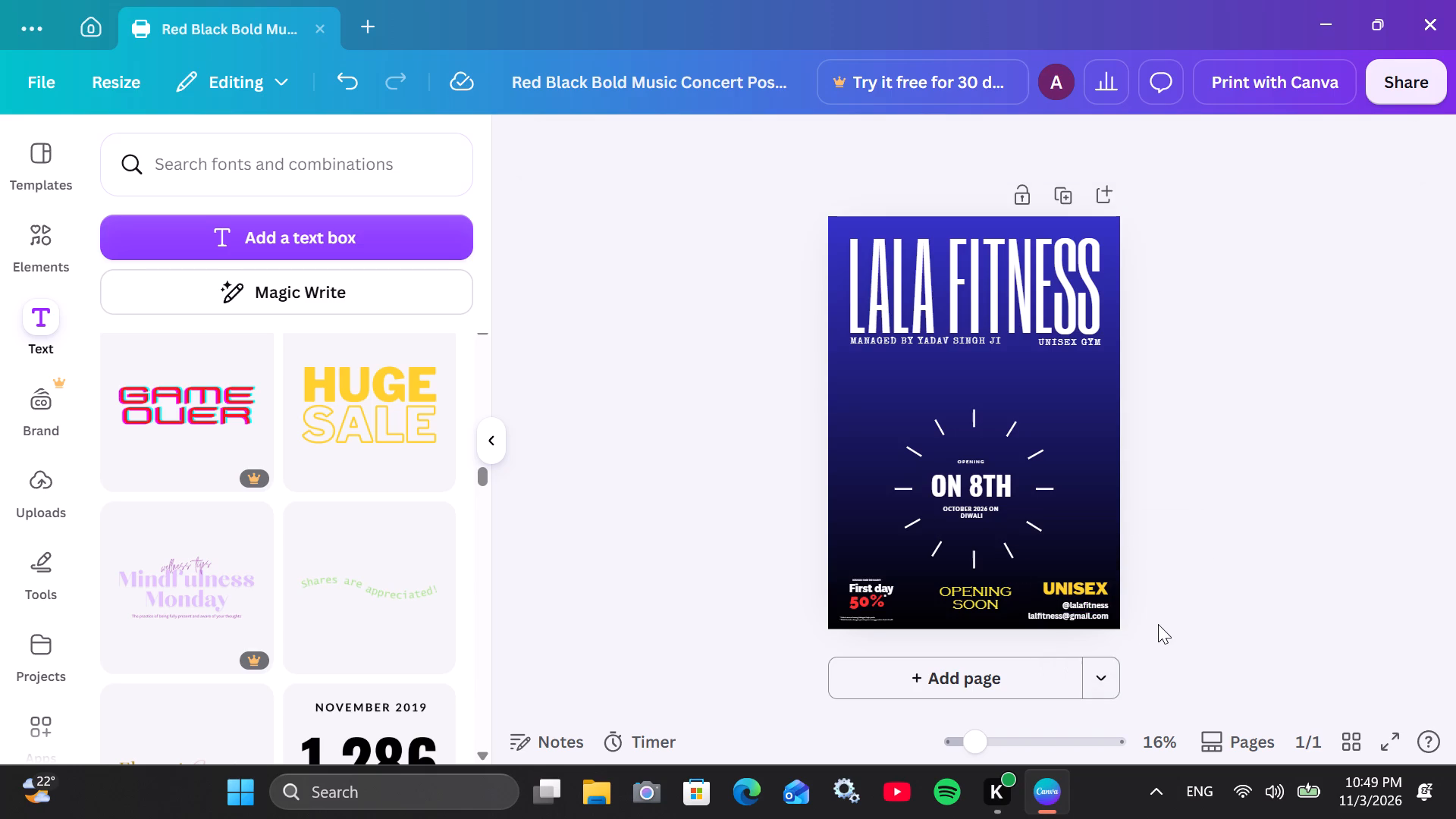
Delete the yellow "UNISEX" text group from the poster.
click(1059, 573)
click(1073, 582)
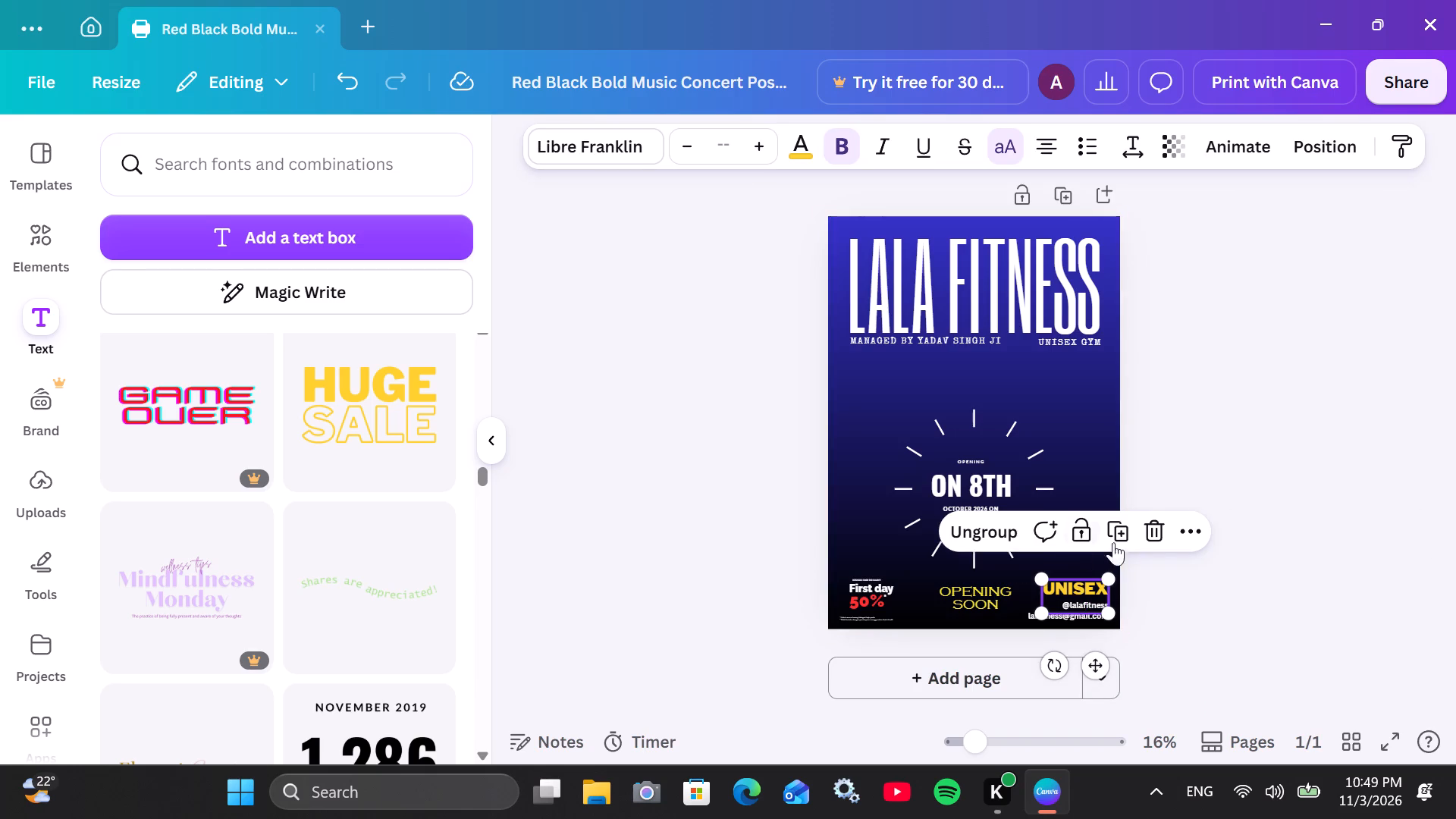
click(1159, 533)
Find the purple-and-white "JOIN NOW" design among the font combinations and add it to the poster.
scroll(544, 573, down, 4)
scroll(349, 561, down, 5)
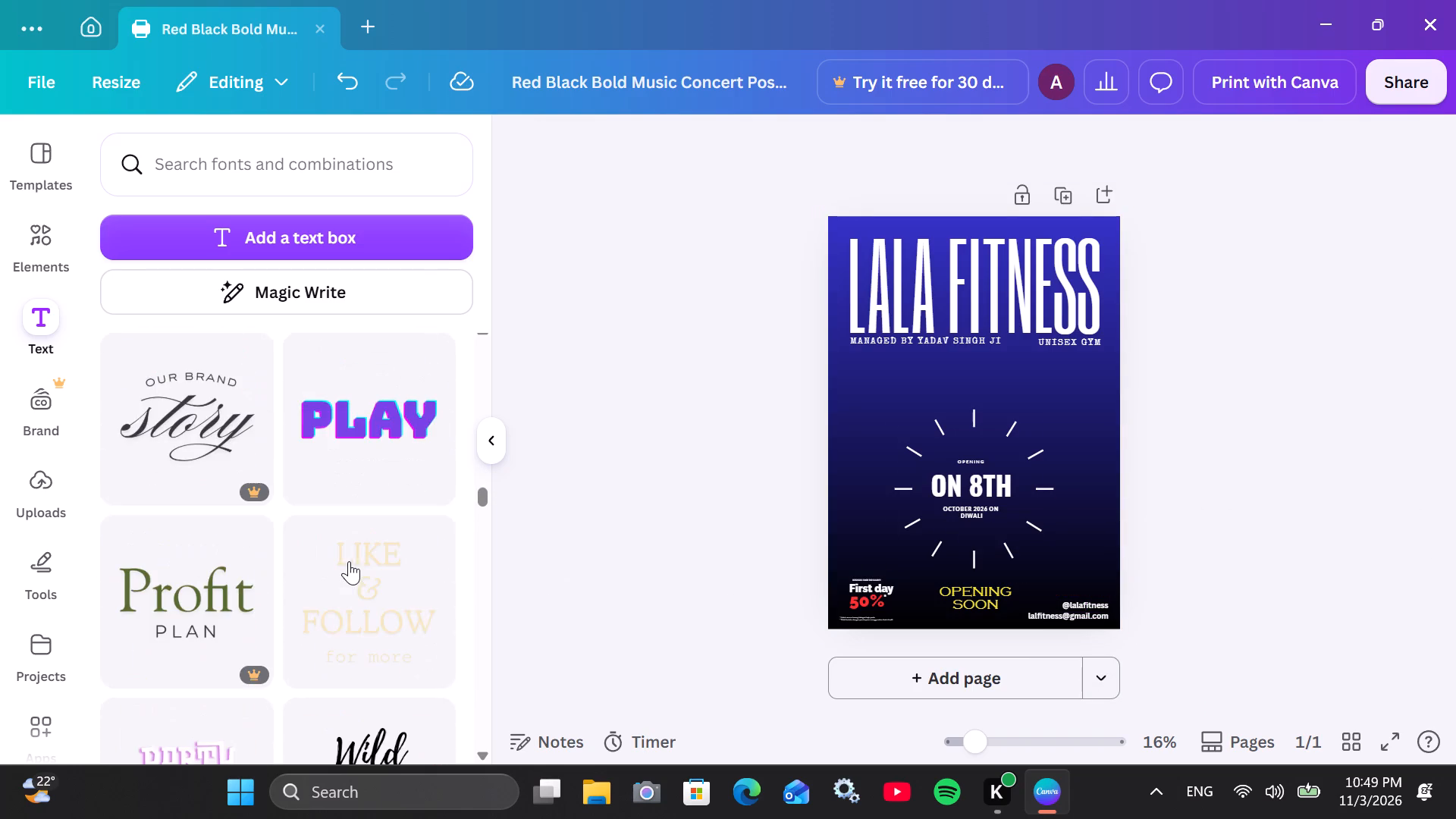
scroll(349, 561, up, 3)
scroll(349, 561, down, 2)
scroll(349, 561, up, 1)
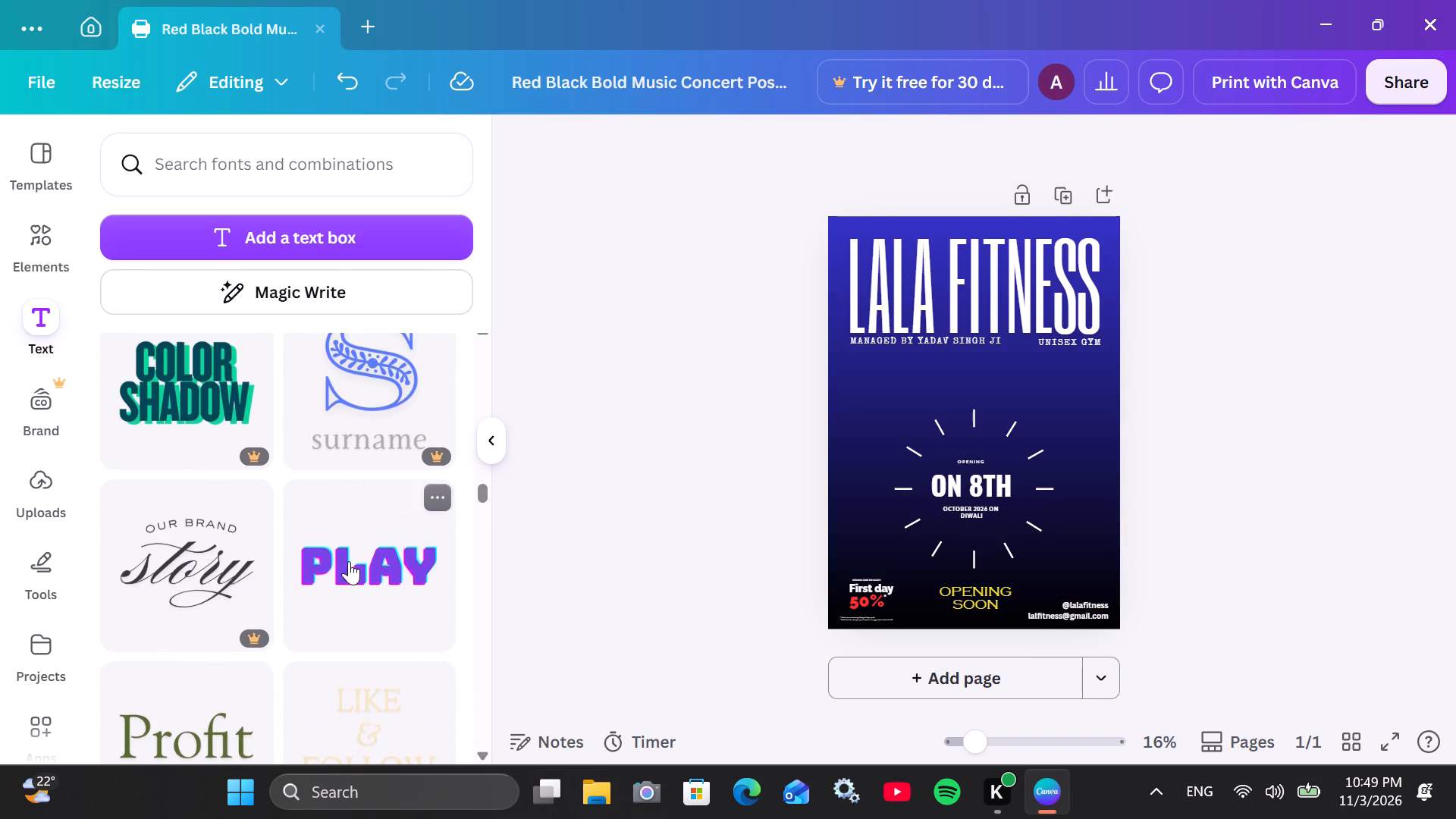
scroll(349, 561, down, 4)
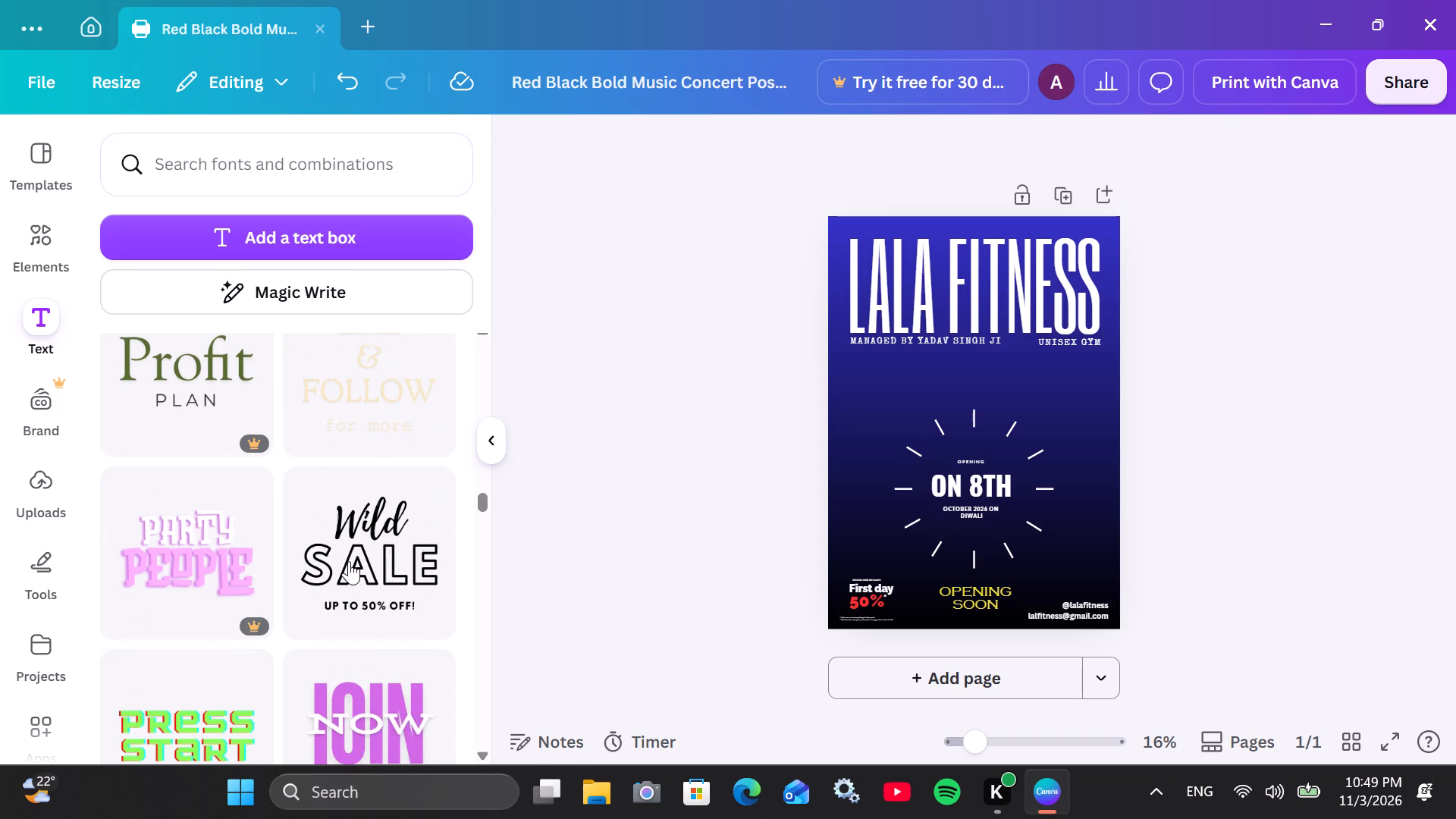
scroll(349, 561, down, 2)
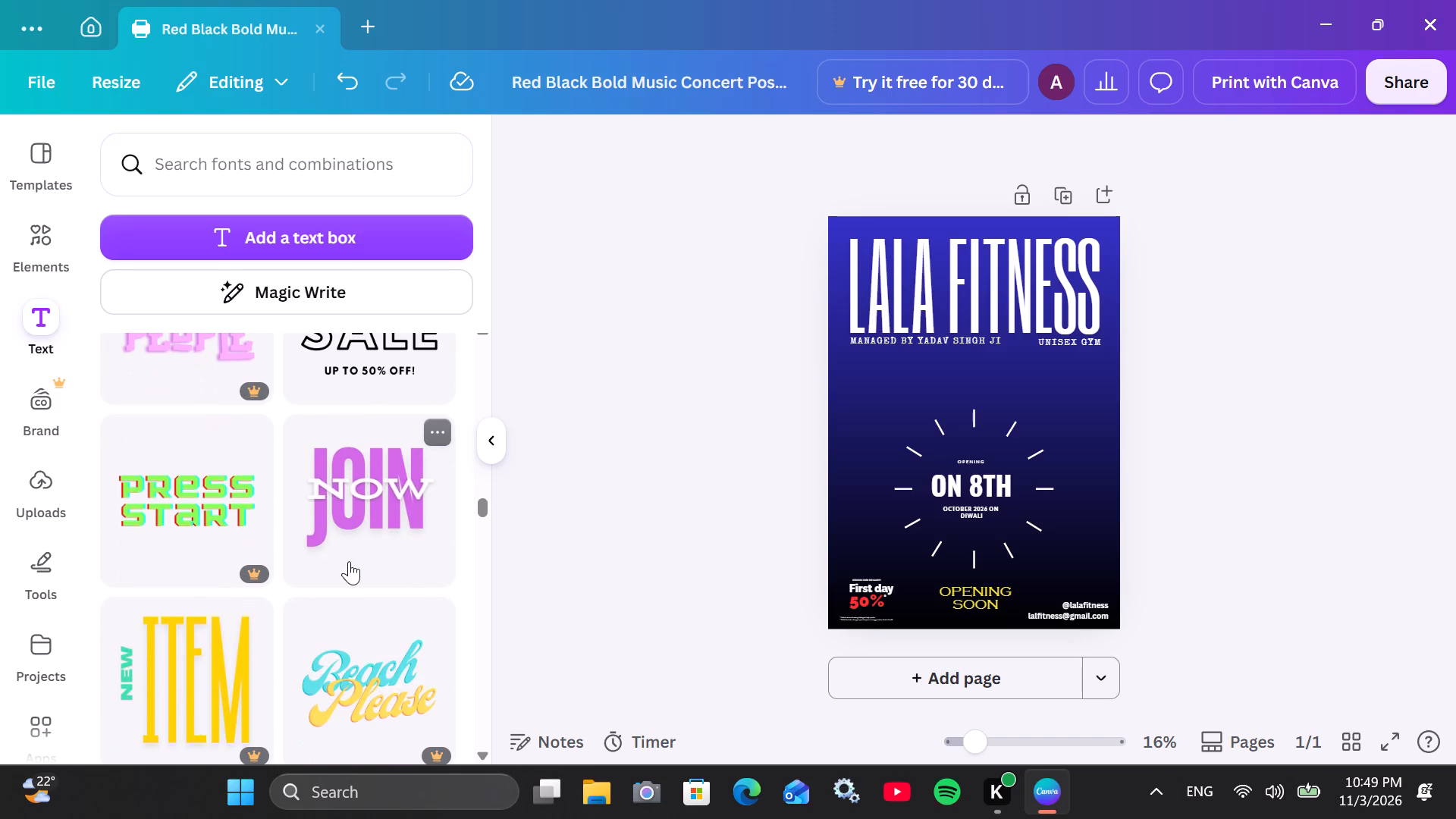
click(359, 554)
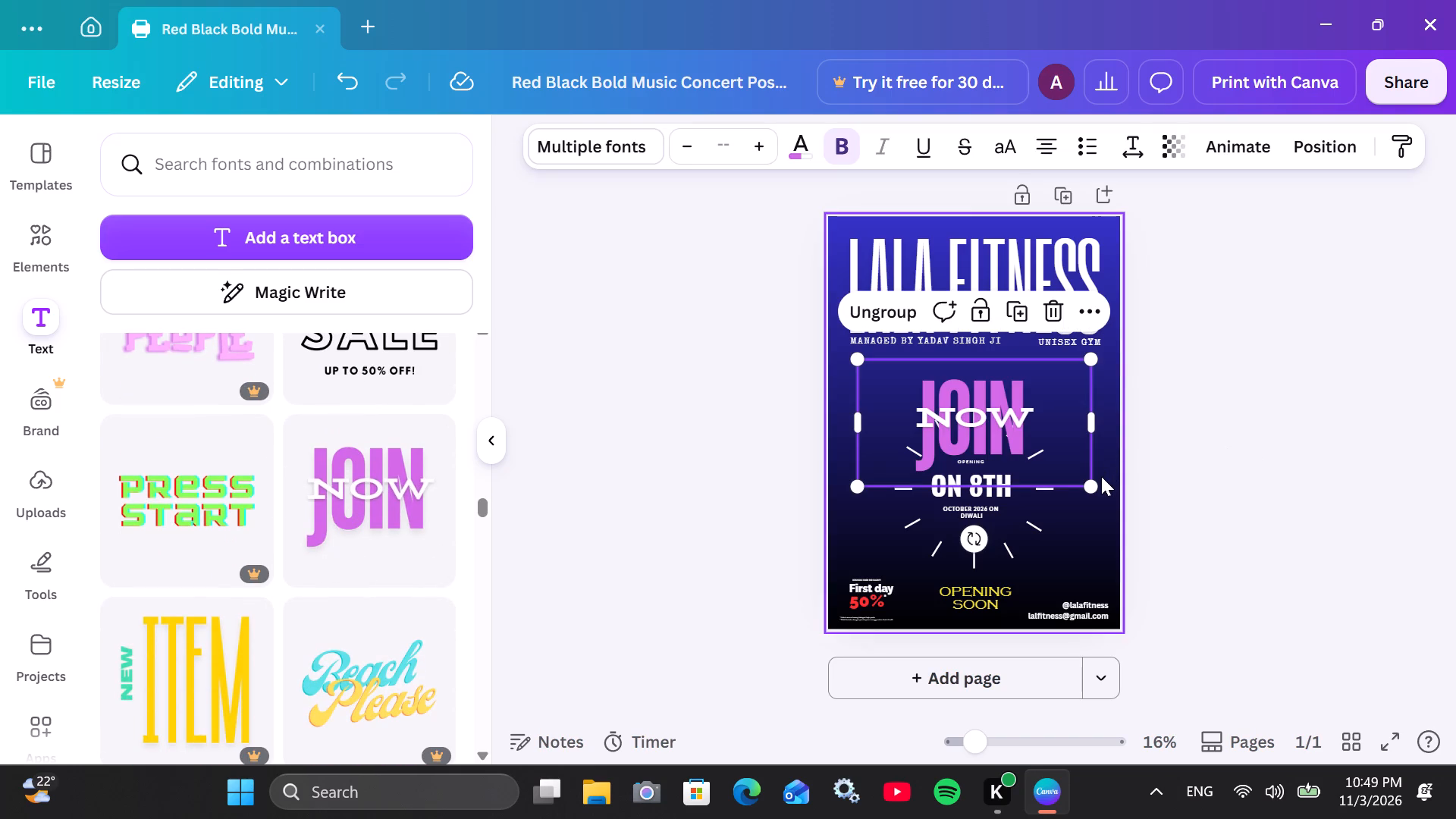
drag(1091, 485, 954, 458)
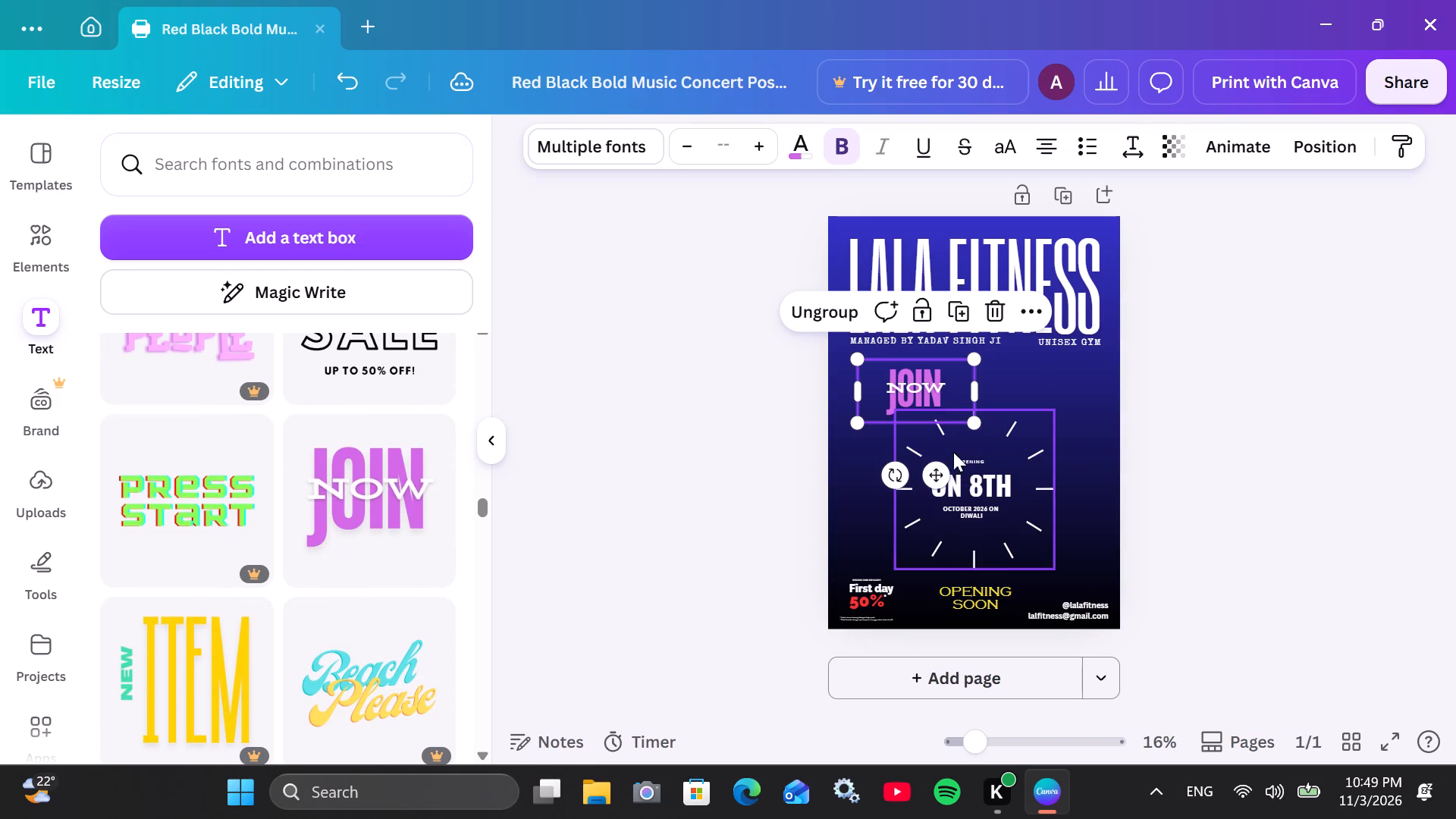
drag(938, 391, 900, 383)
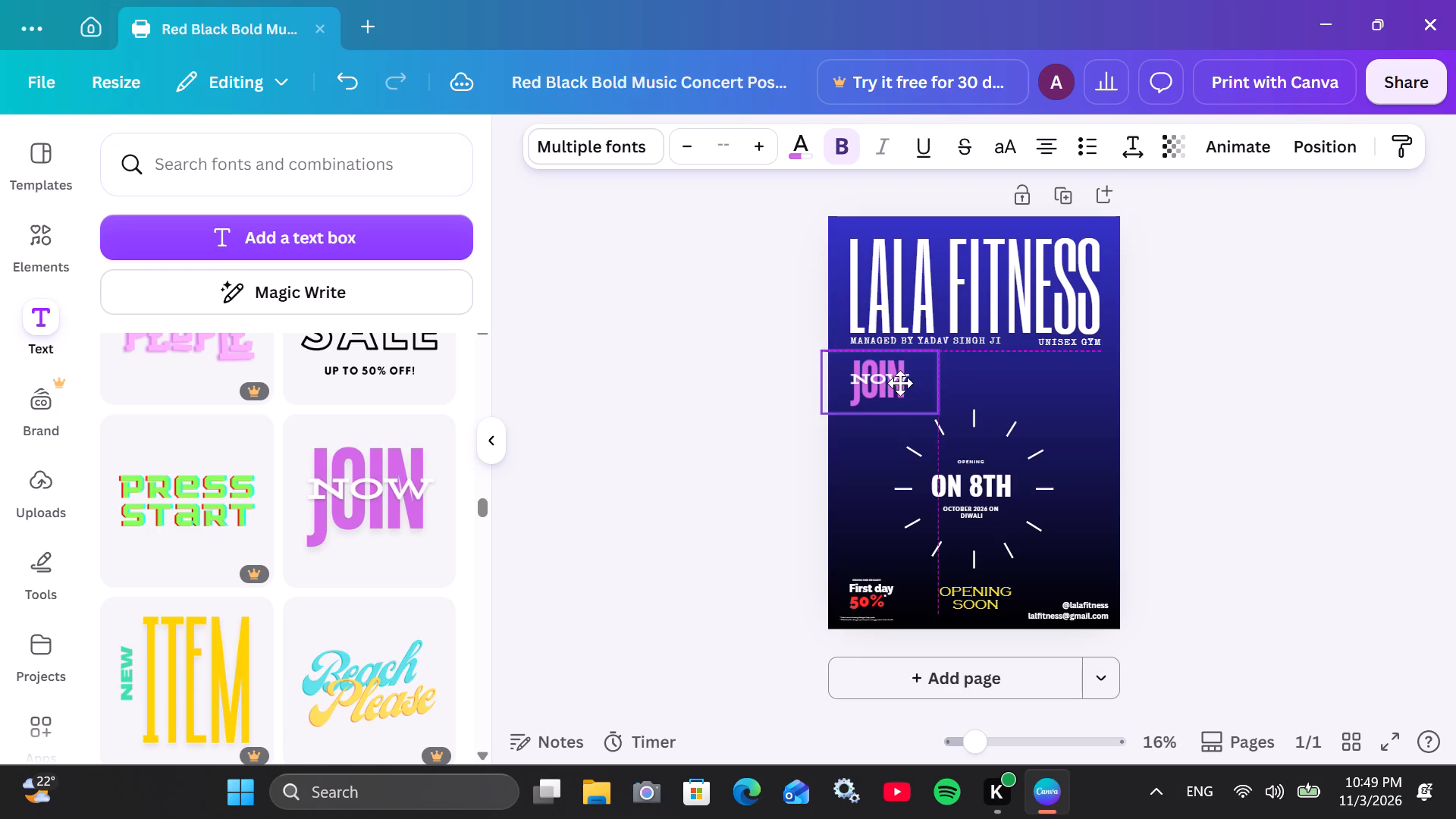
drag(900, 383, 1104, 579)
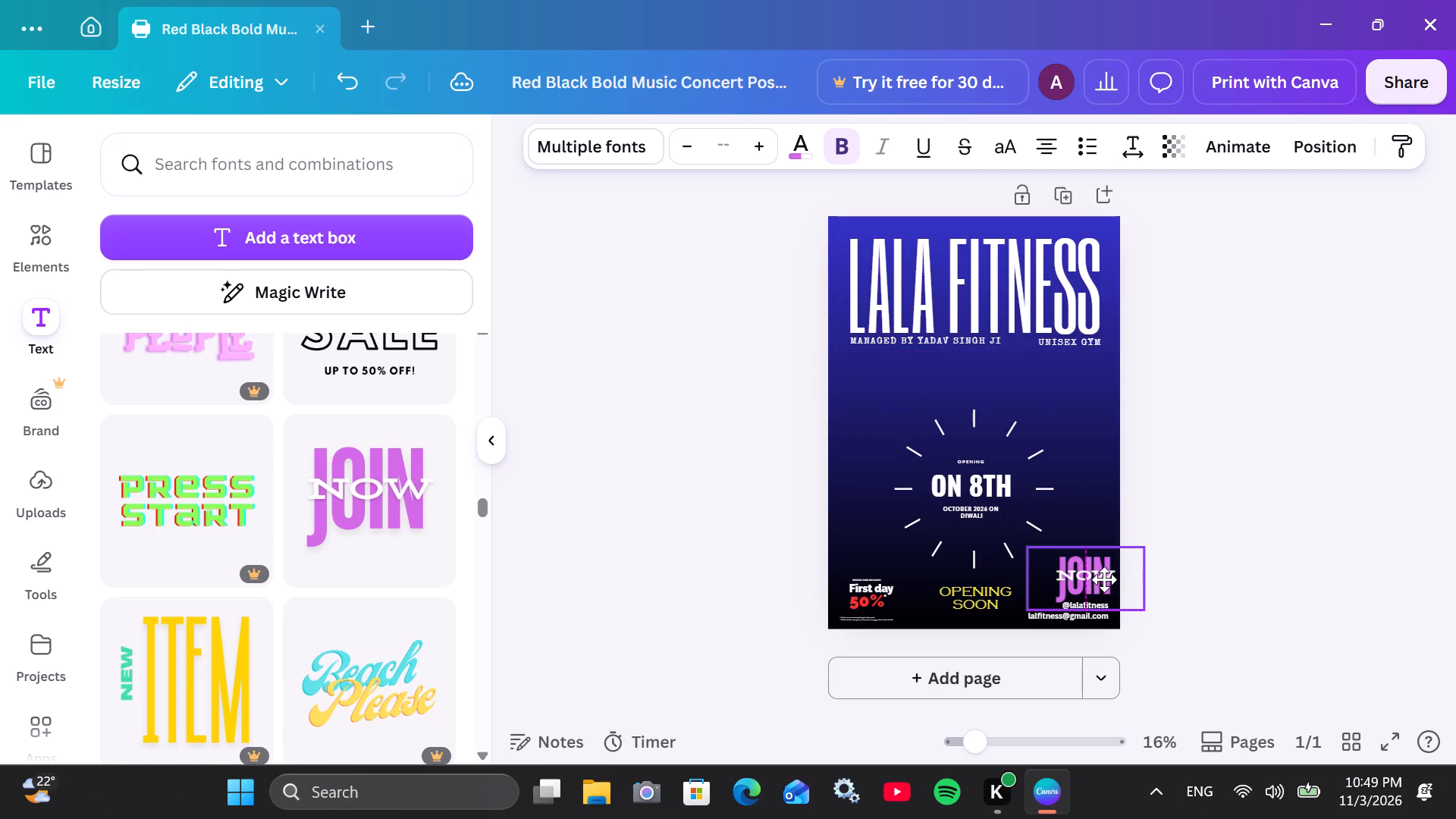
drag(1104, 579, 1100, 579)
key(Right)
key(Right)
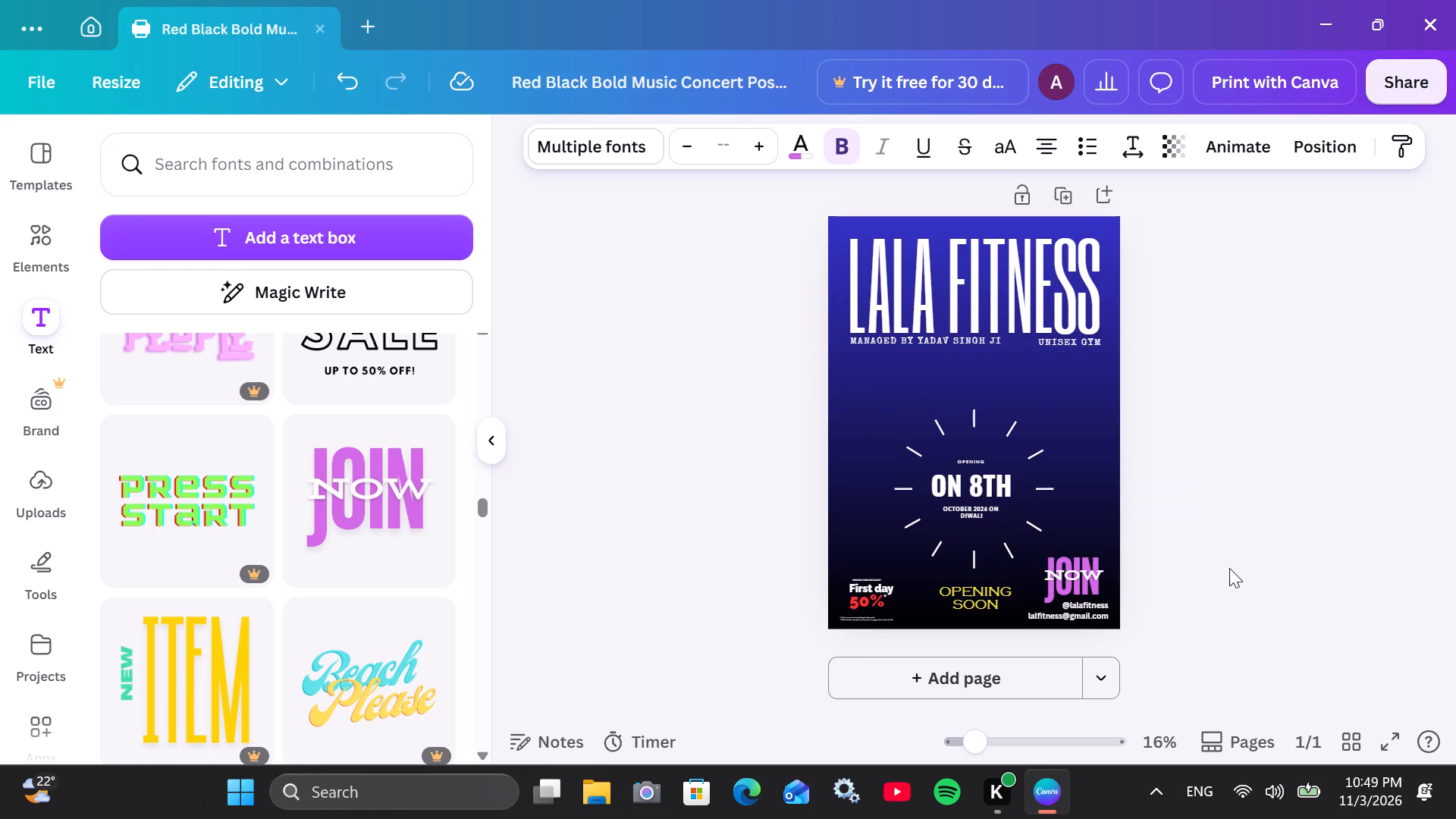
key(Right)
key(Right)
key(Right)
key(Right)
key(Right)
key(Right)
key(Right)
key(Right)
key(Right)
key(Right)
key(Right)
key(Right)
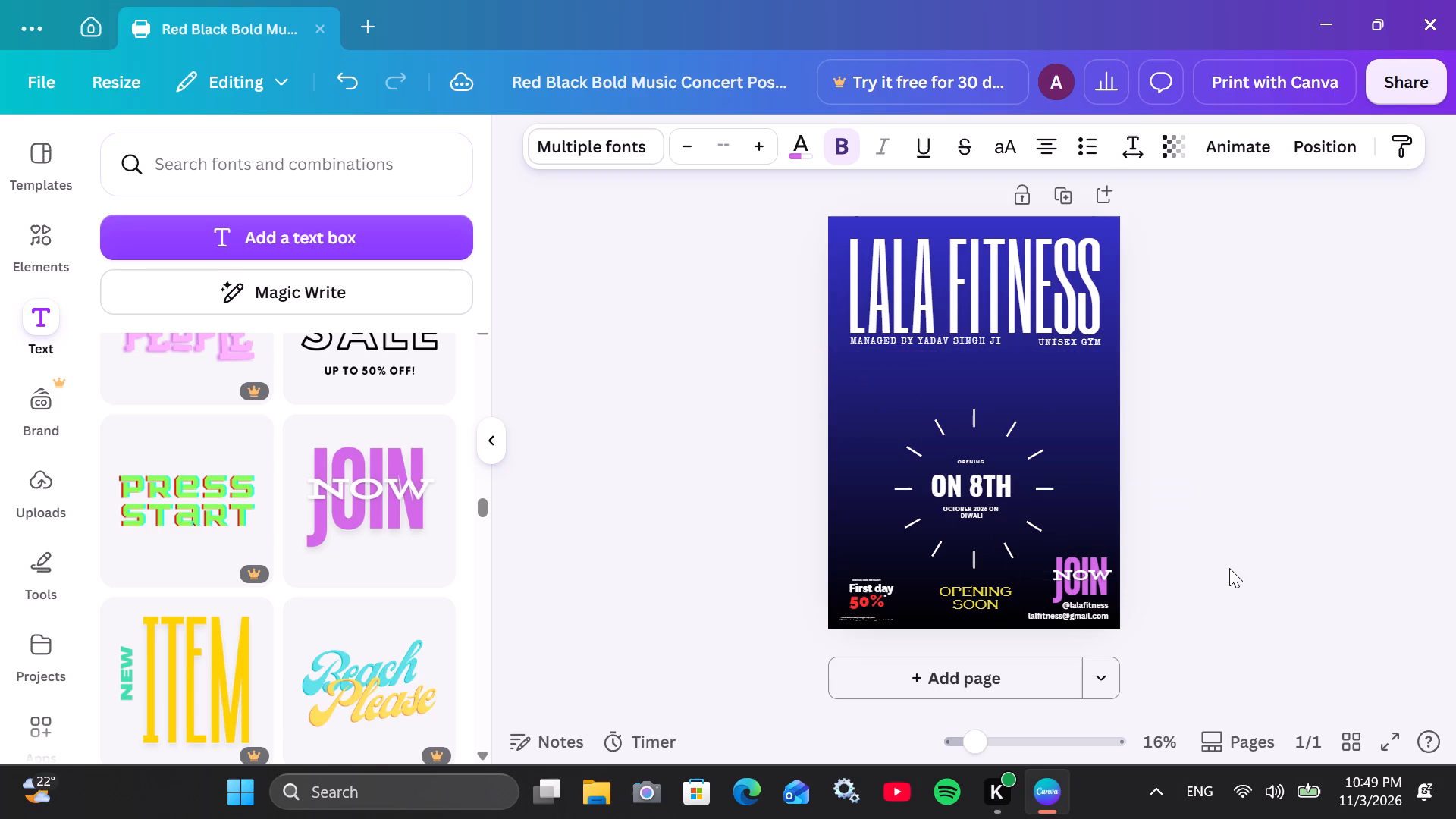
key(Right)
key(Down)
key(Down)
key(Down)
key(Down)
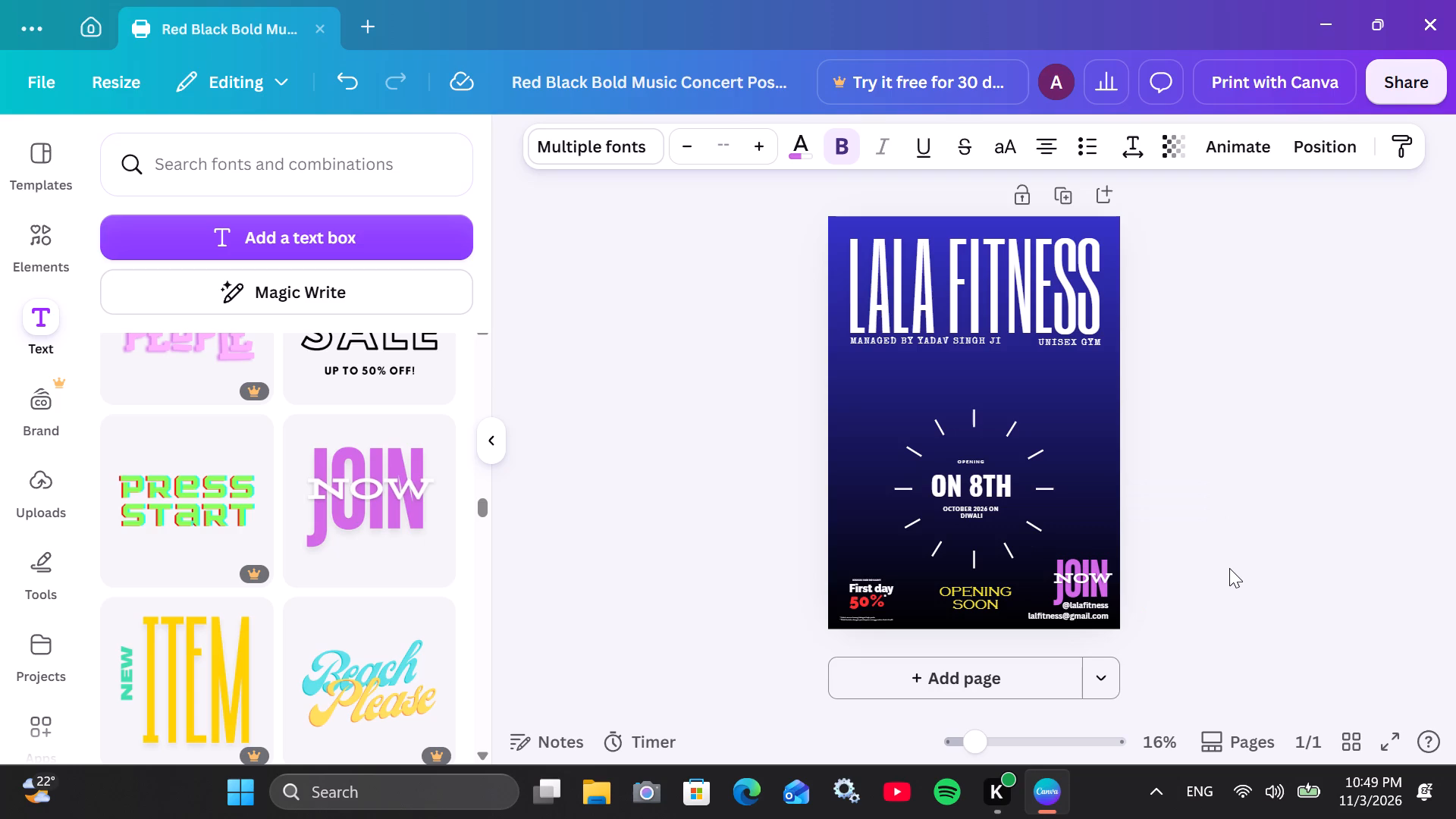
key(Down)
key(Down)
key(Down)
key(Up)
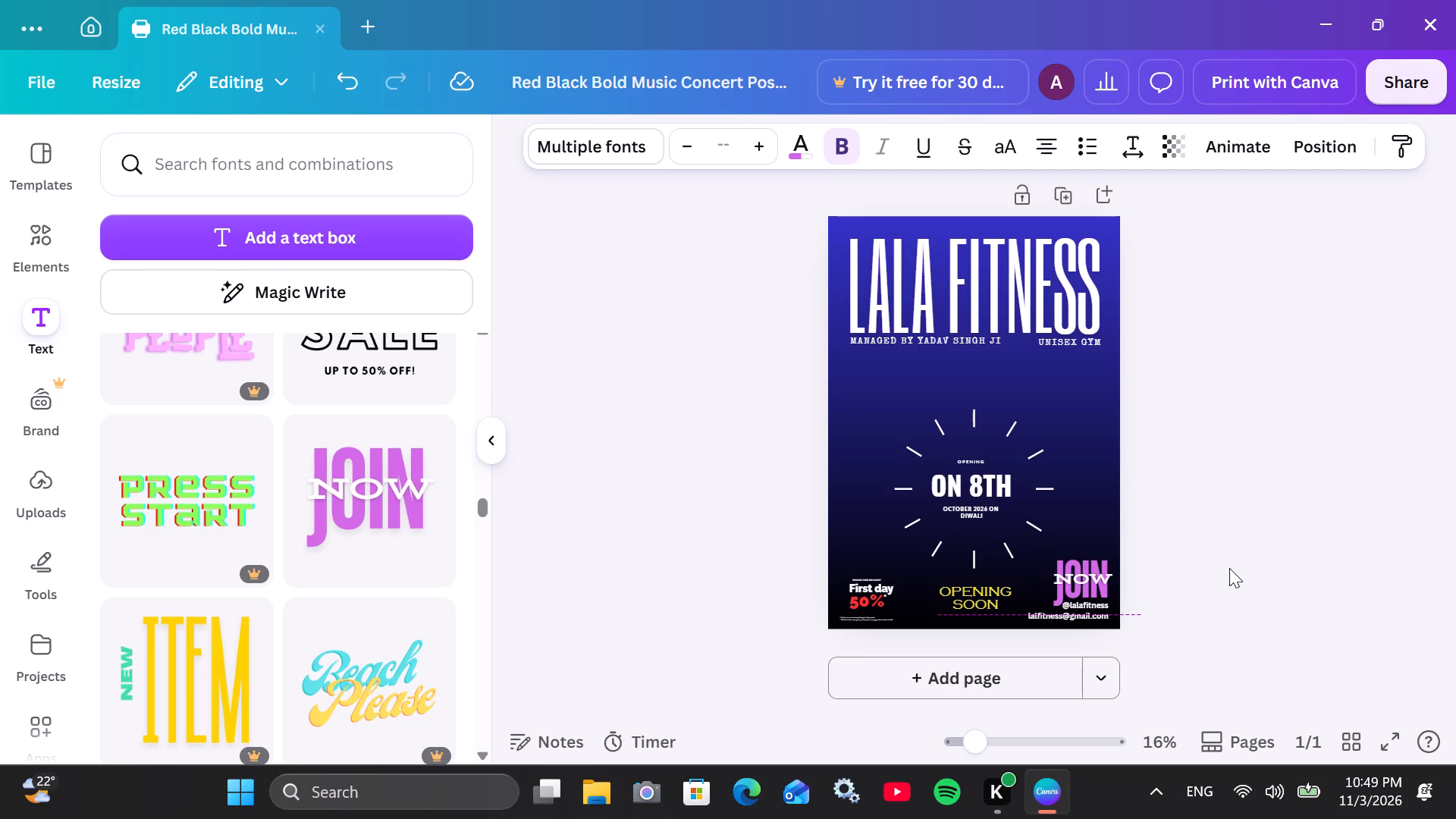
key(Right)
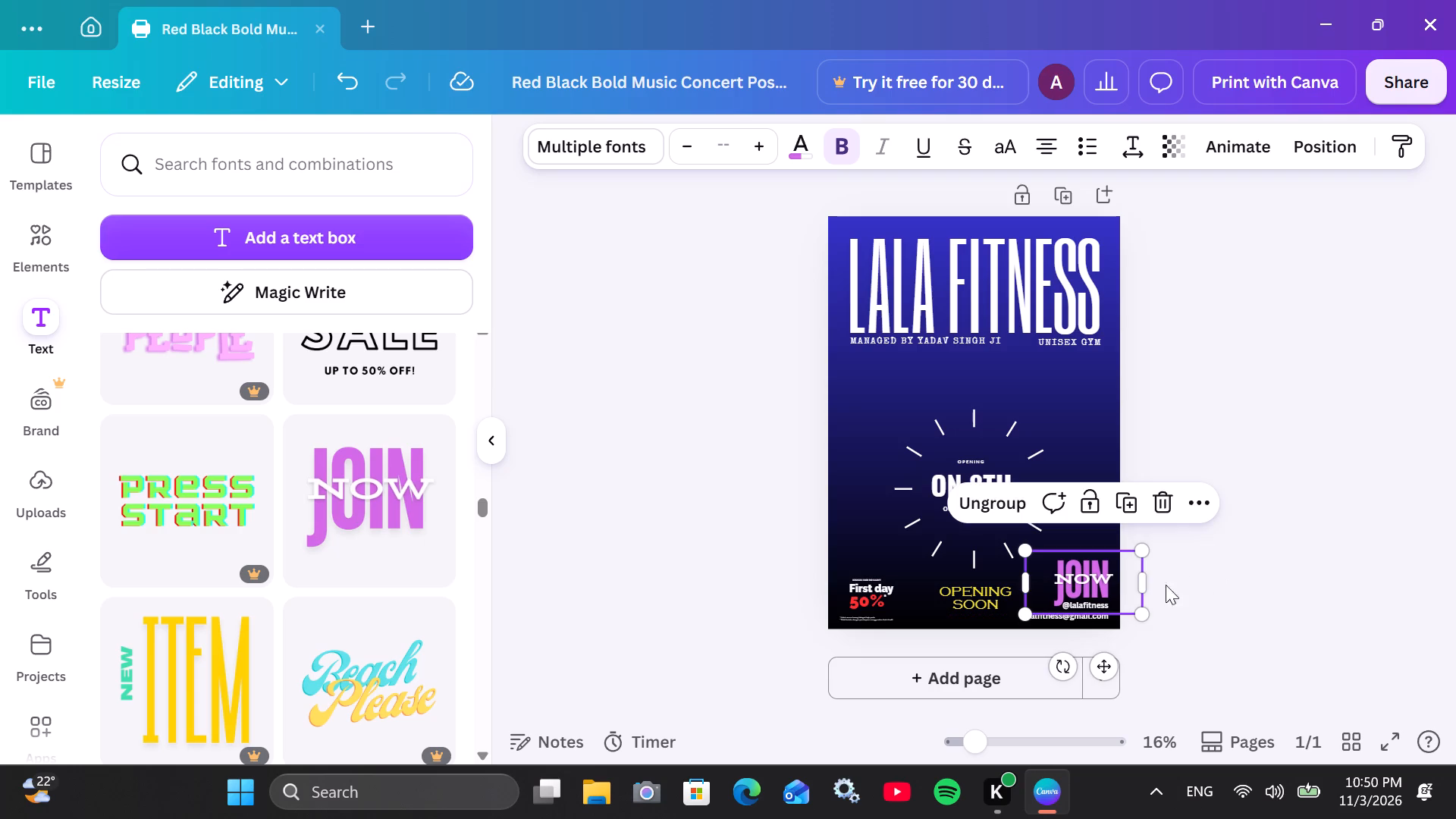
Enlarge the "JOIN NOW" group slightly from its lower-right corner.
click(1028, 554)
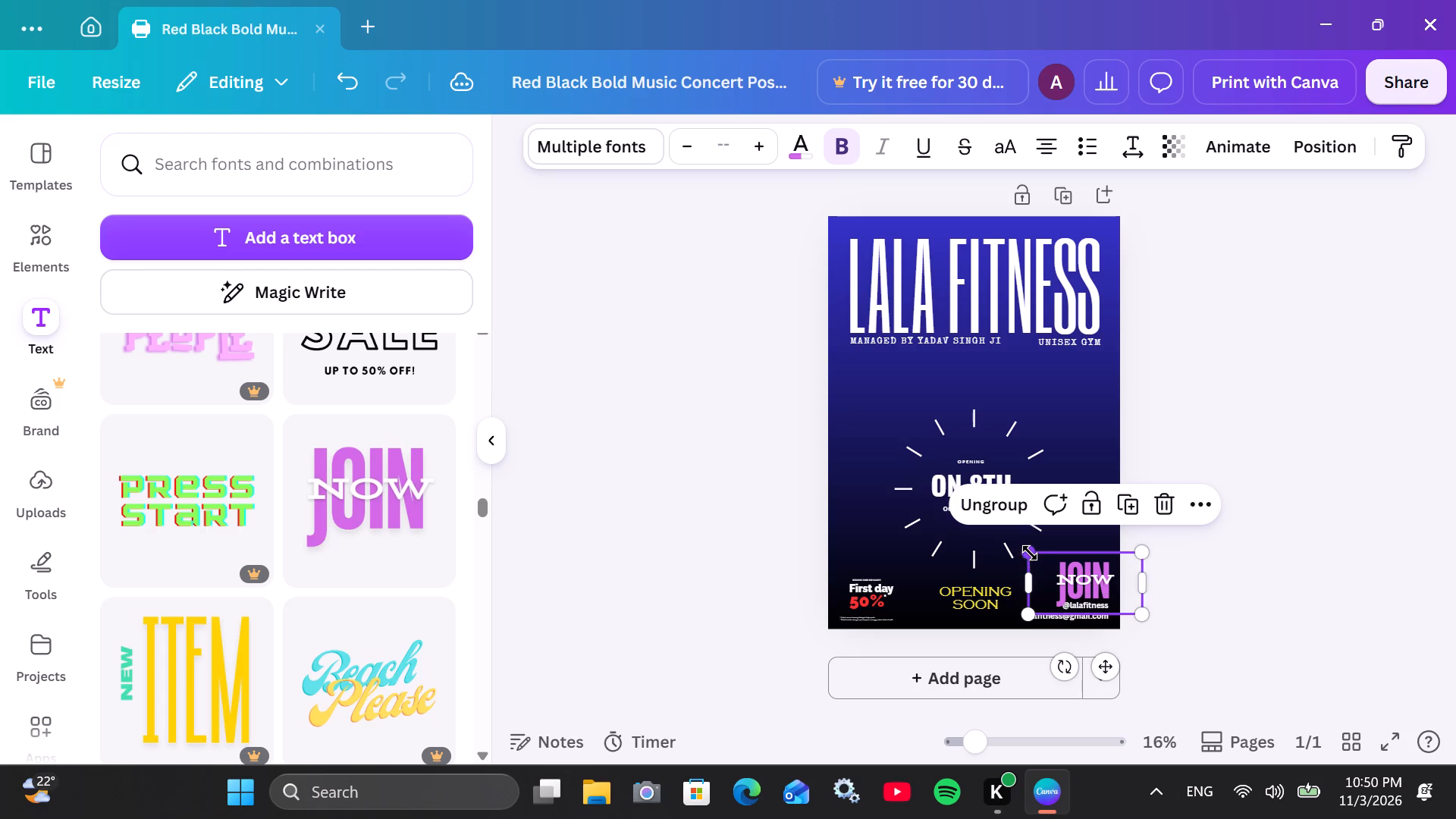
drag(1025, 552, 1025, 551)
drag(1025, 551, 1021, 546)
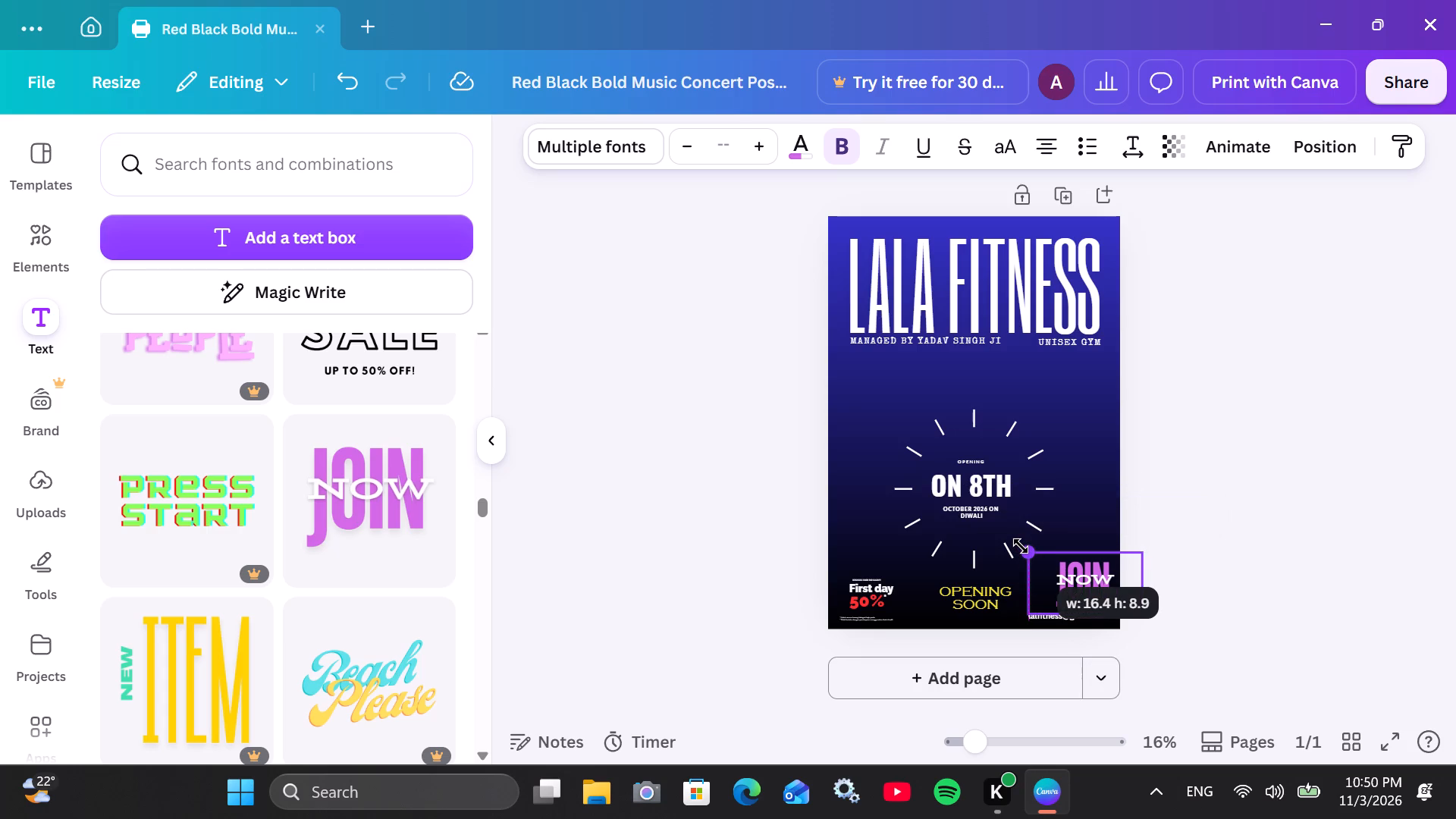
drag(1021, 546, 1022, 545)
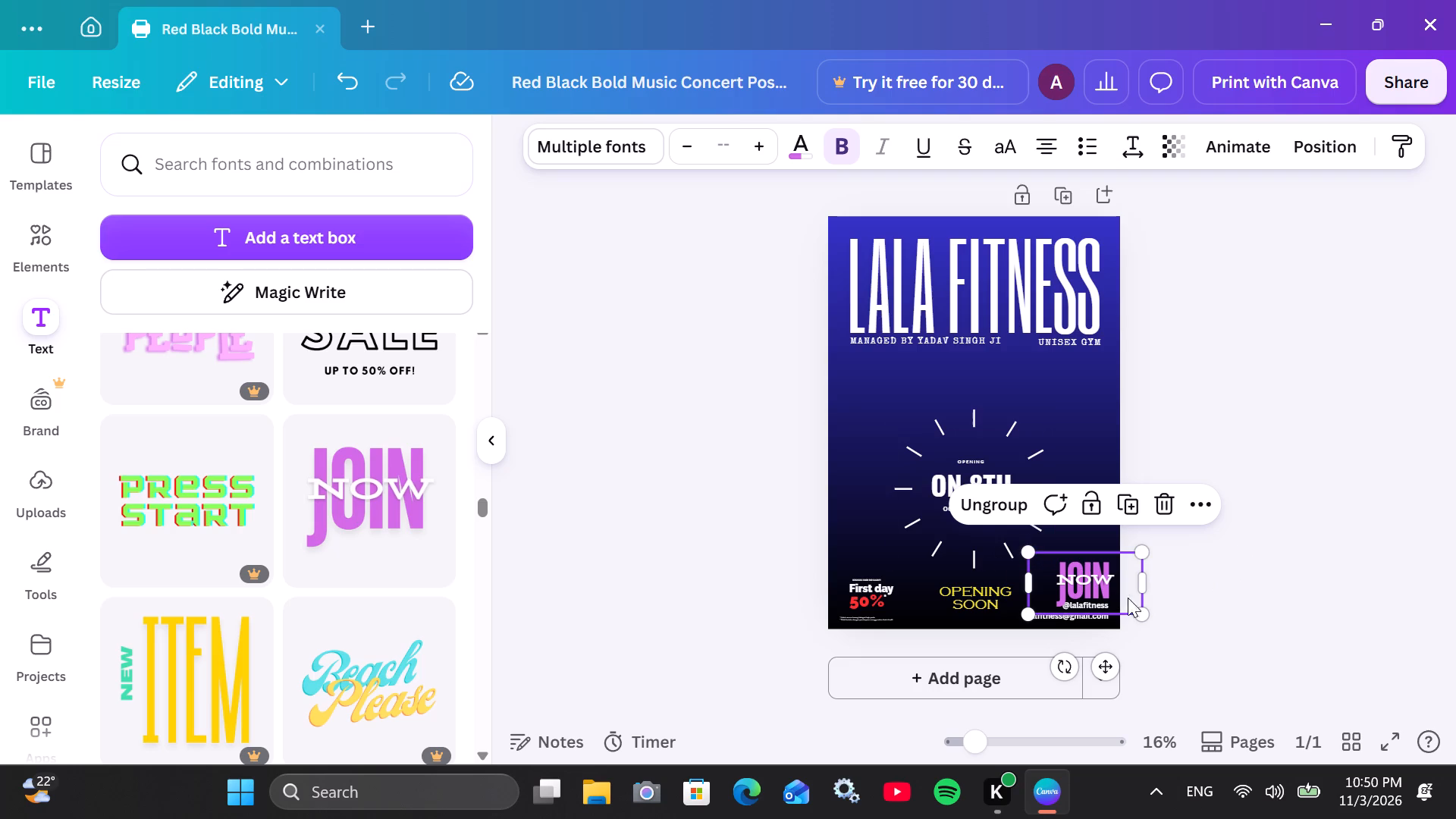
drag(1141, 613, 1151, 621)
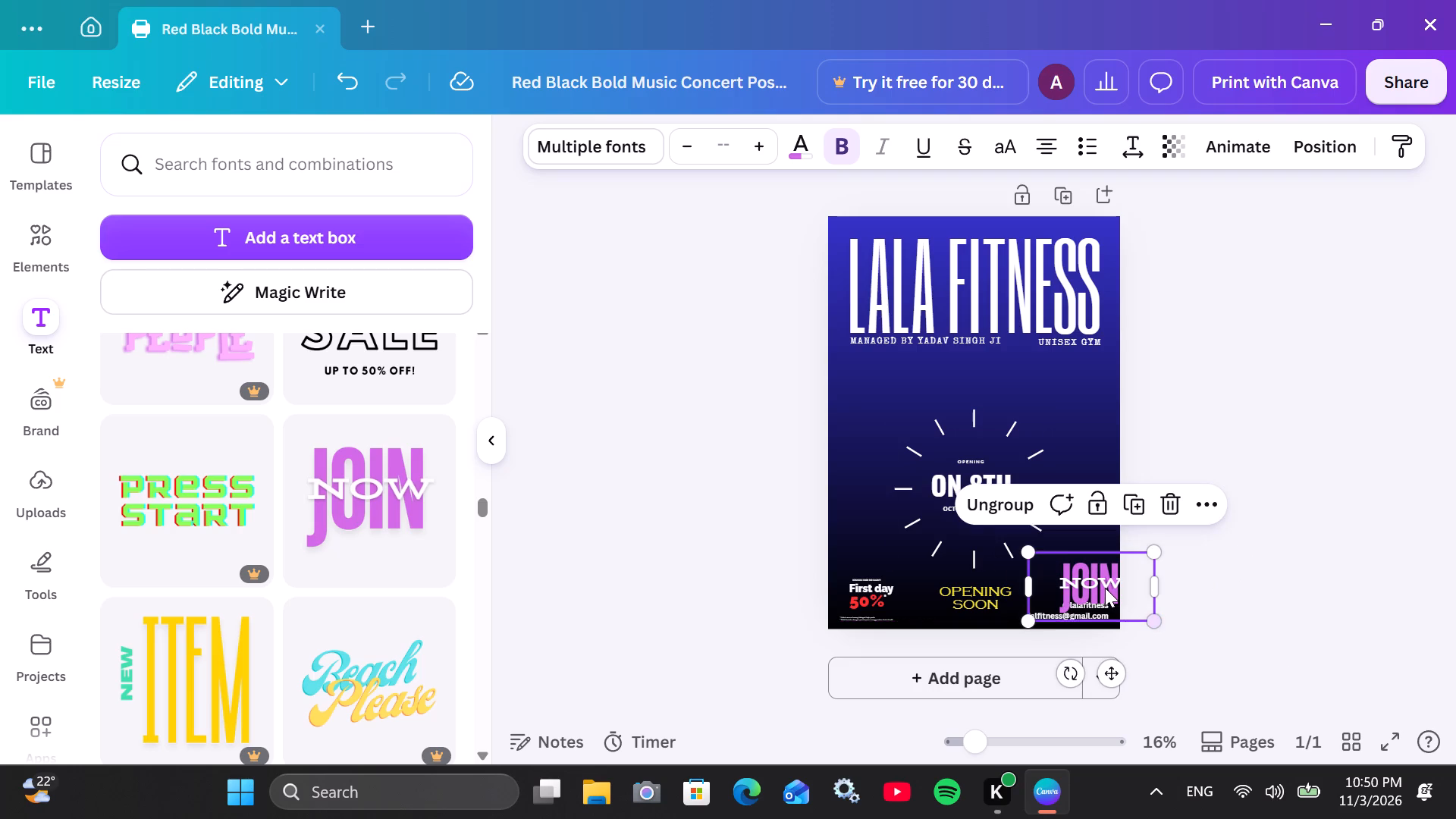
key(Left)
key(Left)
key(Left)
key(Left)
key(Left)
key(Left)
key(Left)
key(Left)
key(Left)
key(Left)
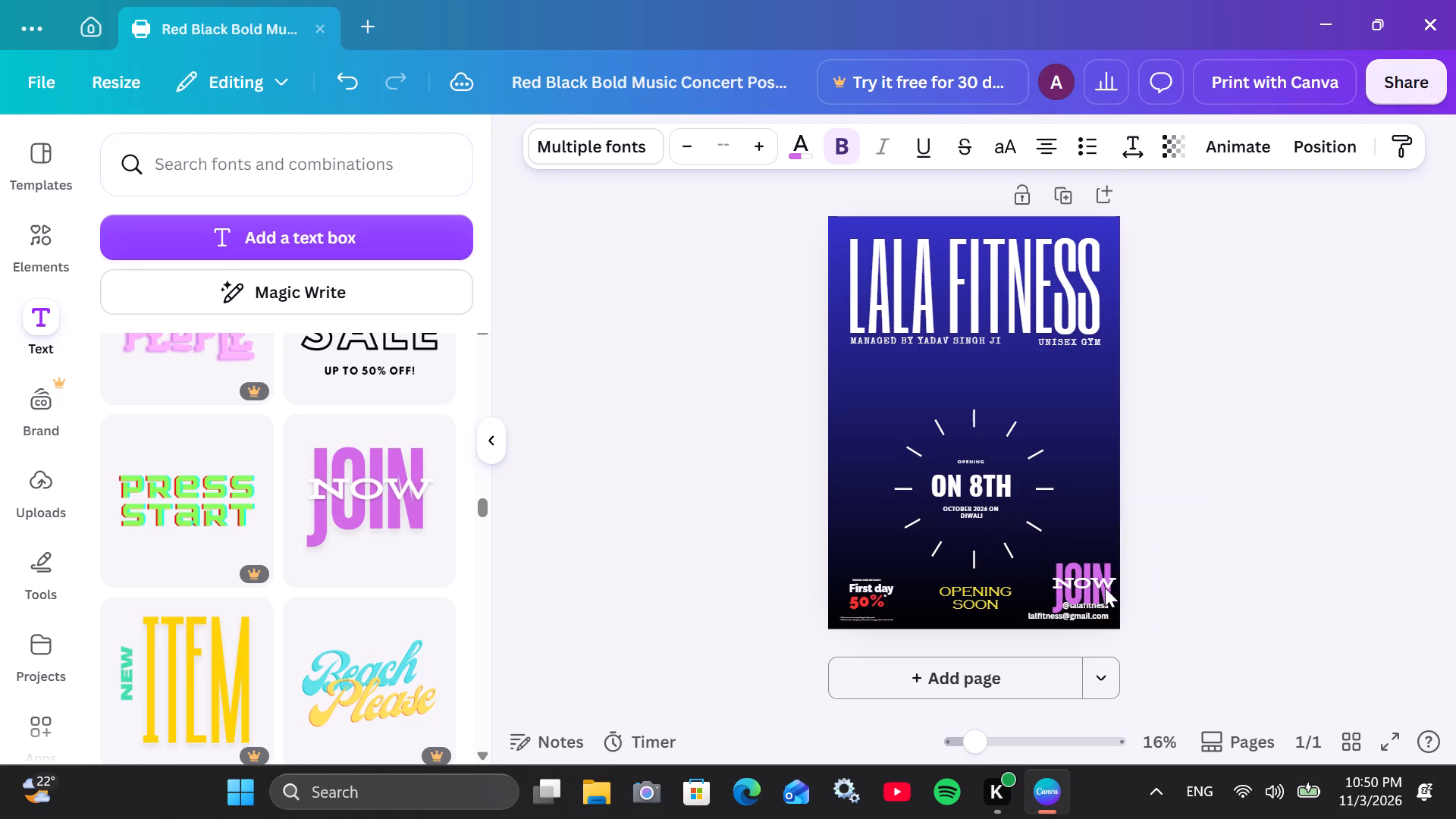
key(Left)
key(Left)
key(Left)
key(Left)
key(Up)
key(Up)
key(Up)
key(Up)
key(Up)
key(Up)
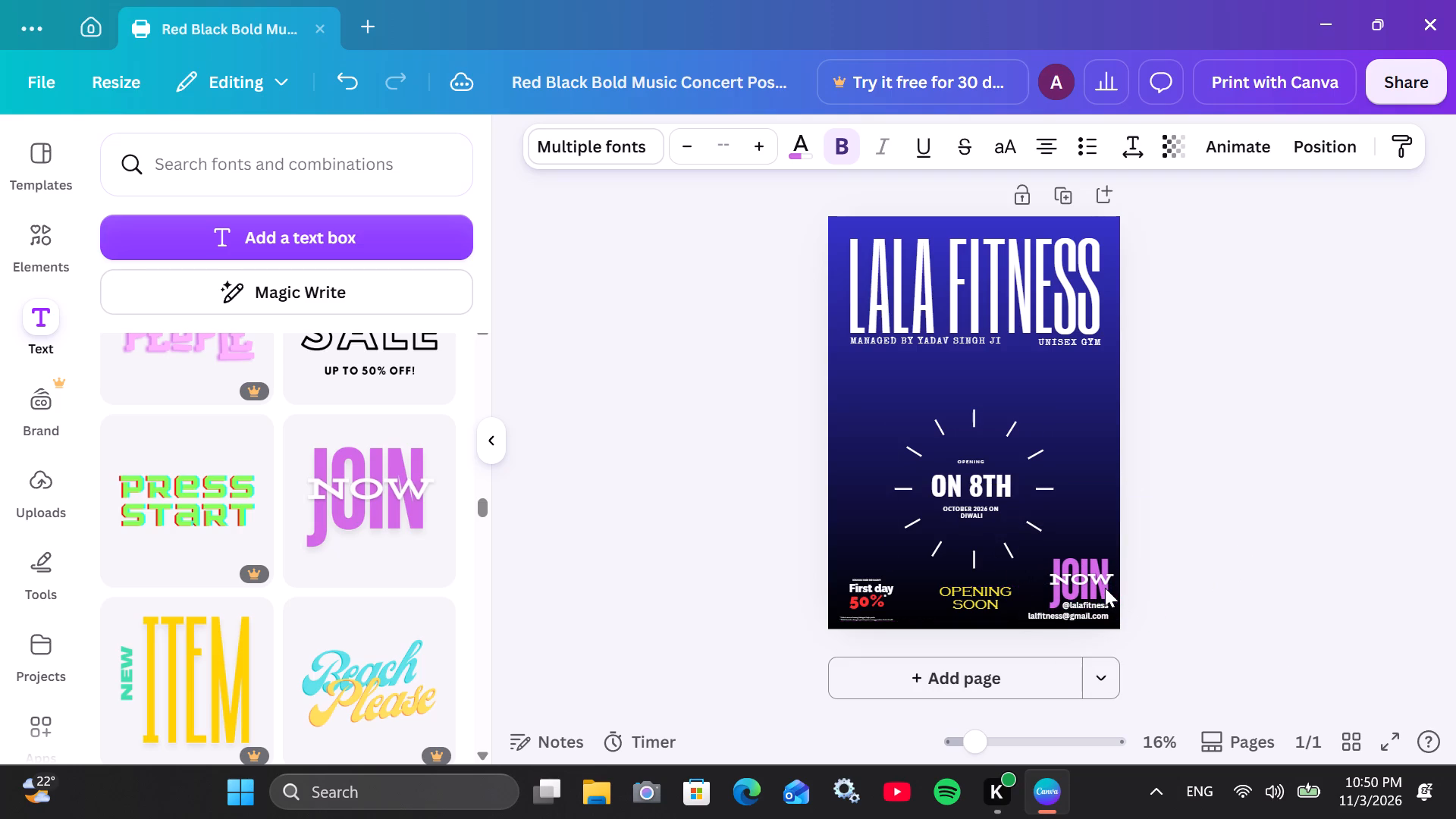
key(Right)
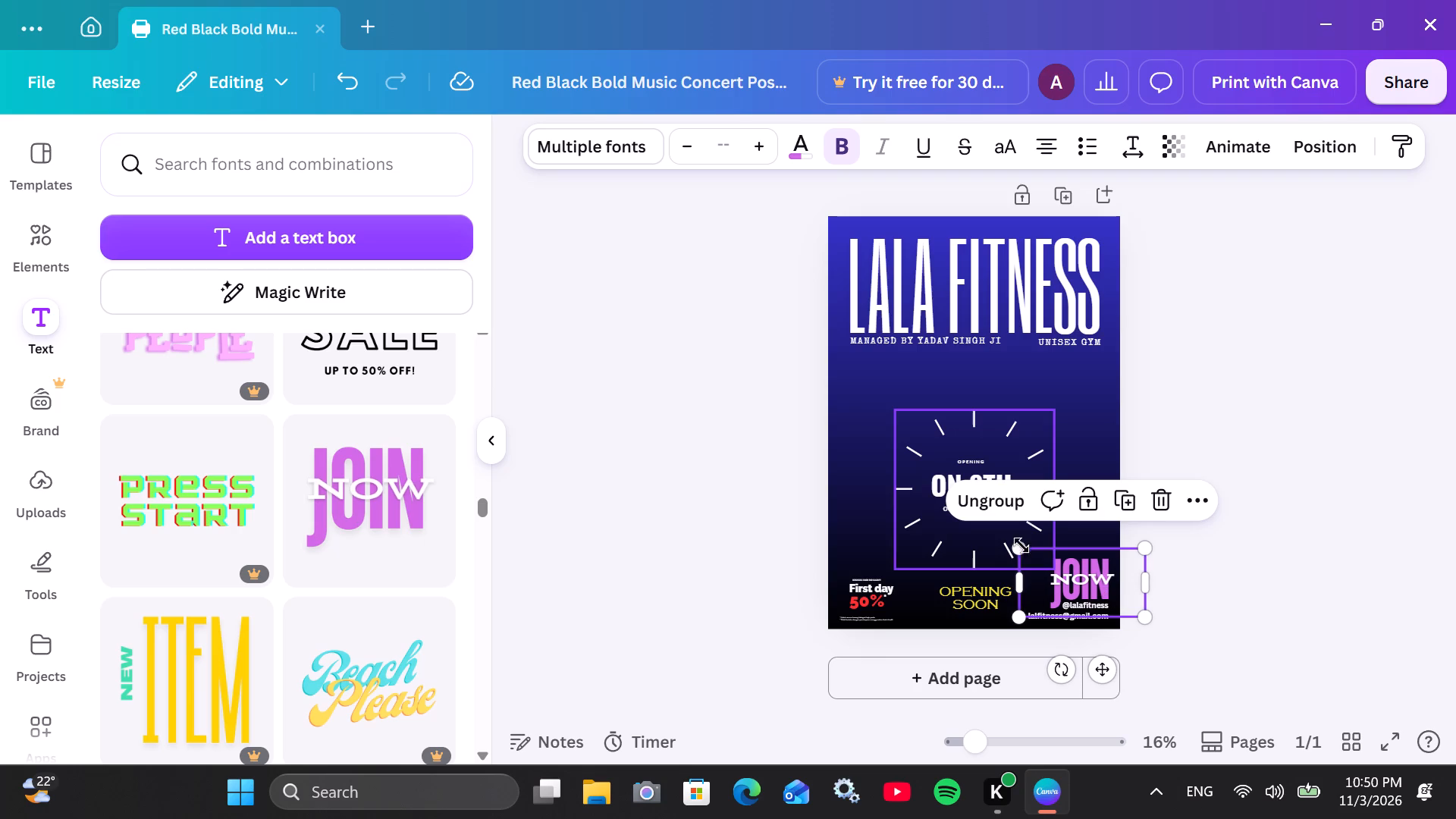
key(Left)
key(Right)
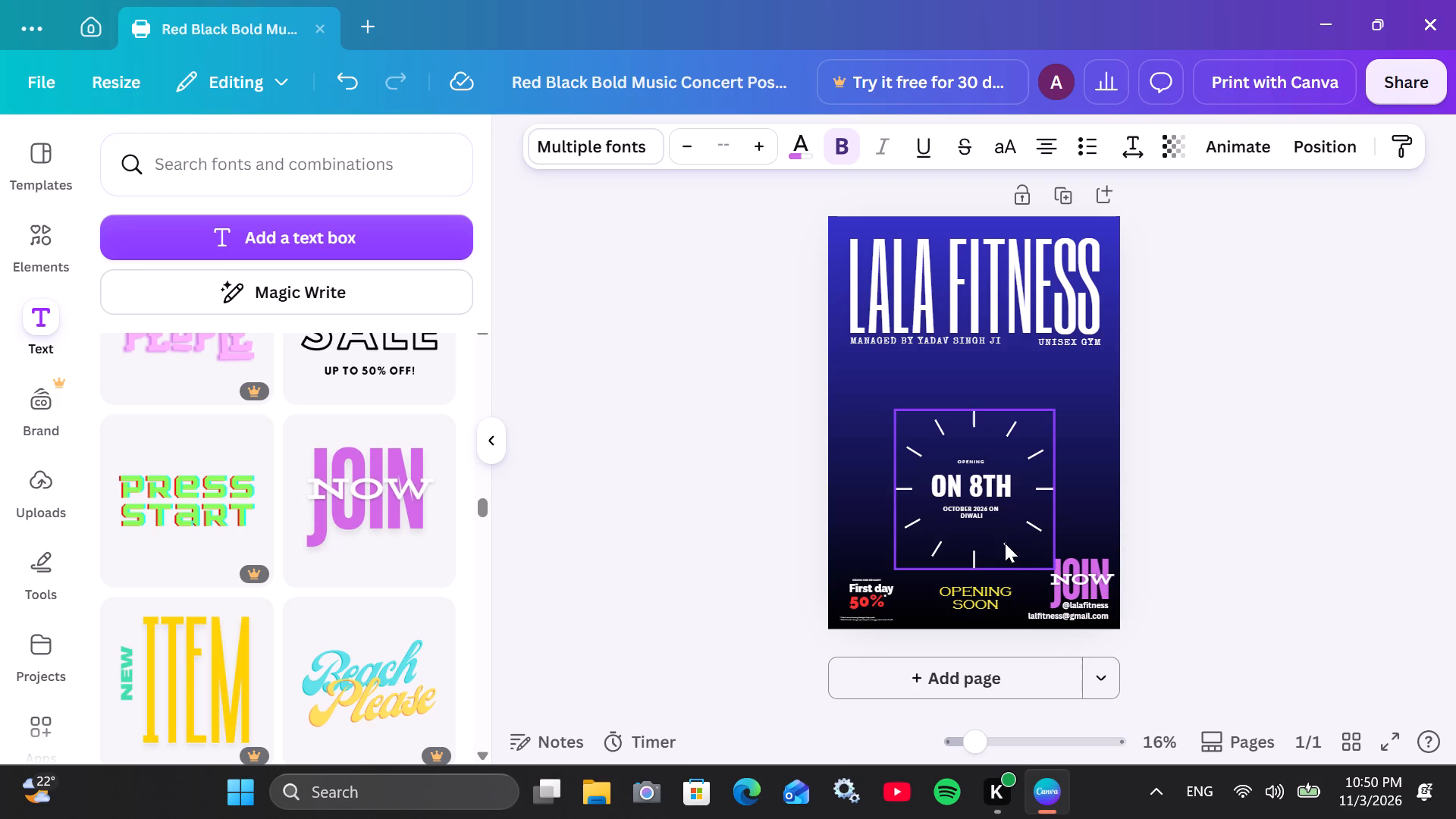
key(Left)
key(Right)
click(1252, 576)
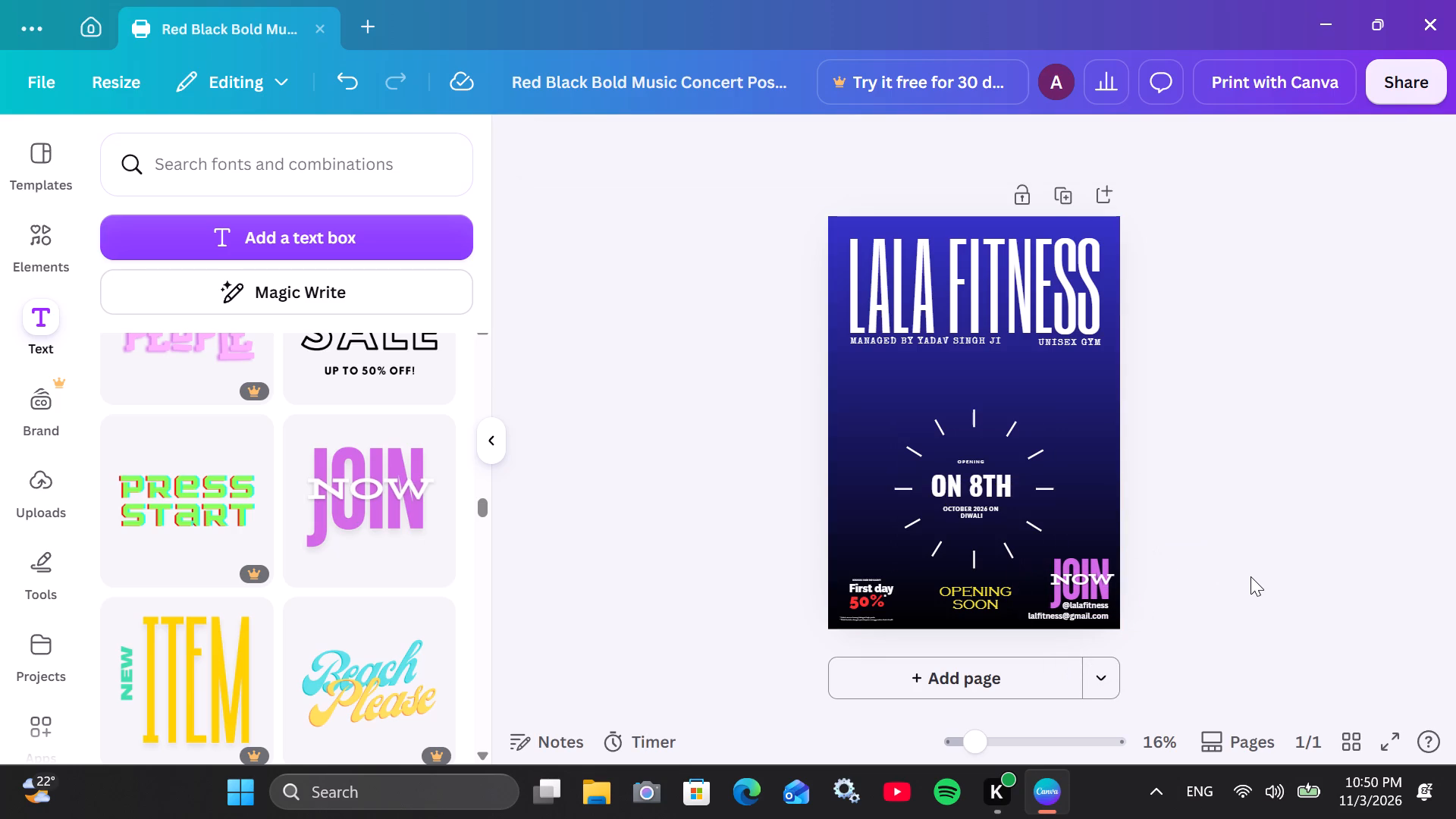
Shrink the "JOIN NOW" group to roughly 70% of its size.
click(1090, 588)
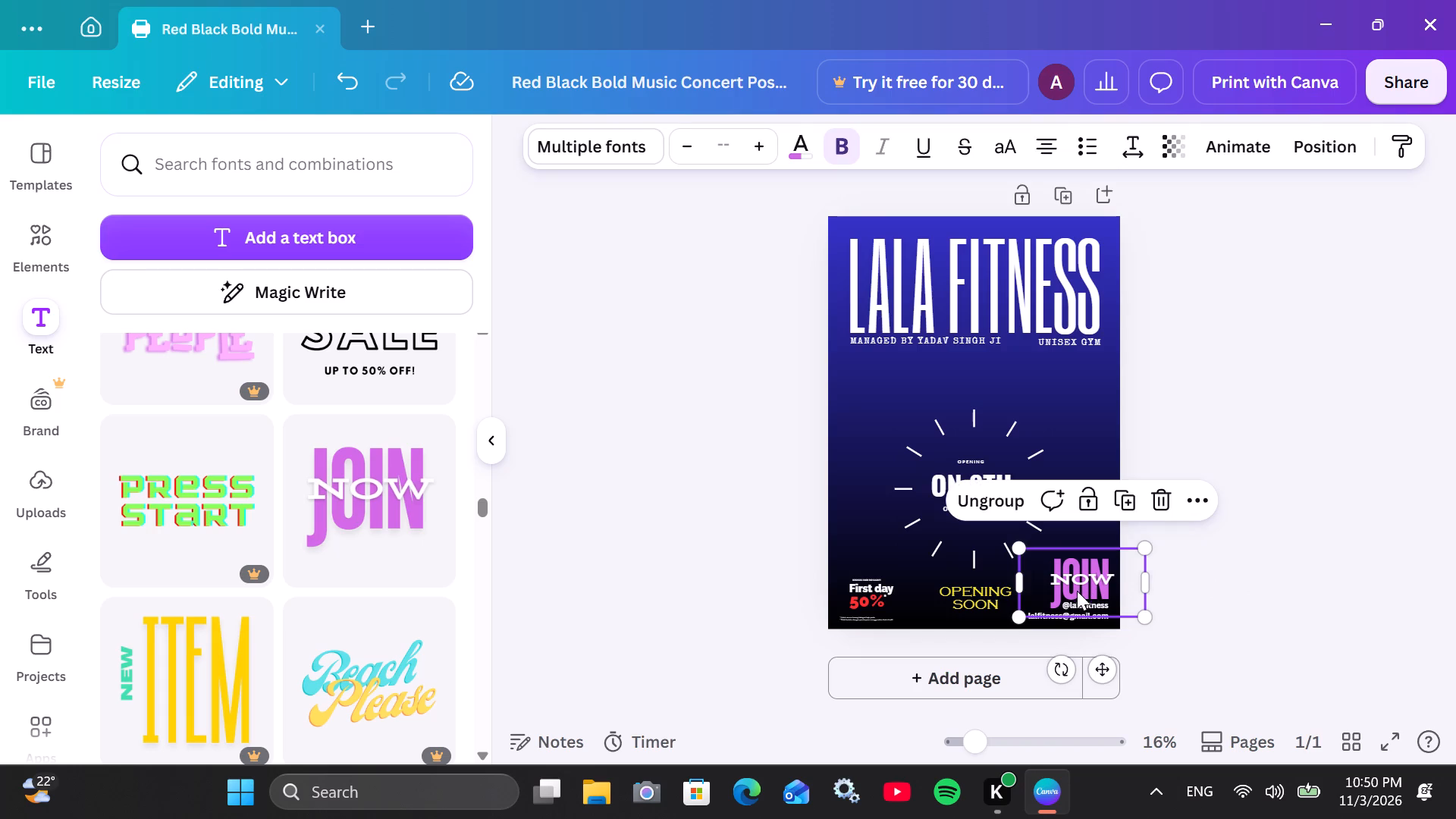
drag(1019, 548, 1045, 579)
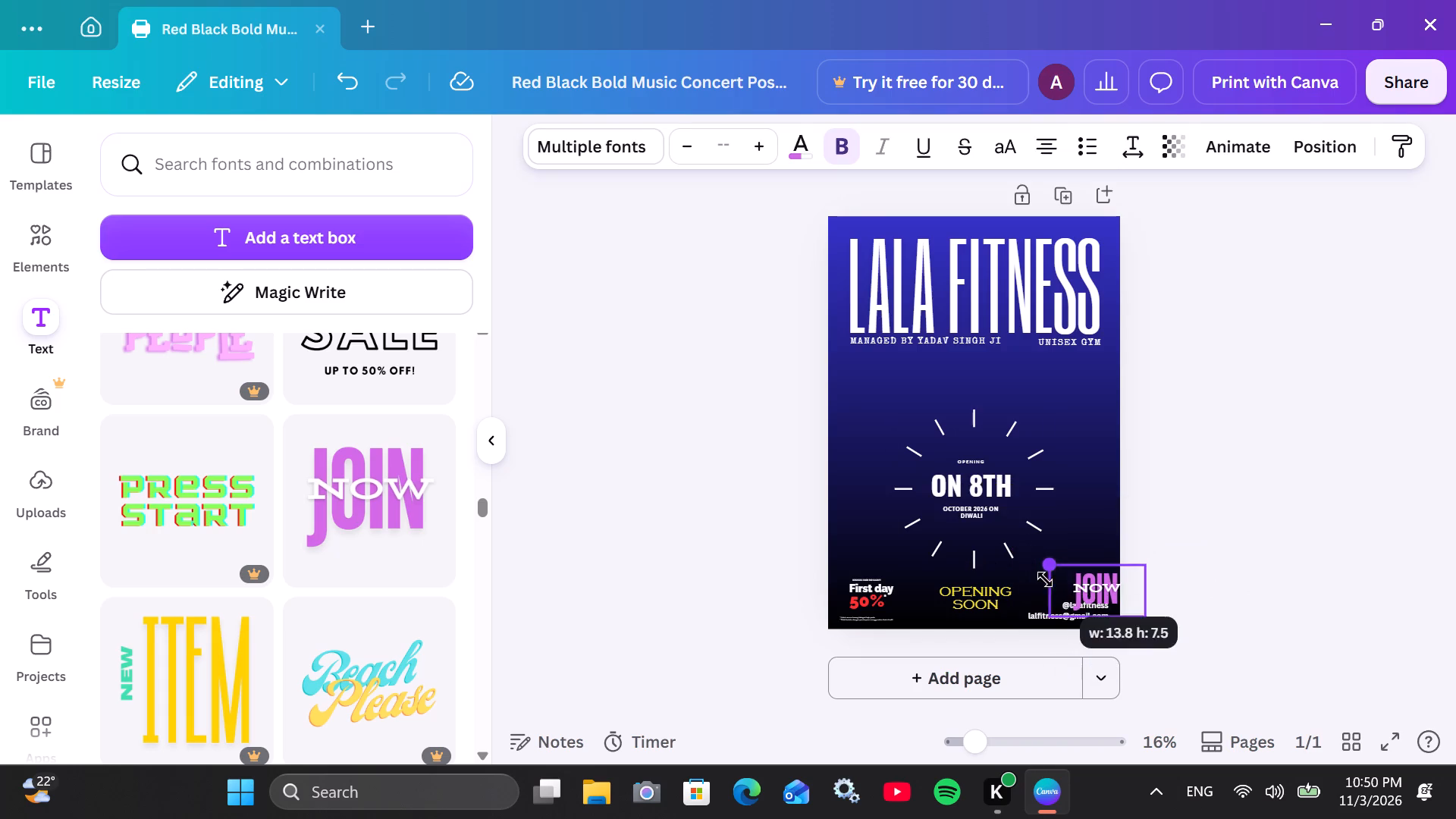
drag(1045, 579, 1049, 582)
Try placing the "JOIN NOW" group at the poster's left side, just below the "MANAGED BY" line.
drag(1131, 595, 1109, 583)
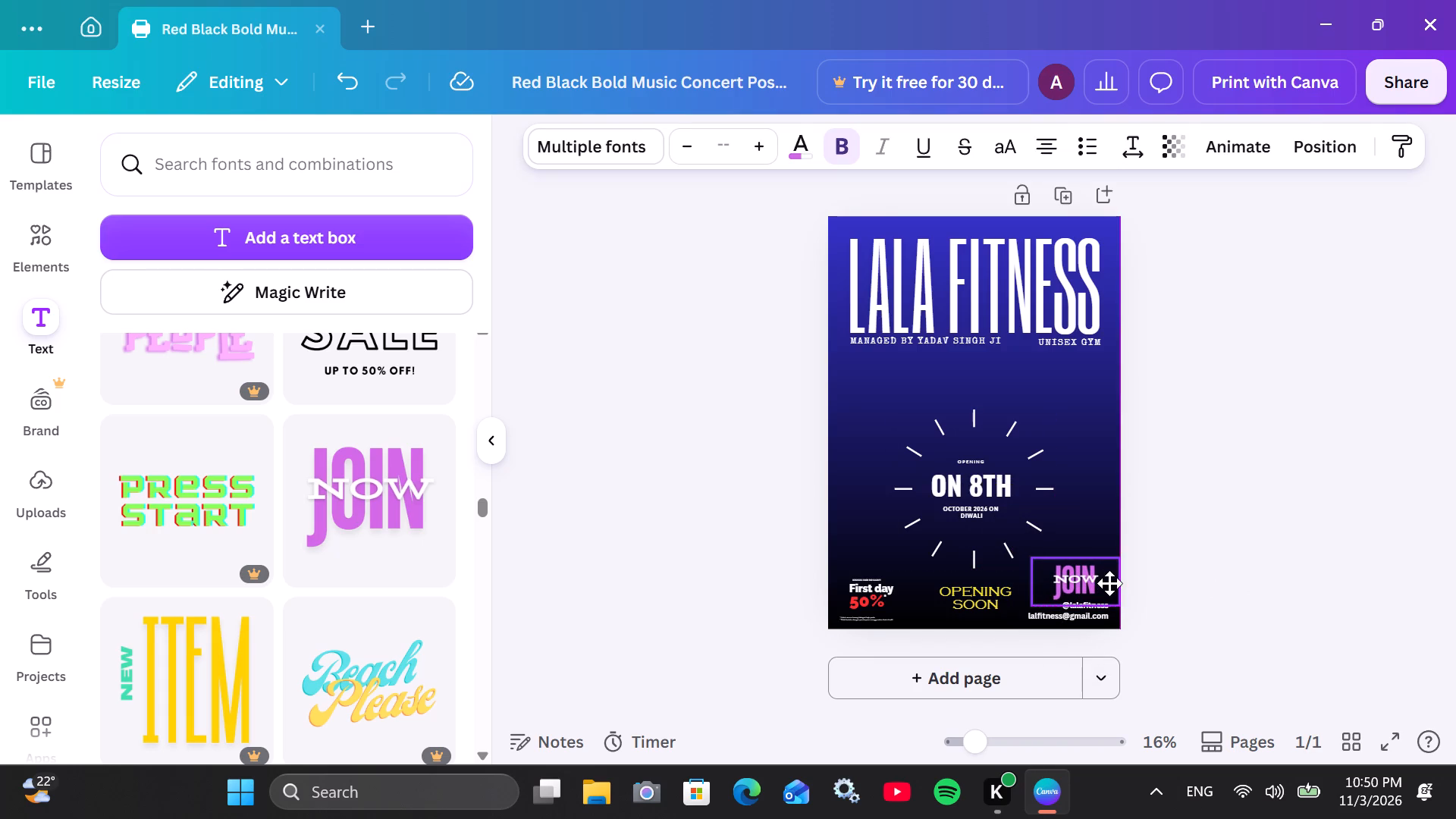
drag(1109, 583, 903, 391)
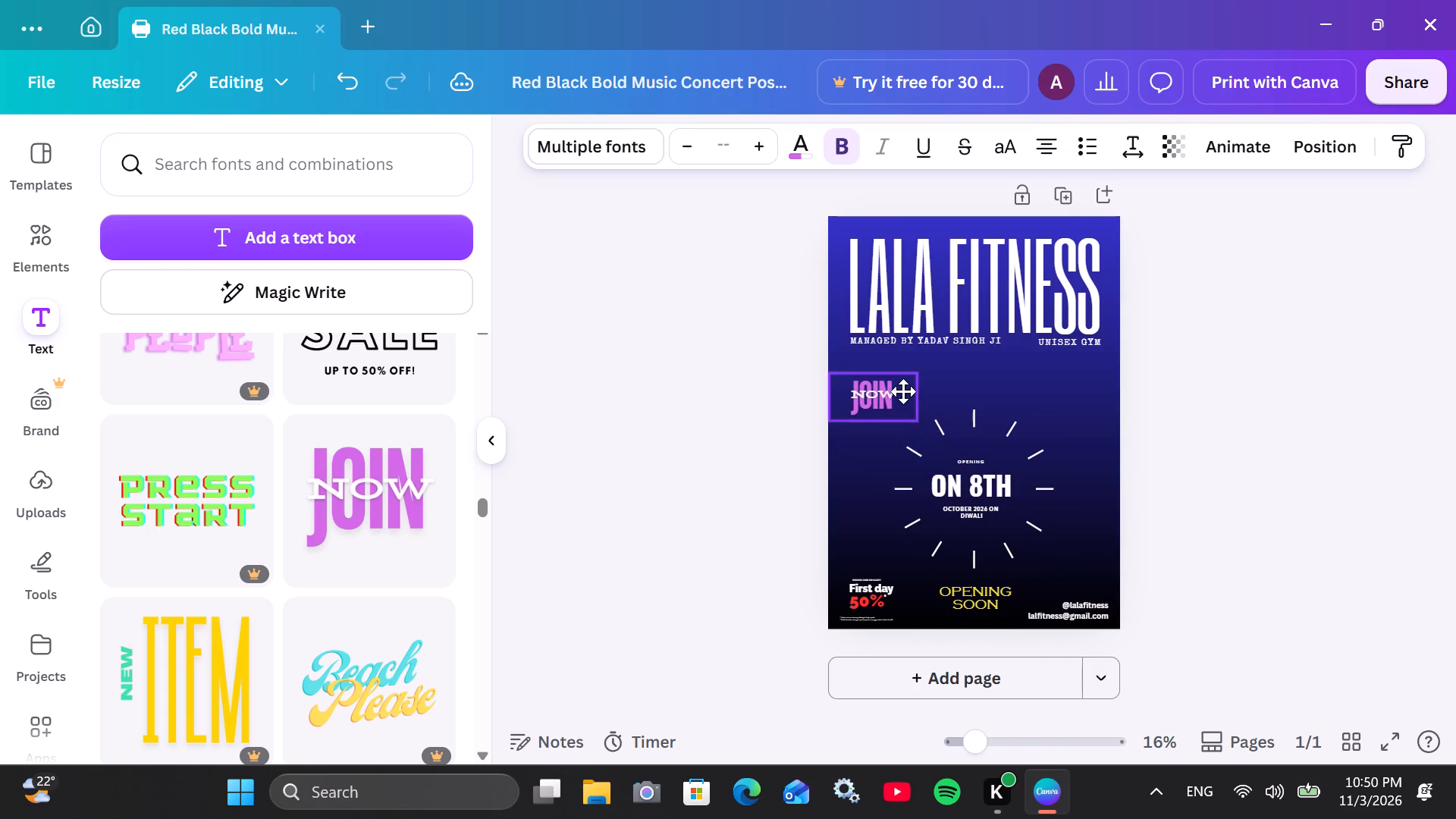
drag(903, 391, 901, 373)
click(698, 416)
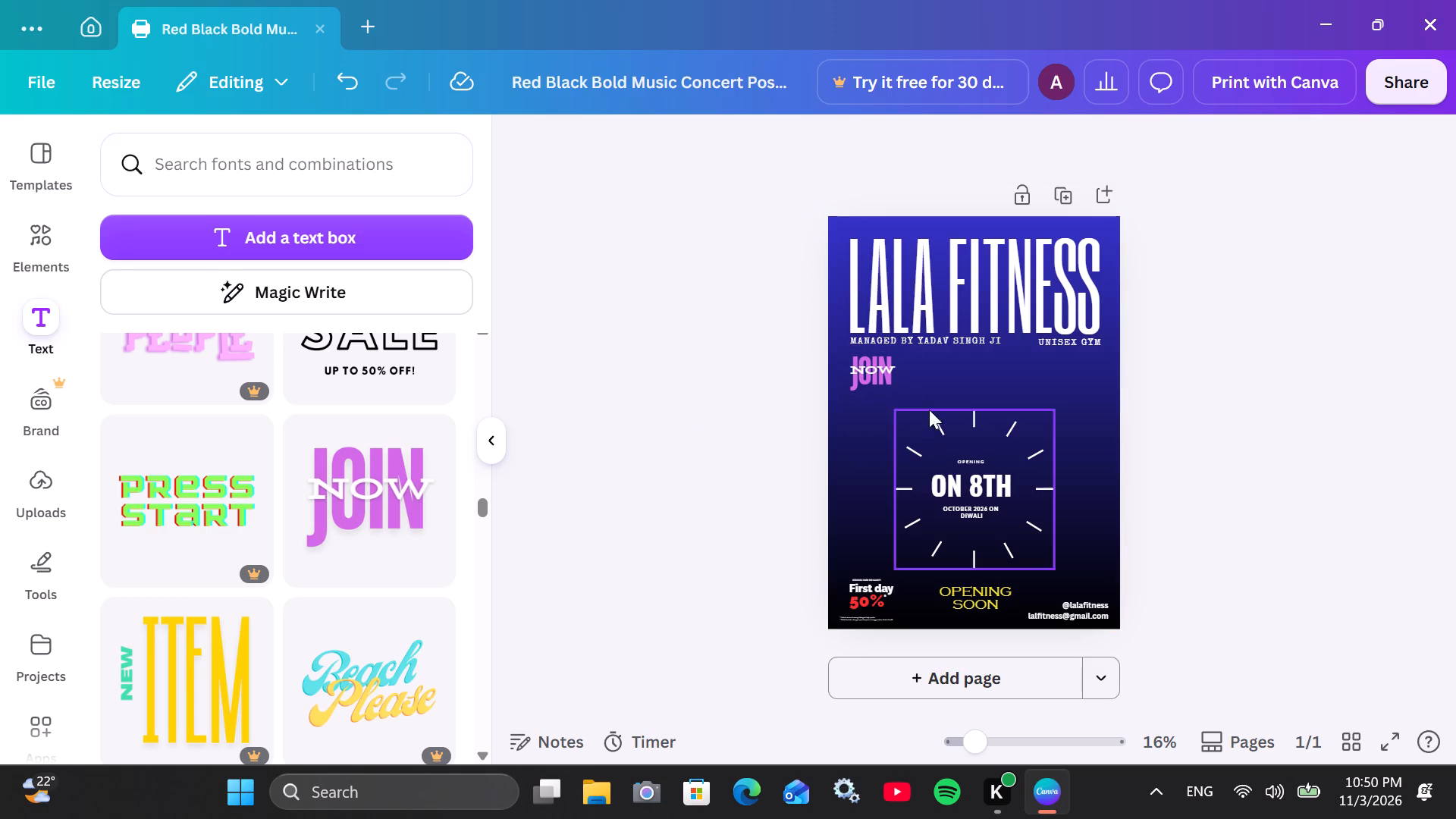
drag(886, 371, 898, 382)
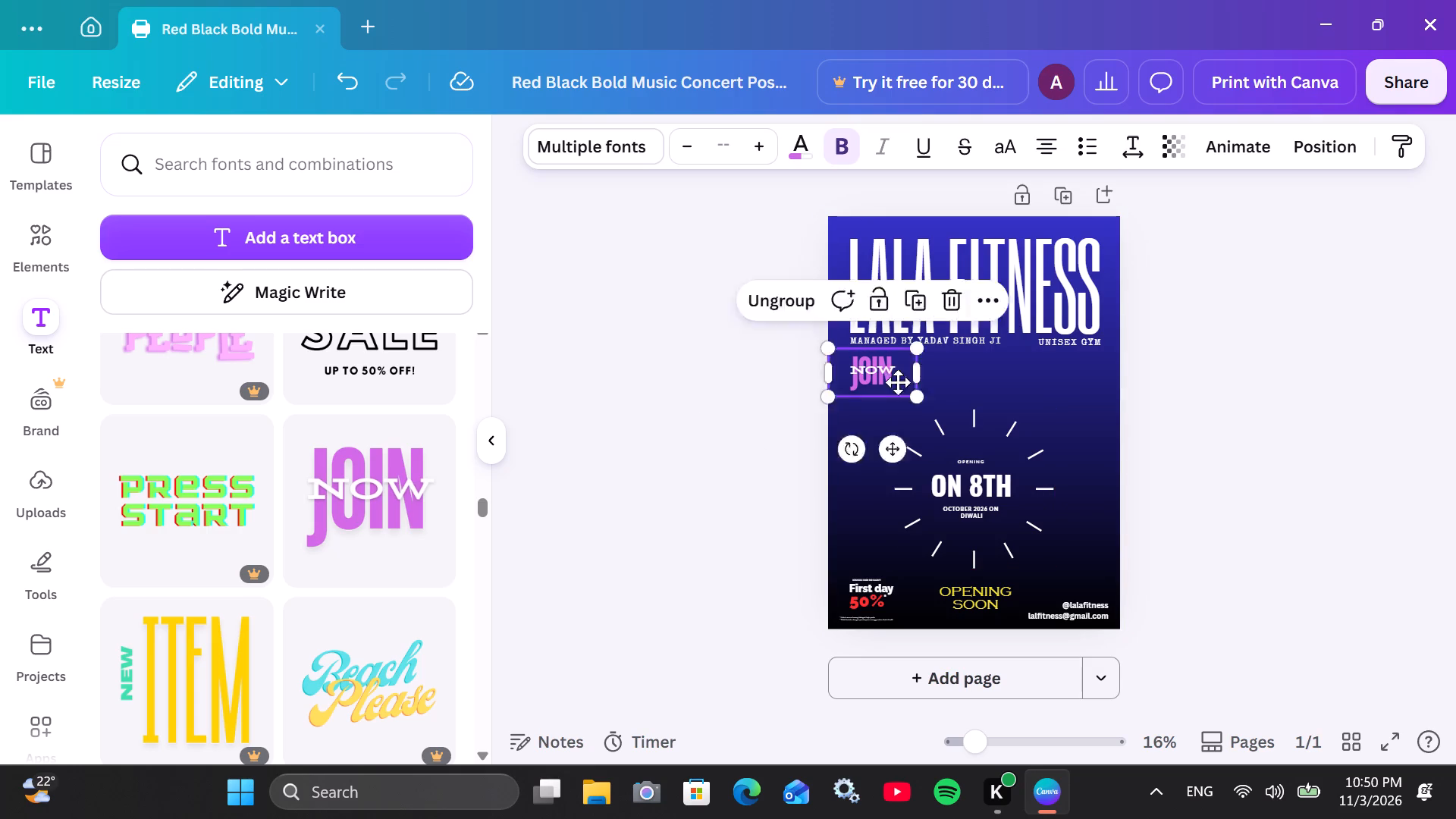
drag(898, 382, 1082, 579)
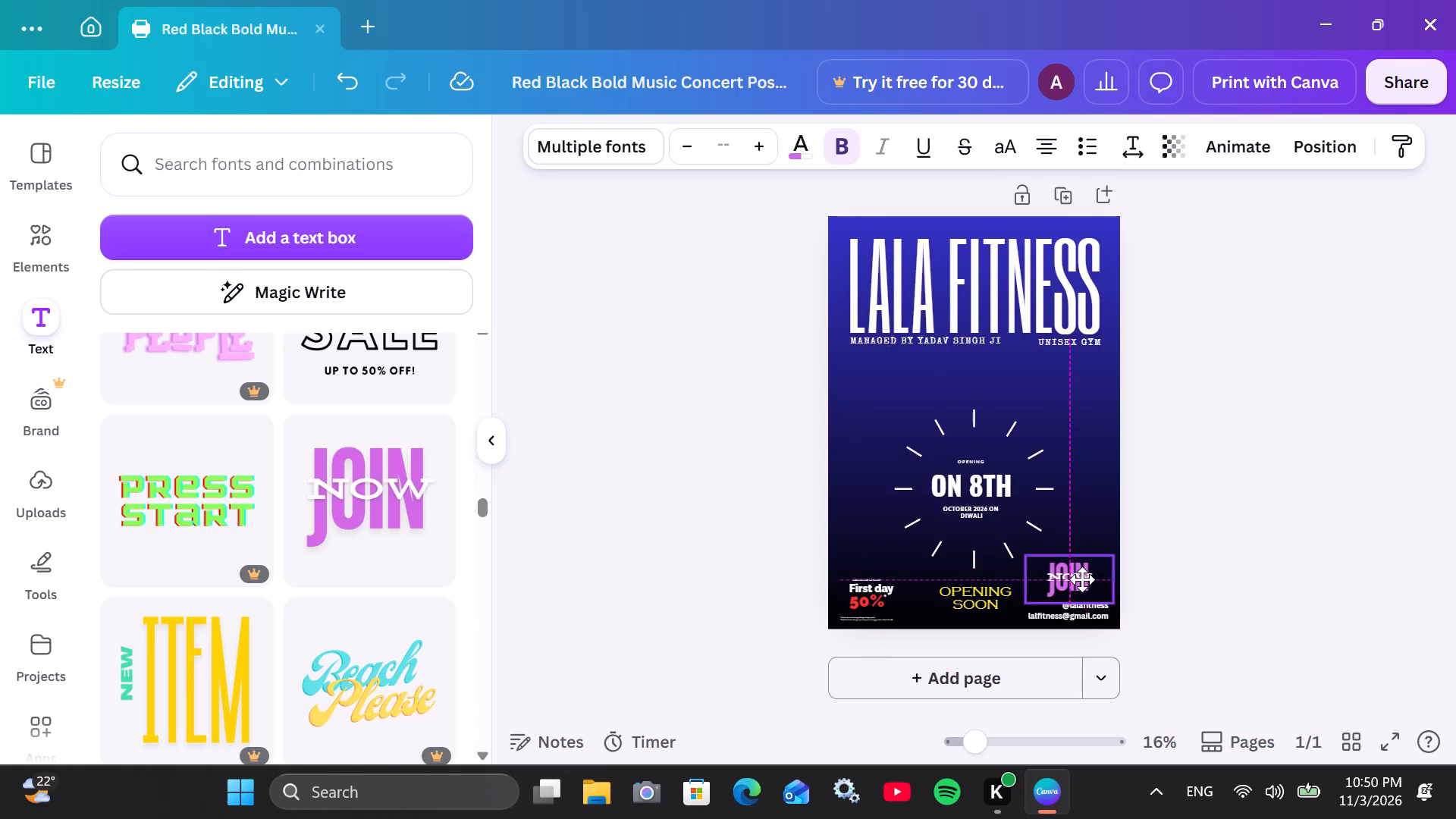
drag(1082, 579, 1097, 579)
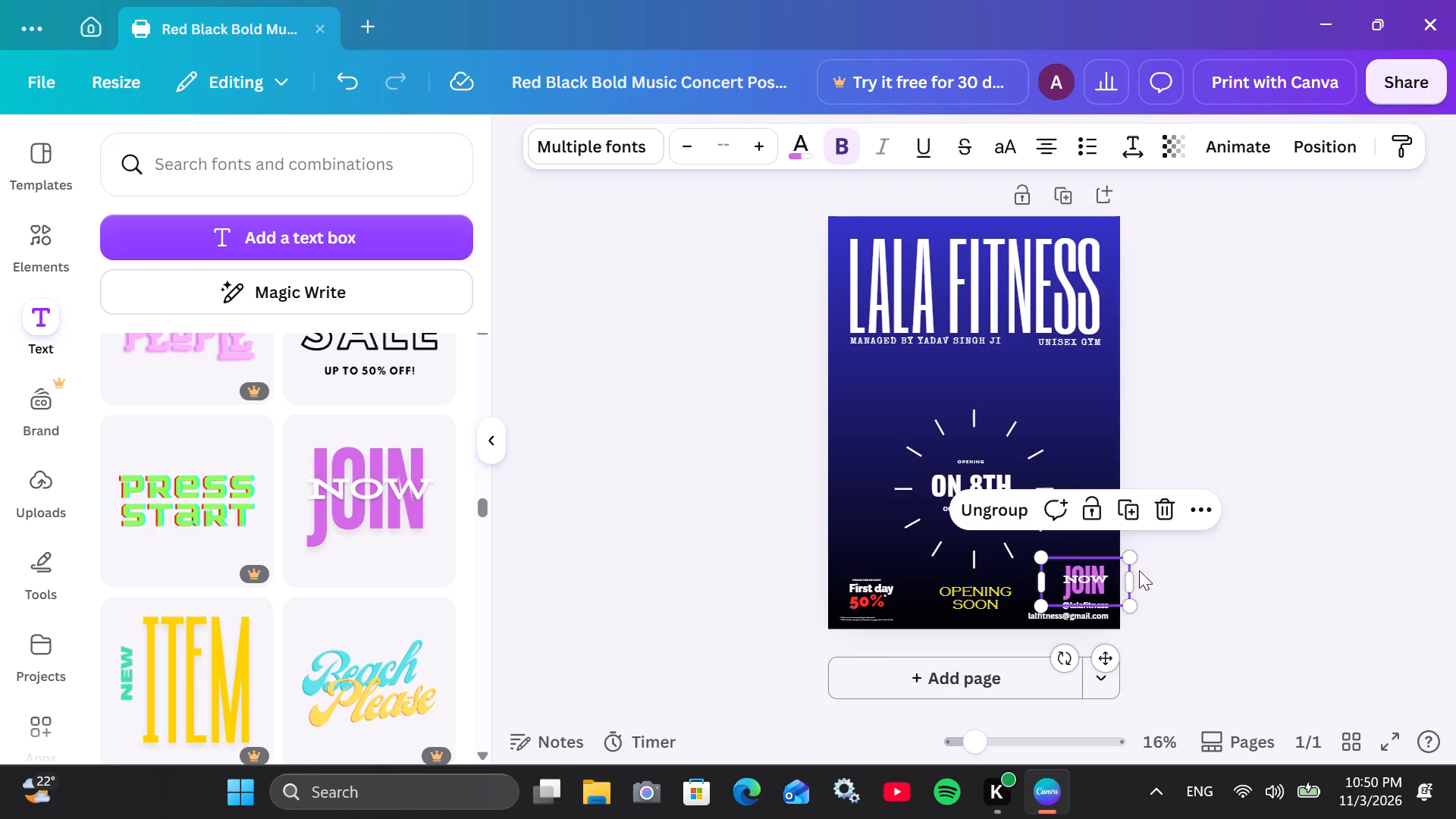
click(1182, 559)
Move the "JOIN NOW" group up to the poster's right side, directly beneath "UNISEX GYM".
drag(1088, 575, 1065, 395)
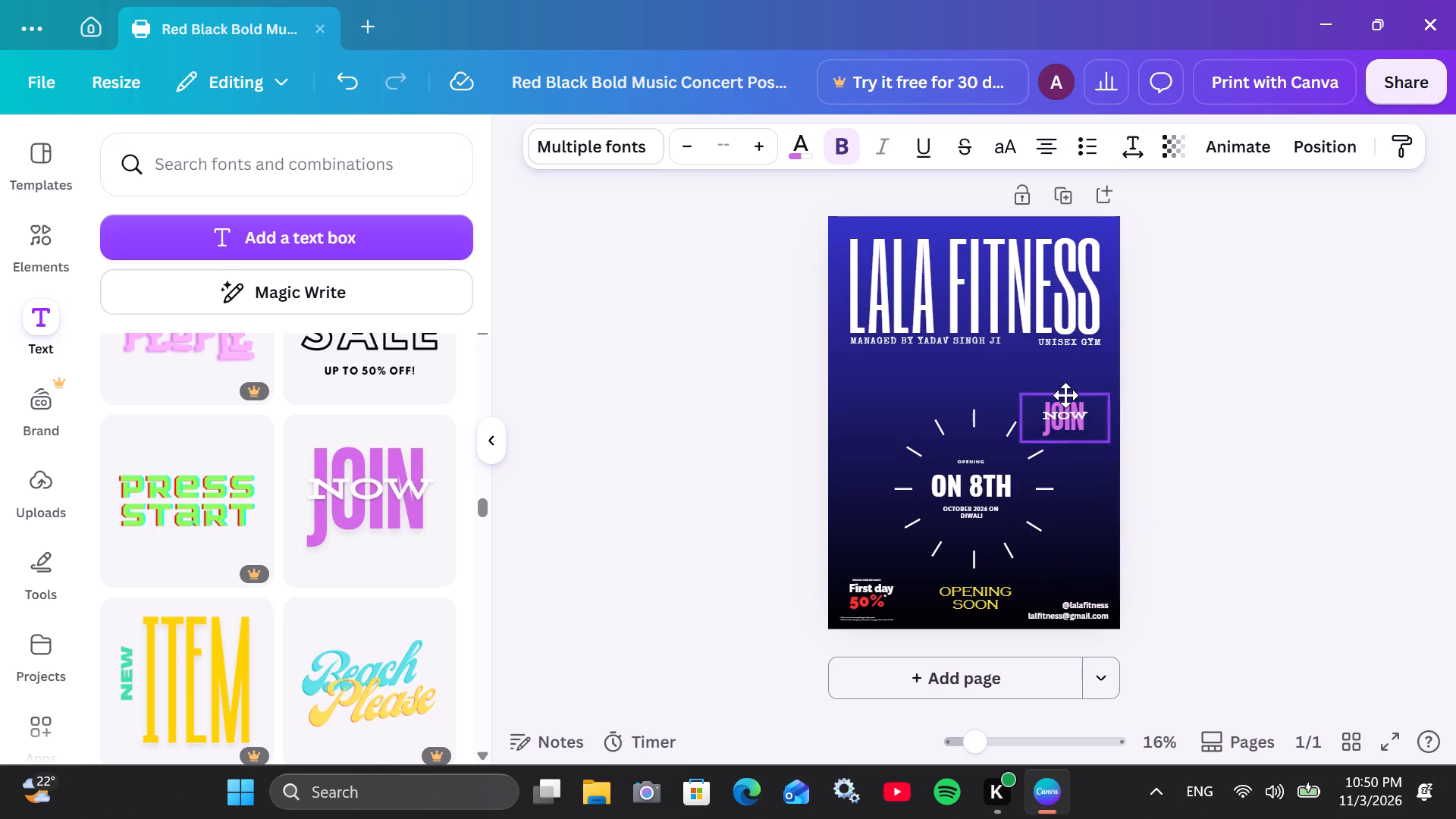
drag(1065, 395, 1079, 369)
click(1187, 373)
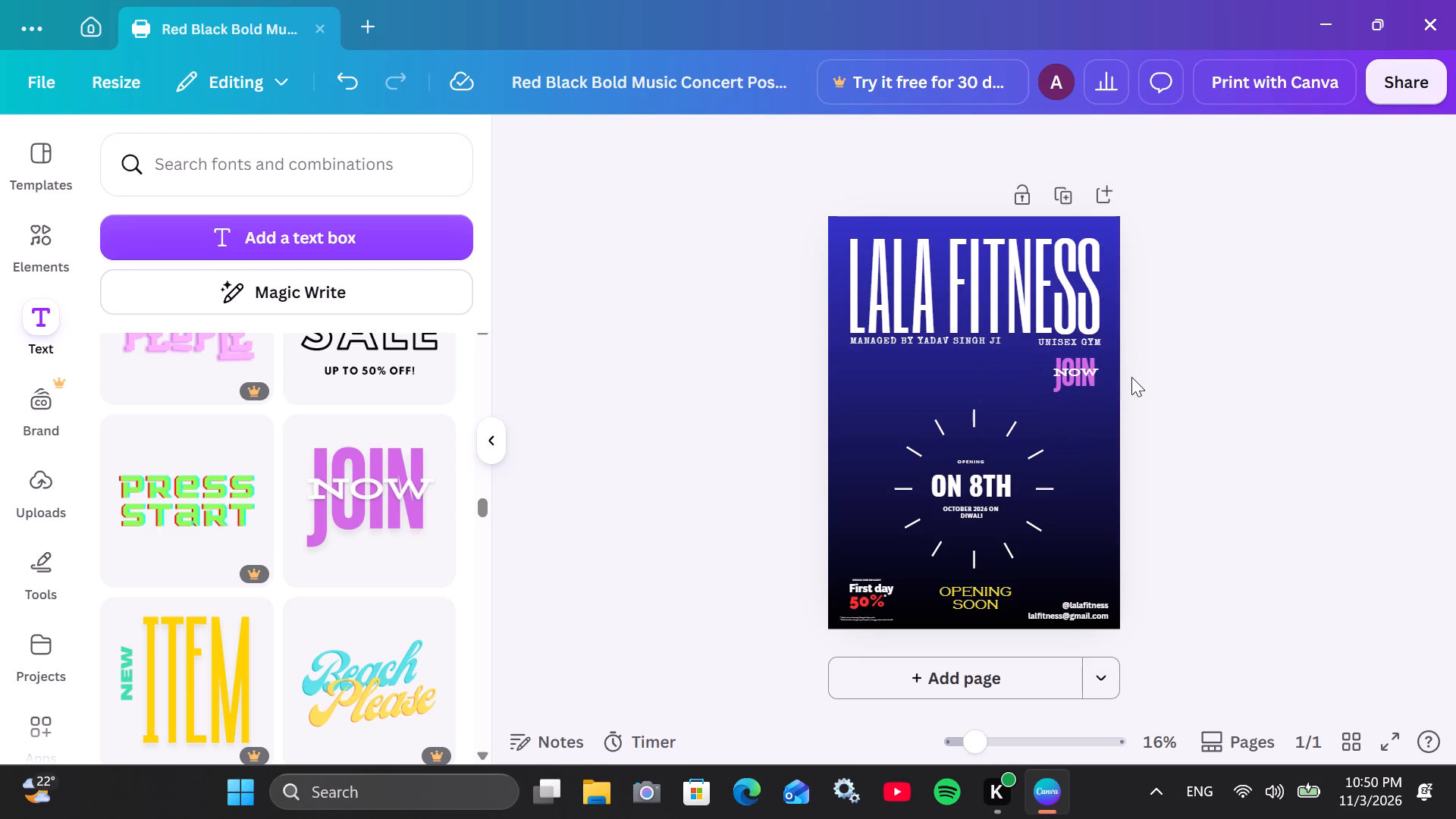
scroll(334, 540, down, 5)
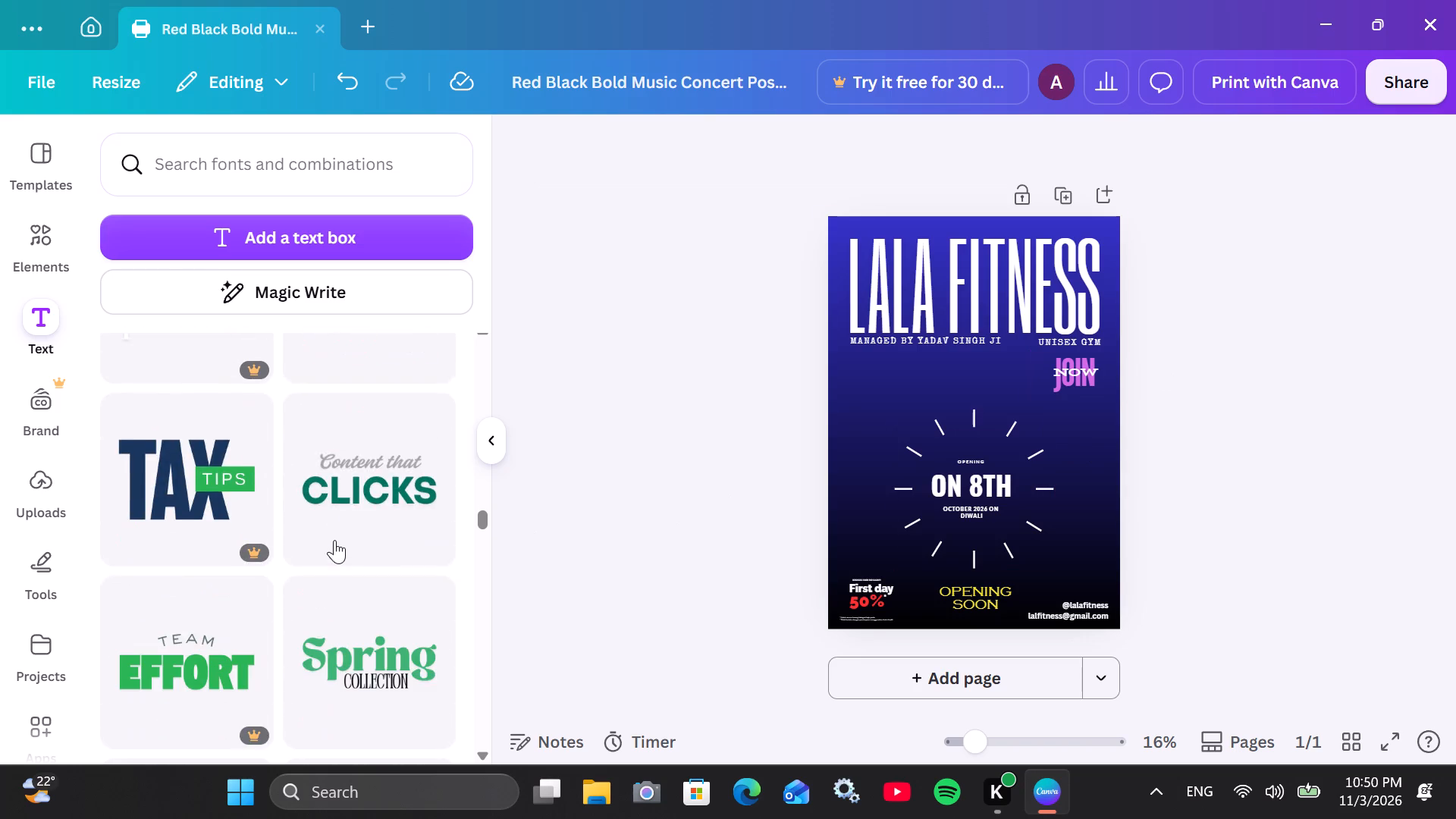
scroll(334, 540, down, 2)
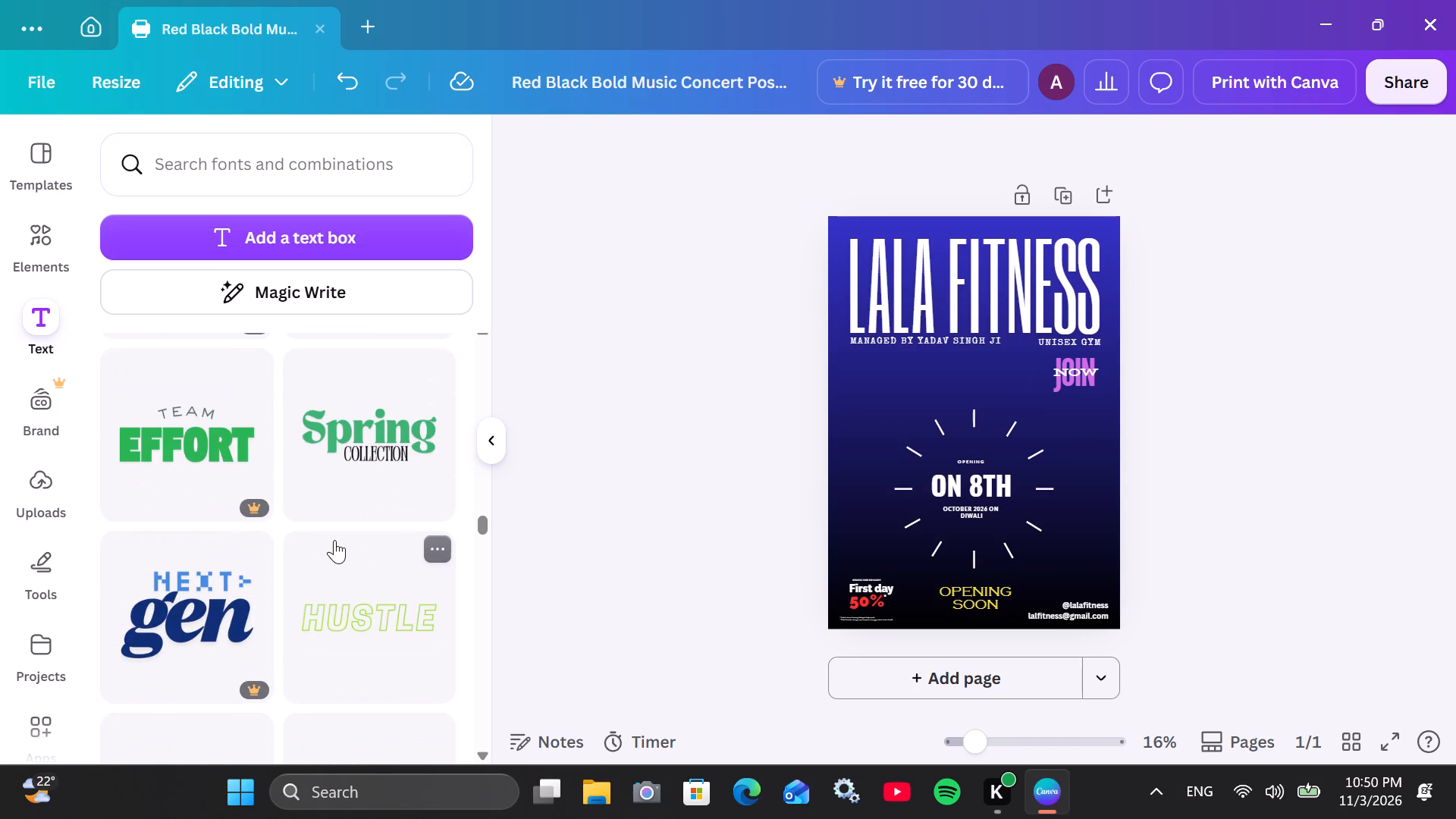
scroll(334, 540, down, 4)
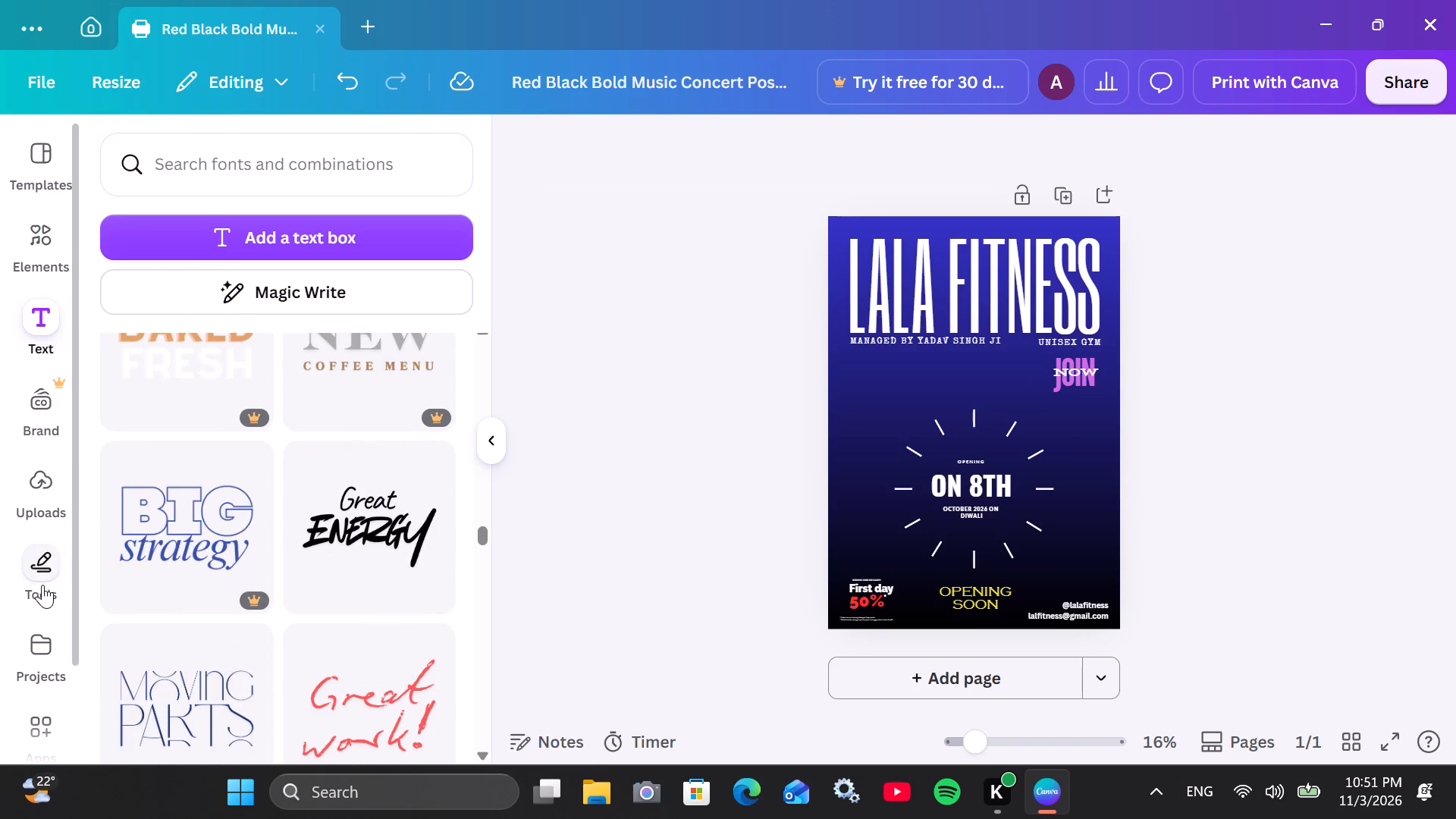
Add a straight horizontal line and place it just beneath the "MANAGED BY" text, aligned with that text's left edge.
click(40, 585)
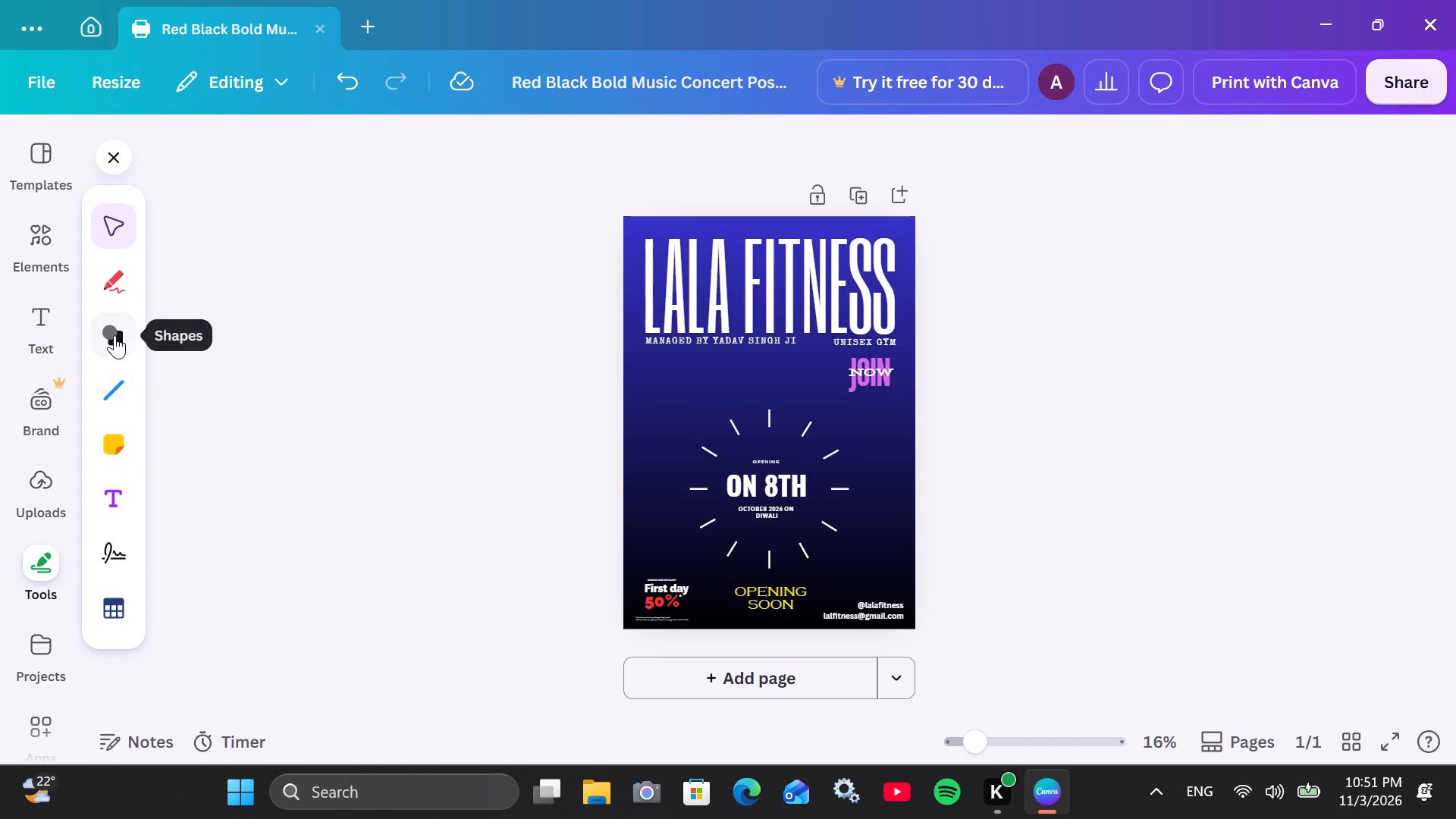
click(118, 378)
click(177, 359)
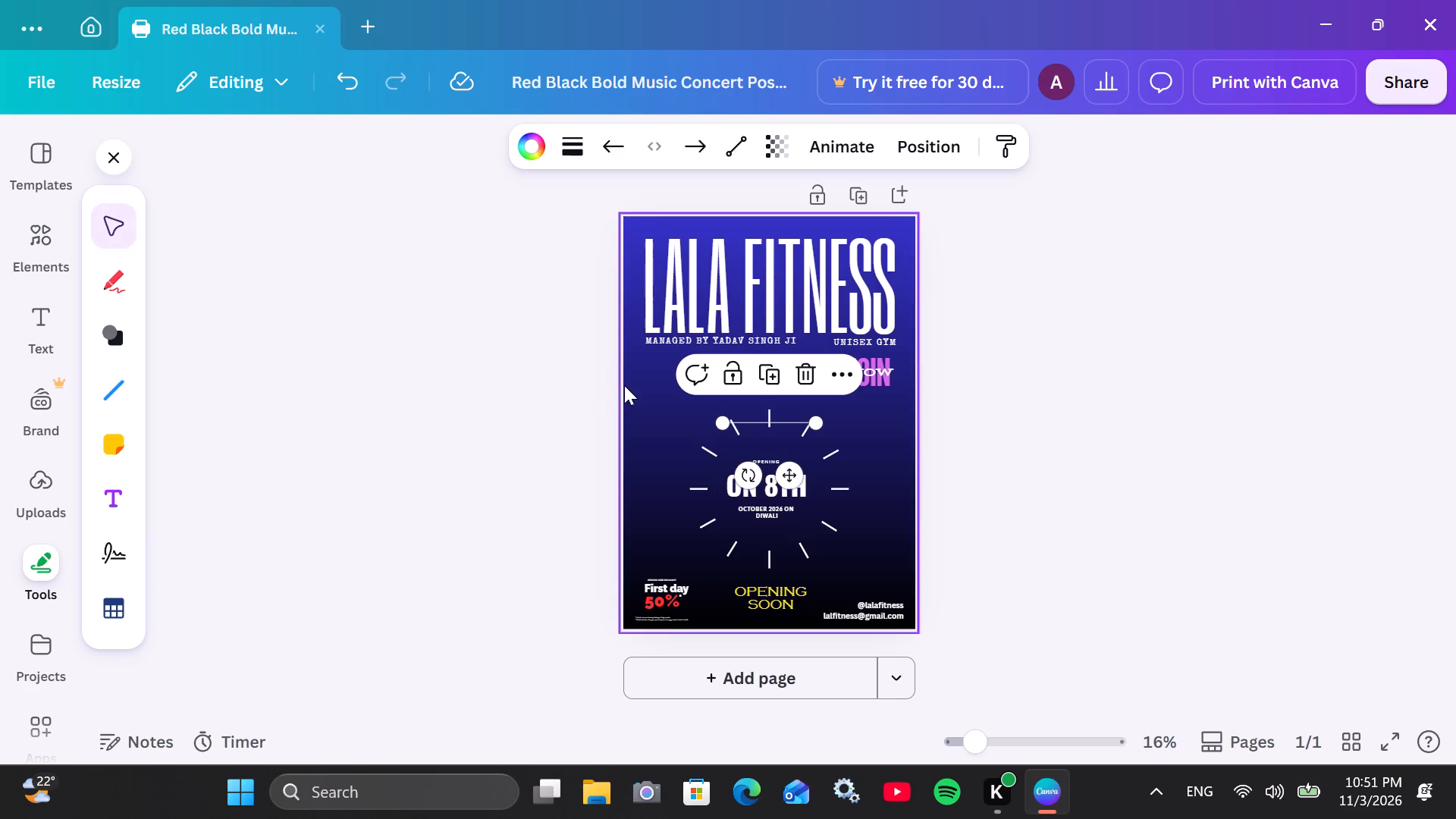
drag(788, 482, 736, 446)
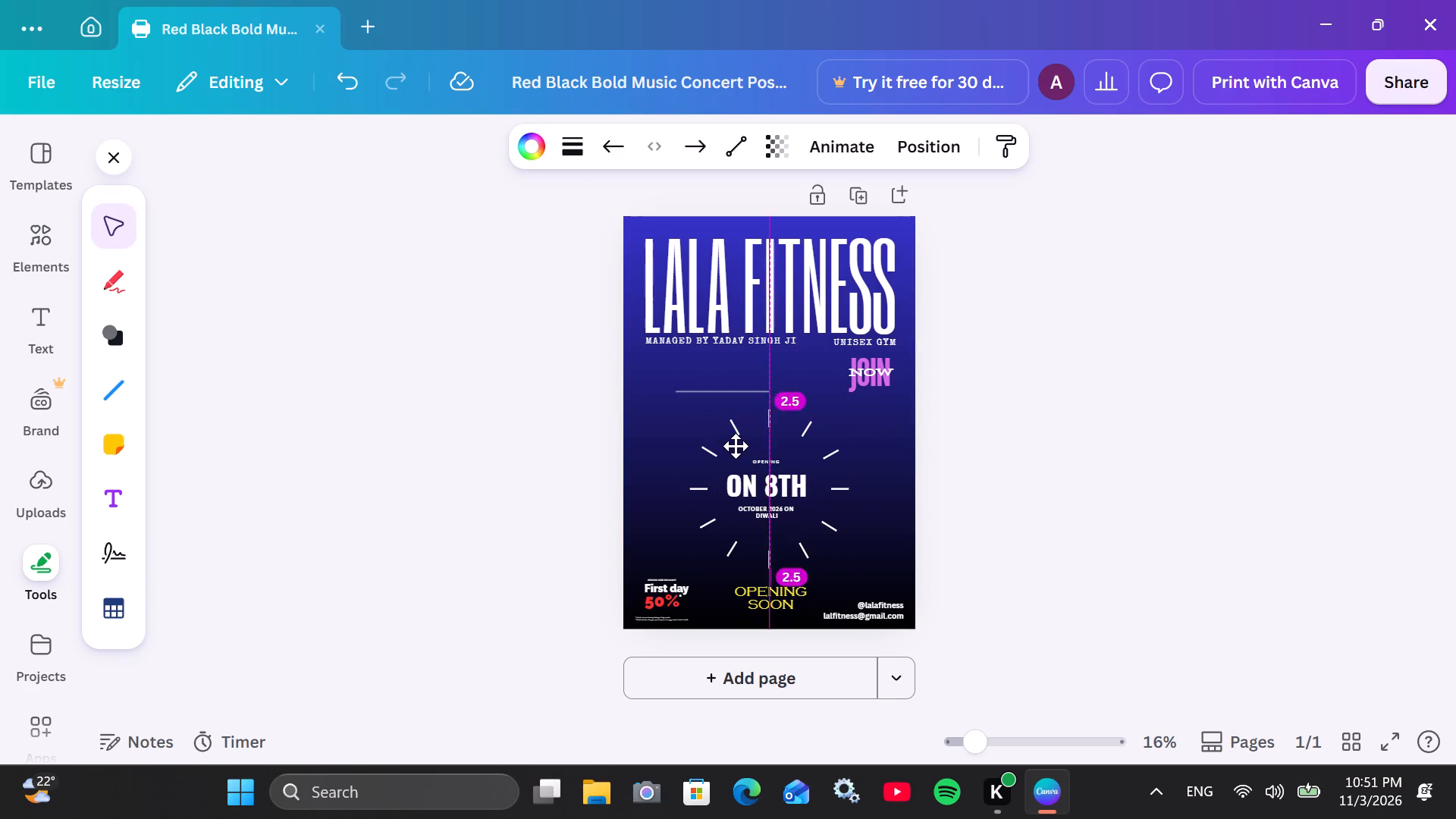
drag(736, 446, 708, 413)
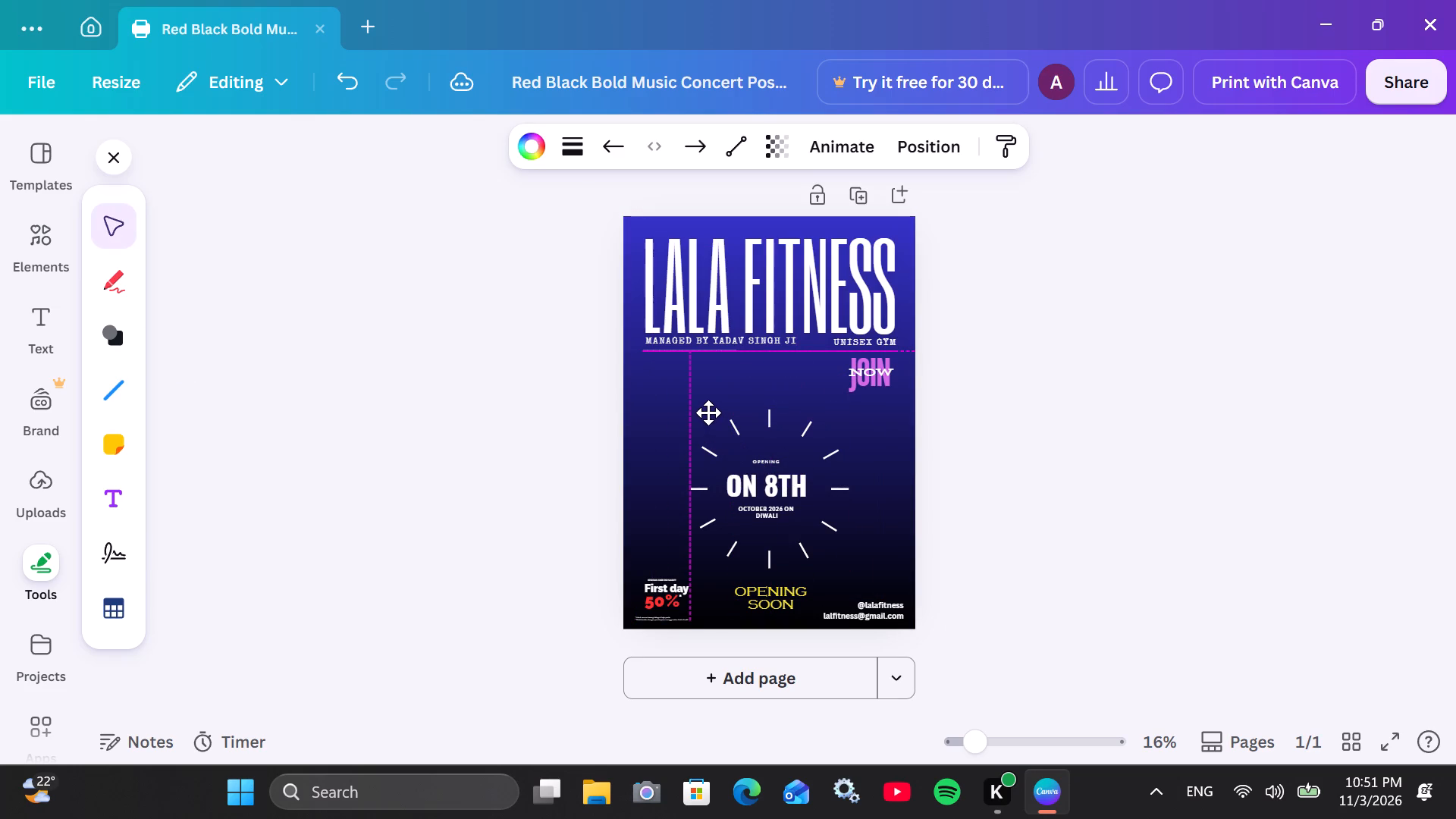
drag(708, 413, 713, 413)
click(578, 409)
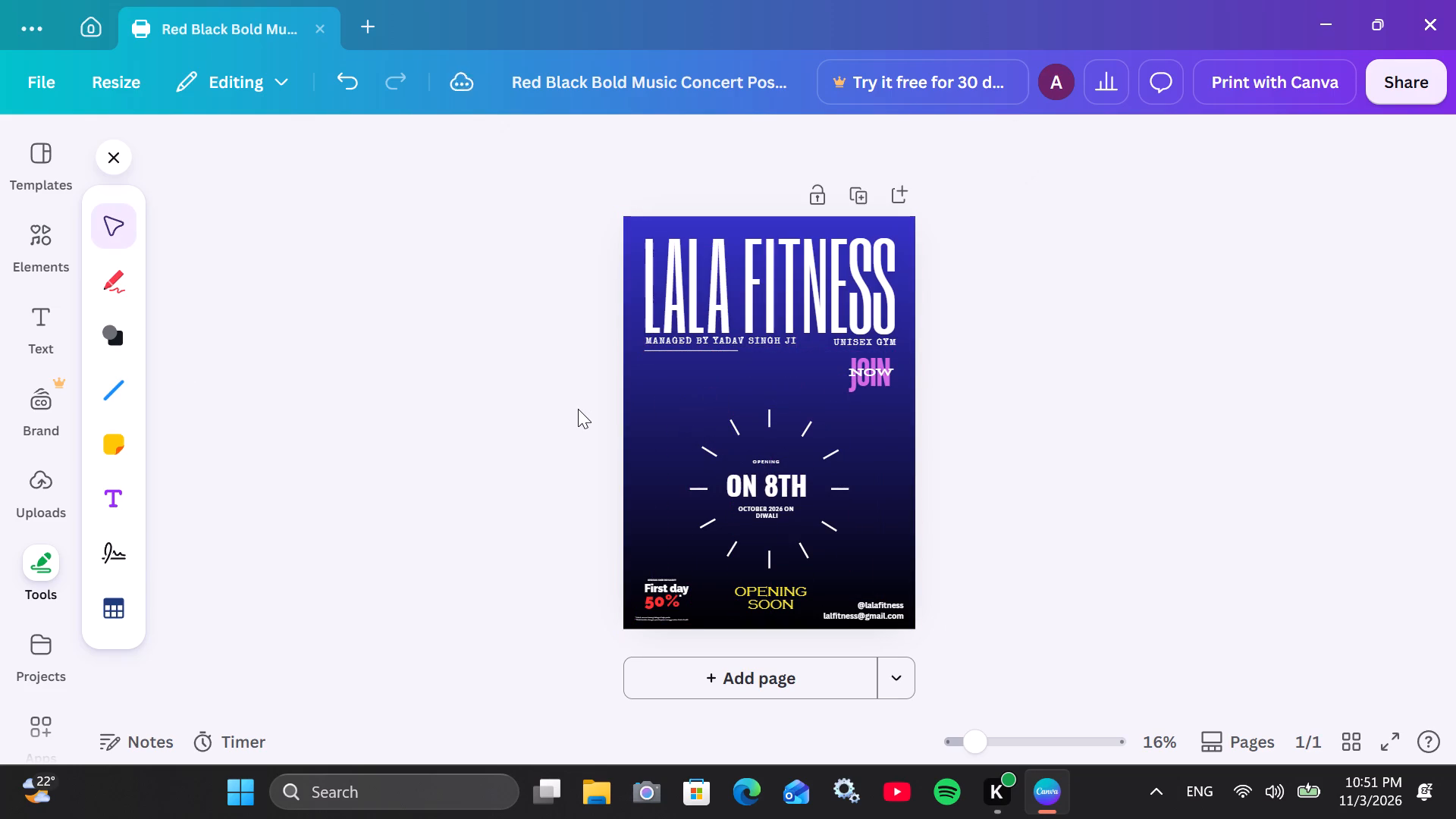
Add a second straight line to the poster and rotate it to vertical.
click(114, 395)
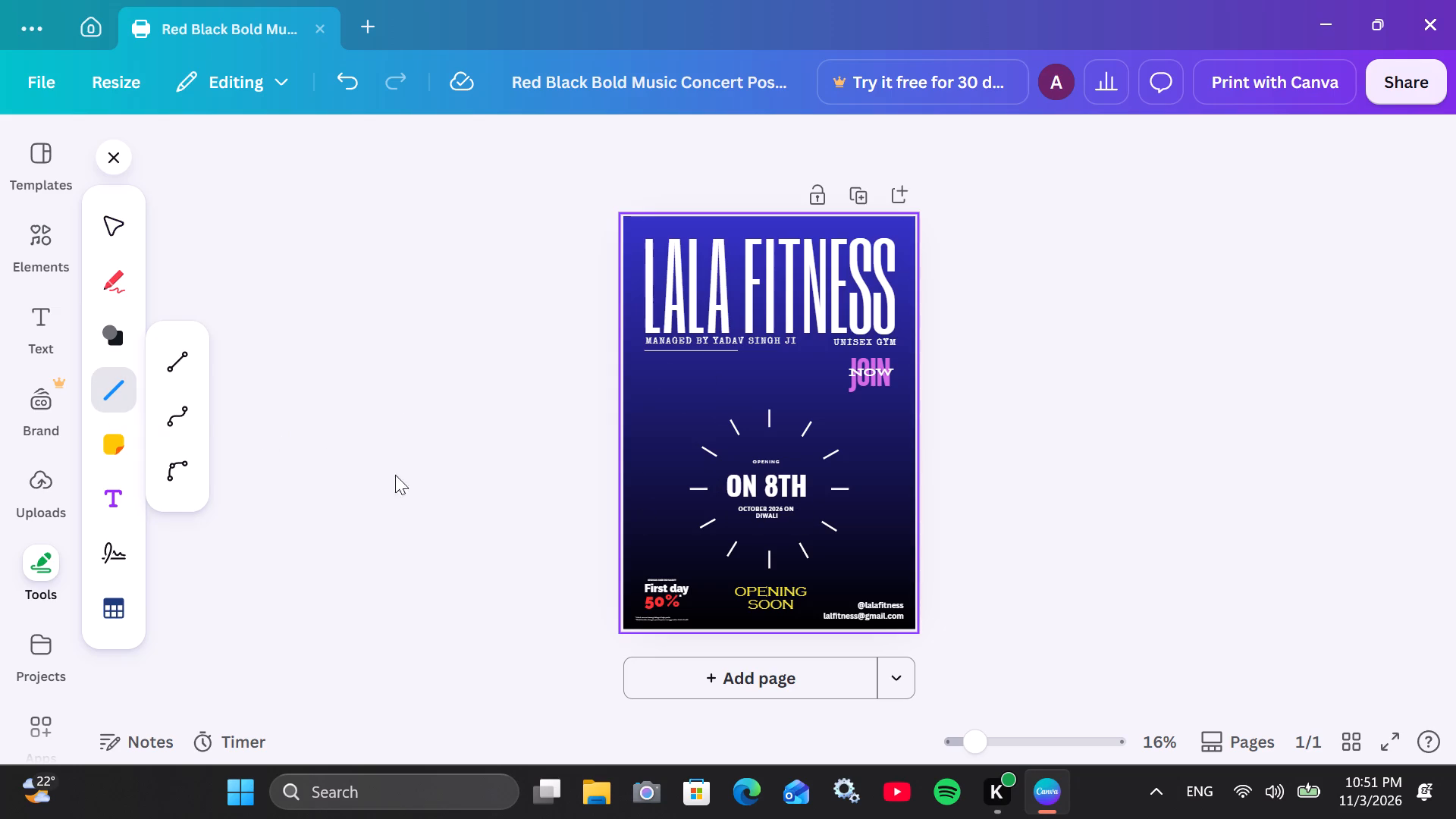
click(188, 377)
drag(743, 481, 632, 397)
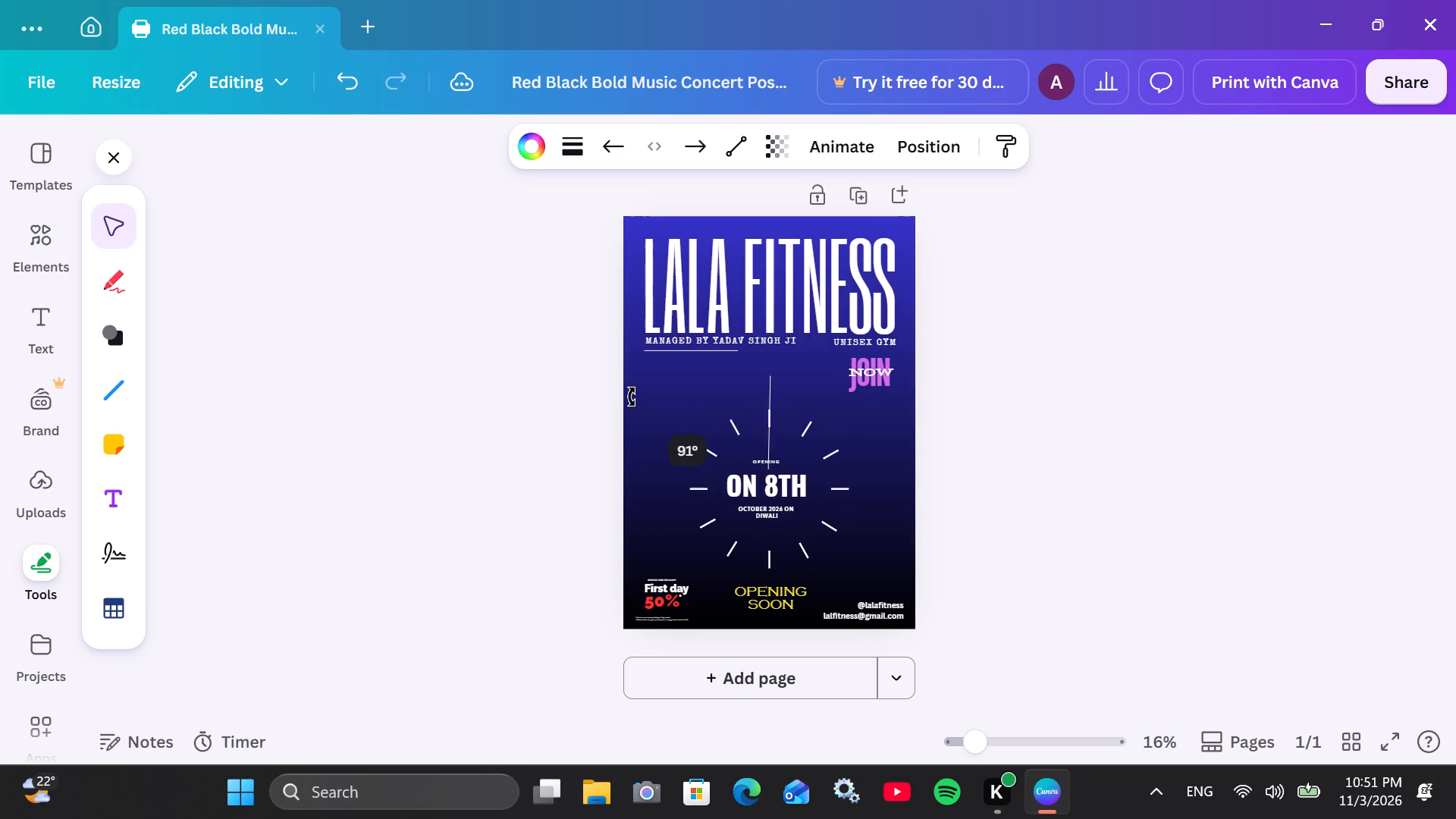
drag(632, 397, 634, 398)
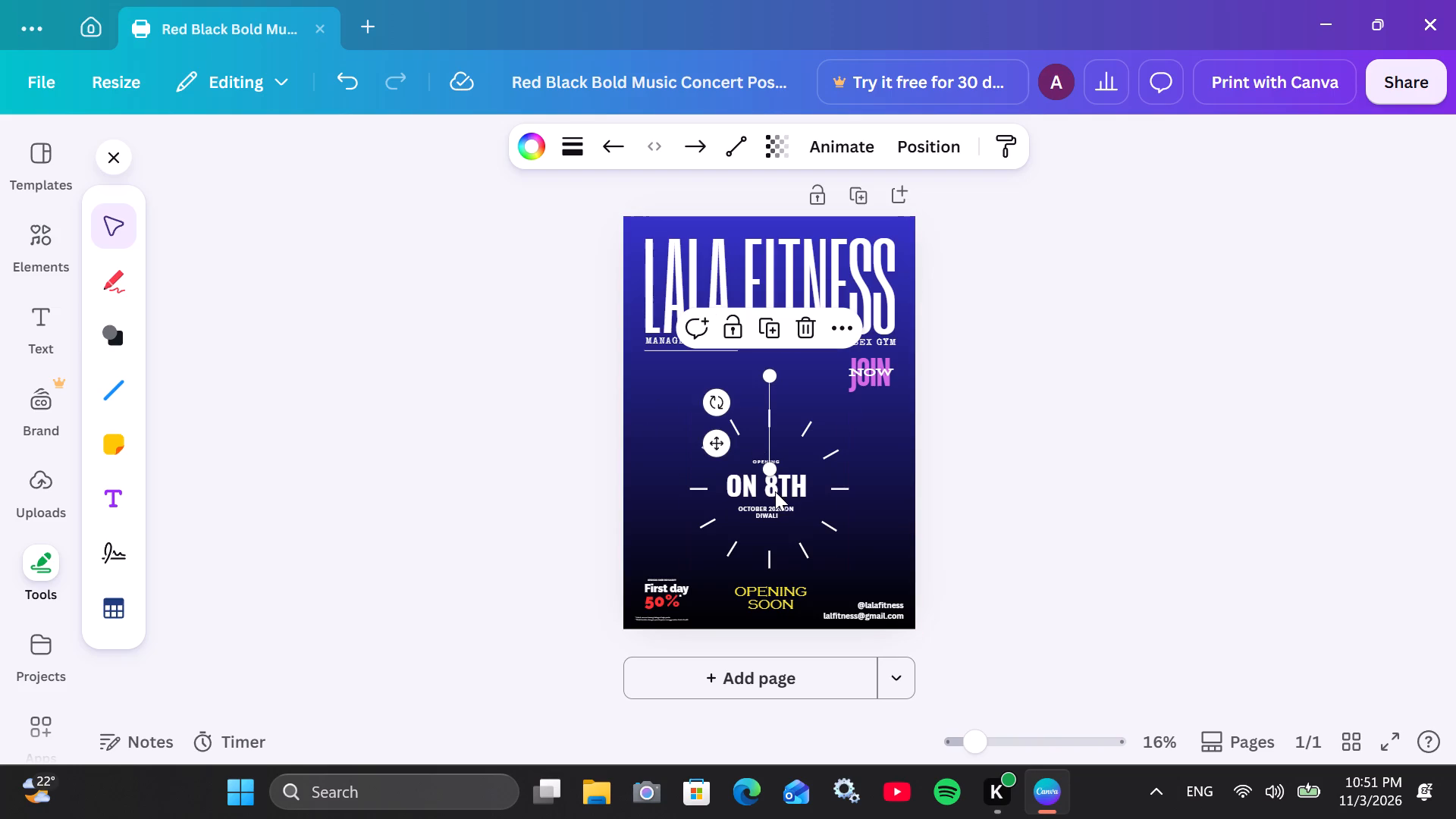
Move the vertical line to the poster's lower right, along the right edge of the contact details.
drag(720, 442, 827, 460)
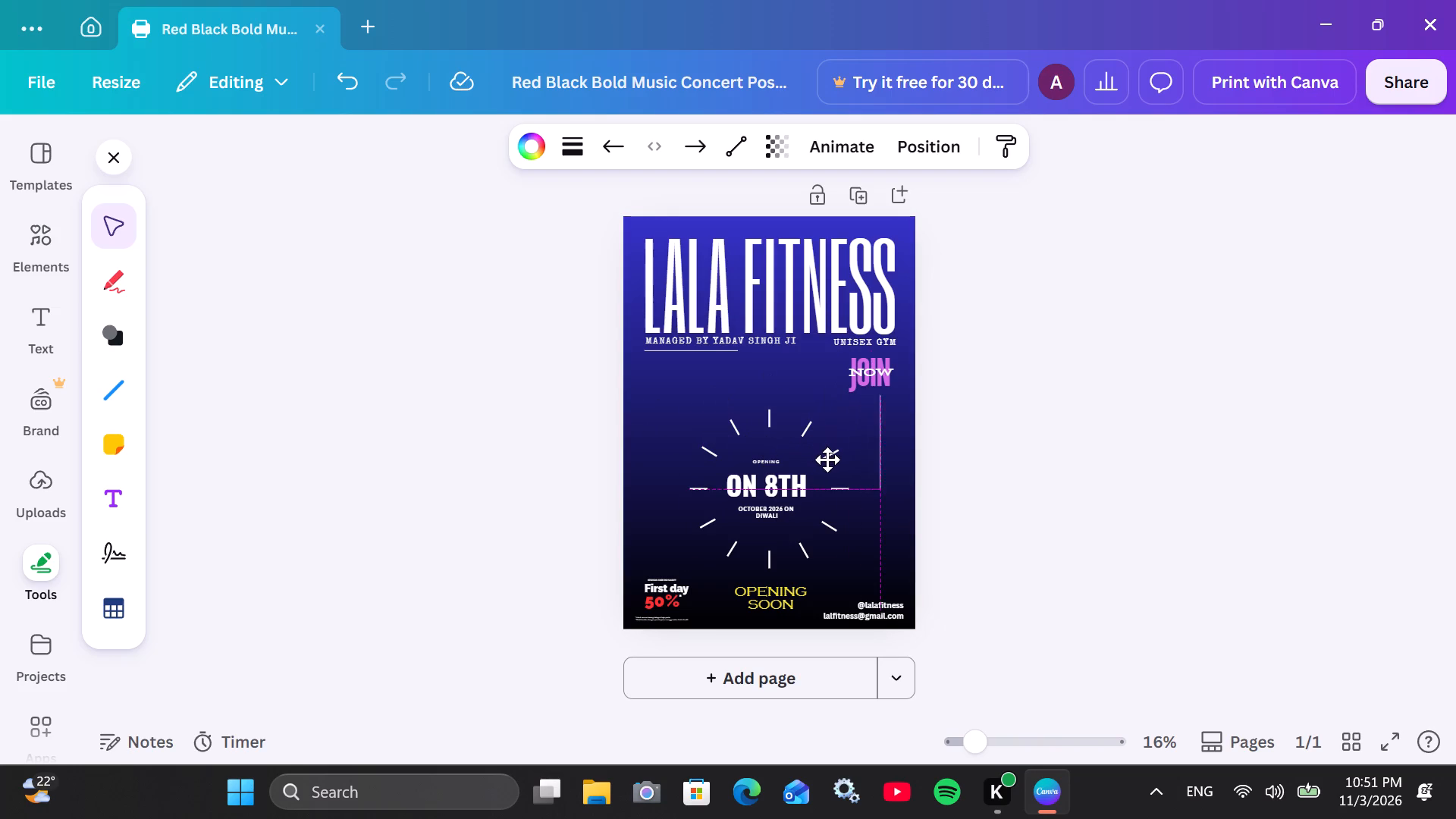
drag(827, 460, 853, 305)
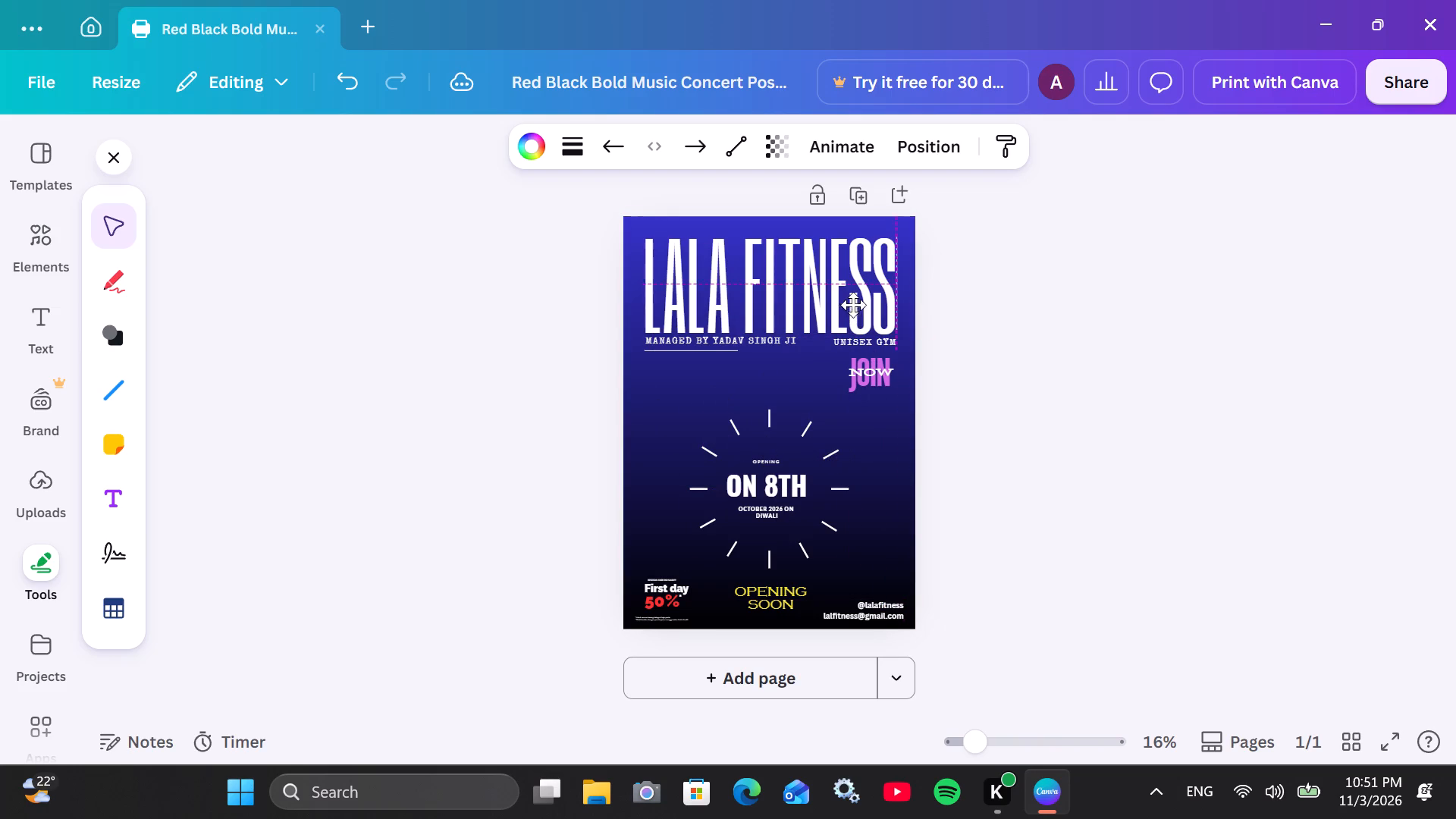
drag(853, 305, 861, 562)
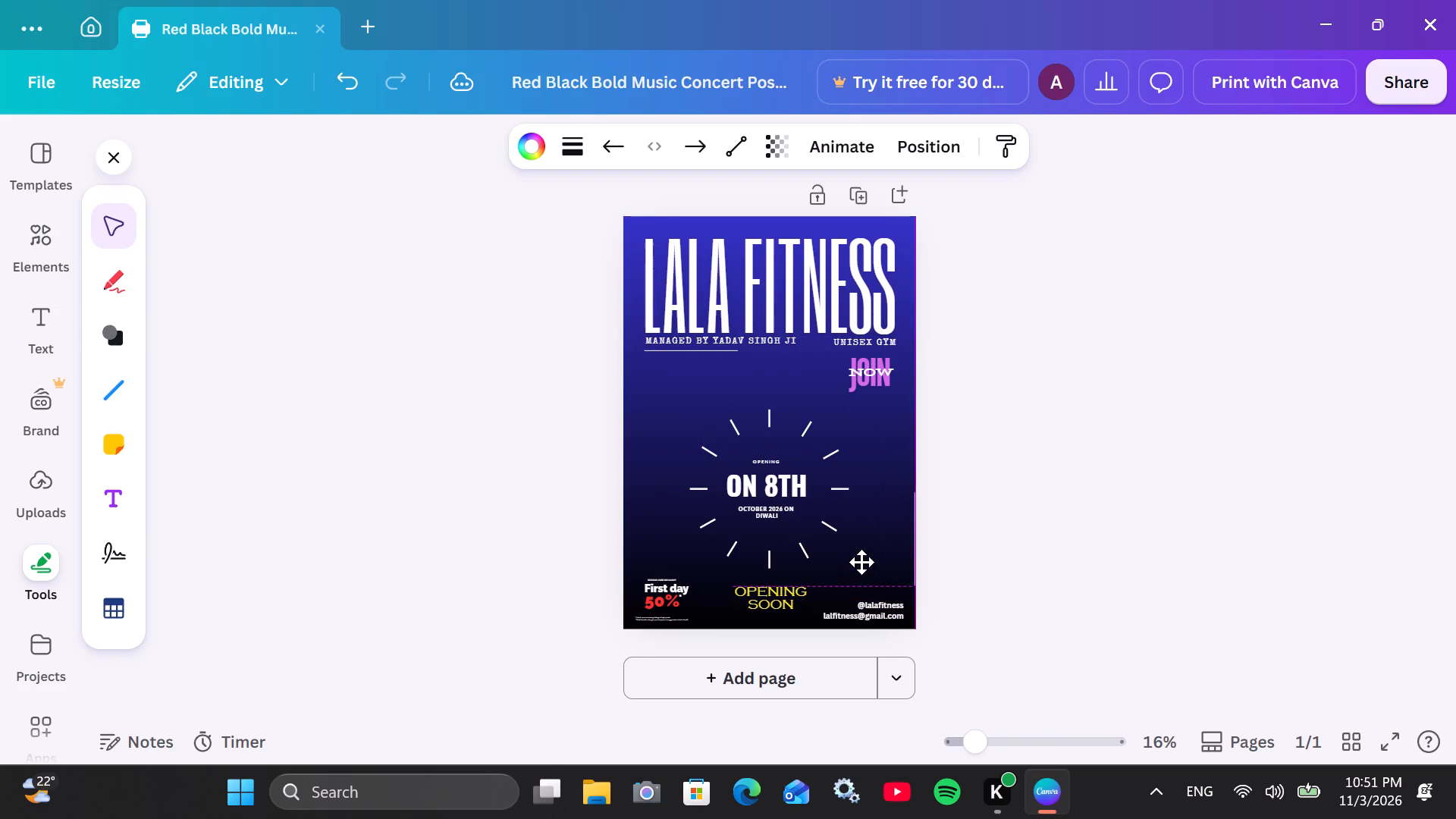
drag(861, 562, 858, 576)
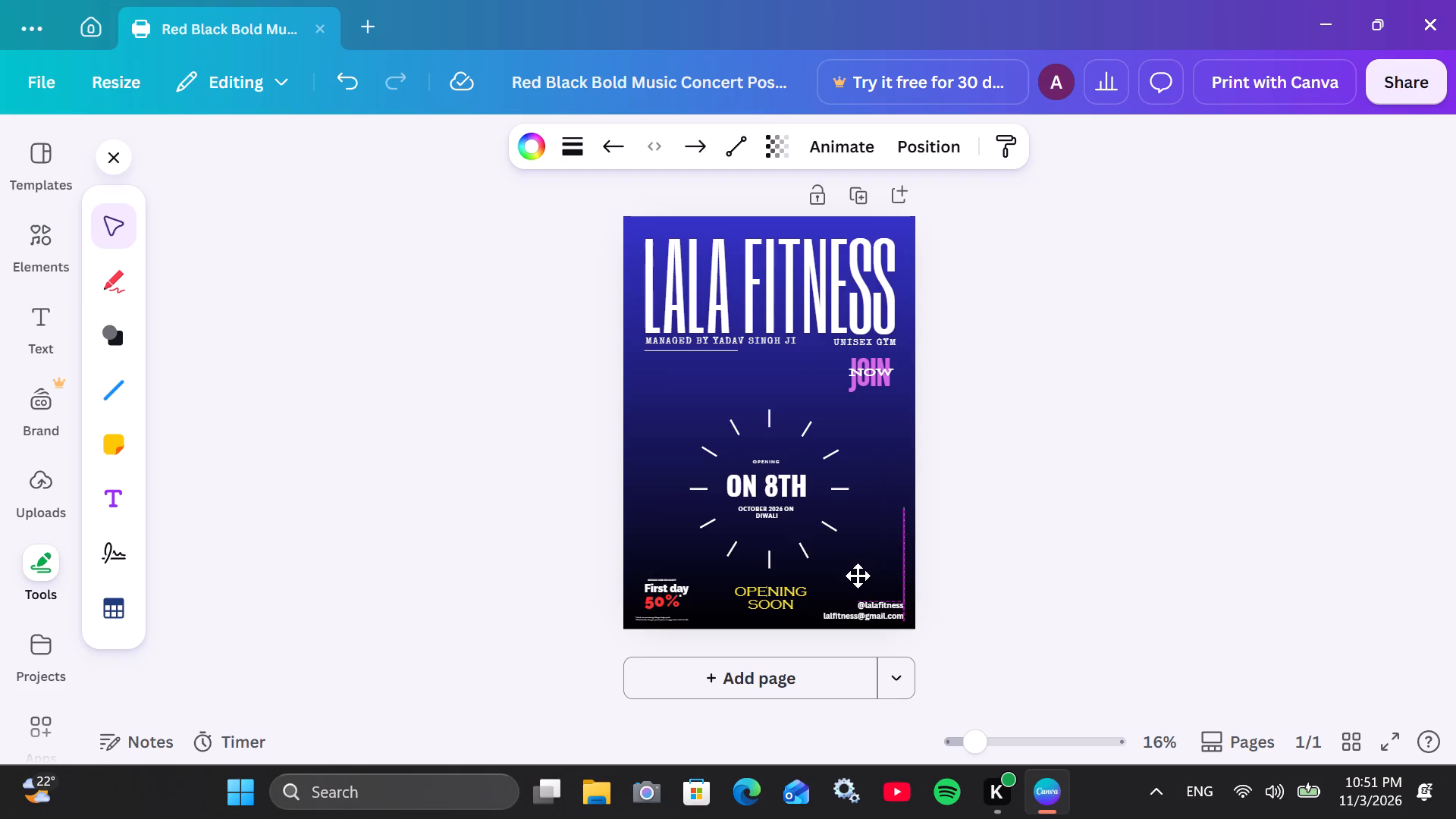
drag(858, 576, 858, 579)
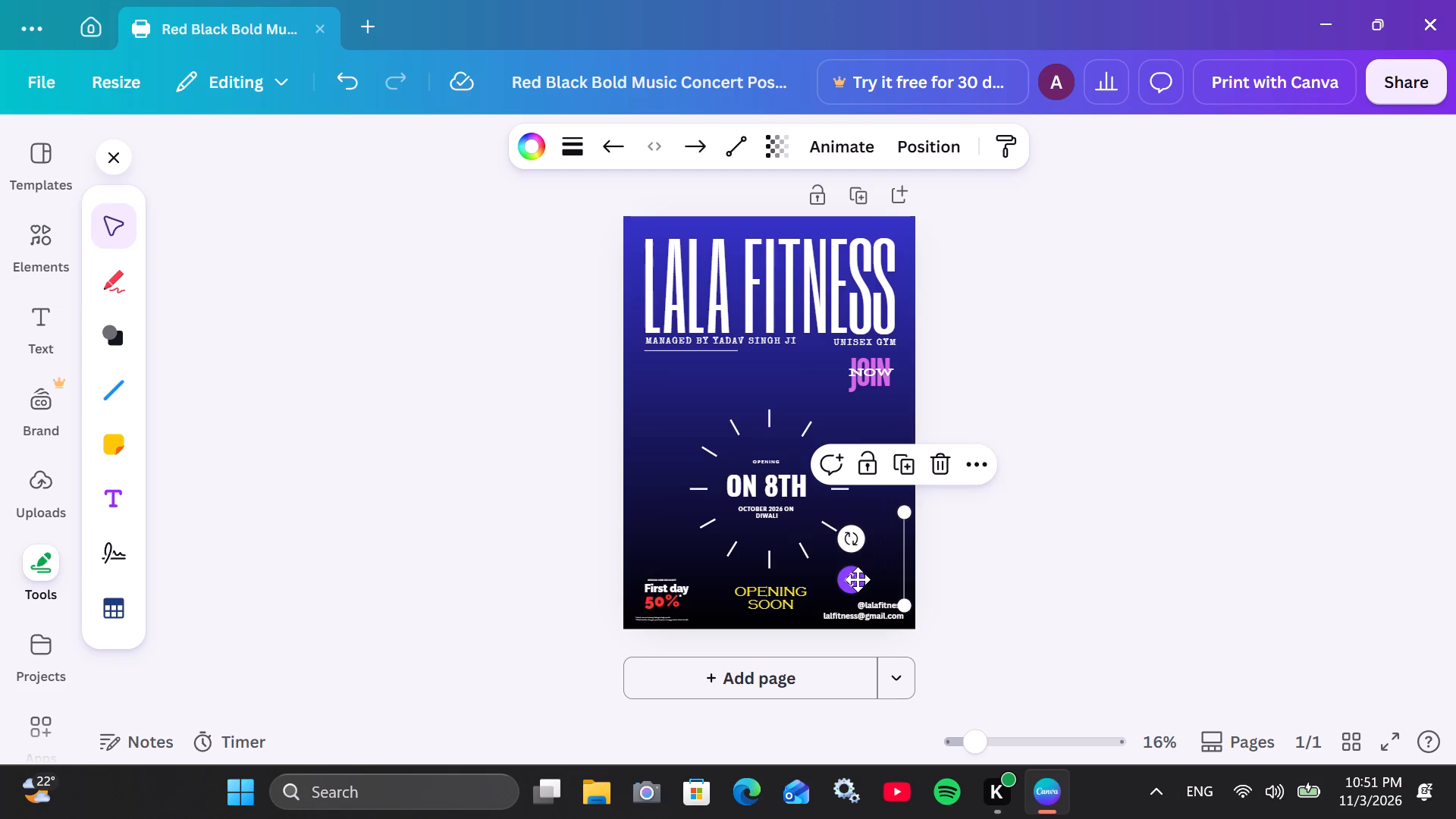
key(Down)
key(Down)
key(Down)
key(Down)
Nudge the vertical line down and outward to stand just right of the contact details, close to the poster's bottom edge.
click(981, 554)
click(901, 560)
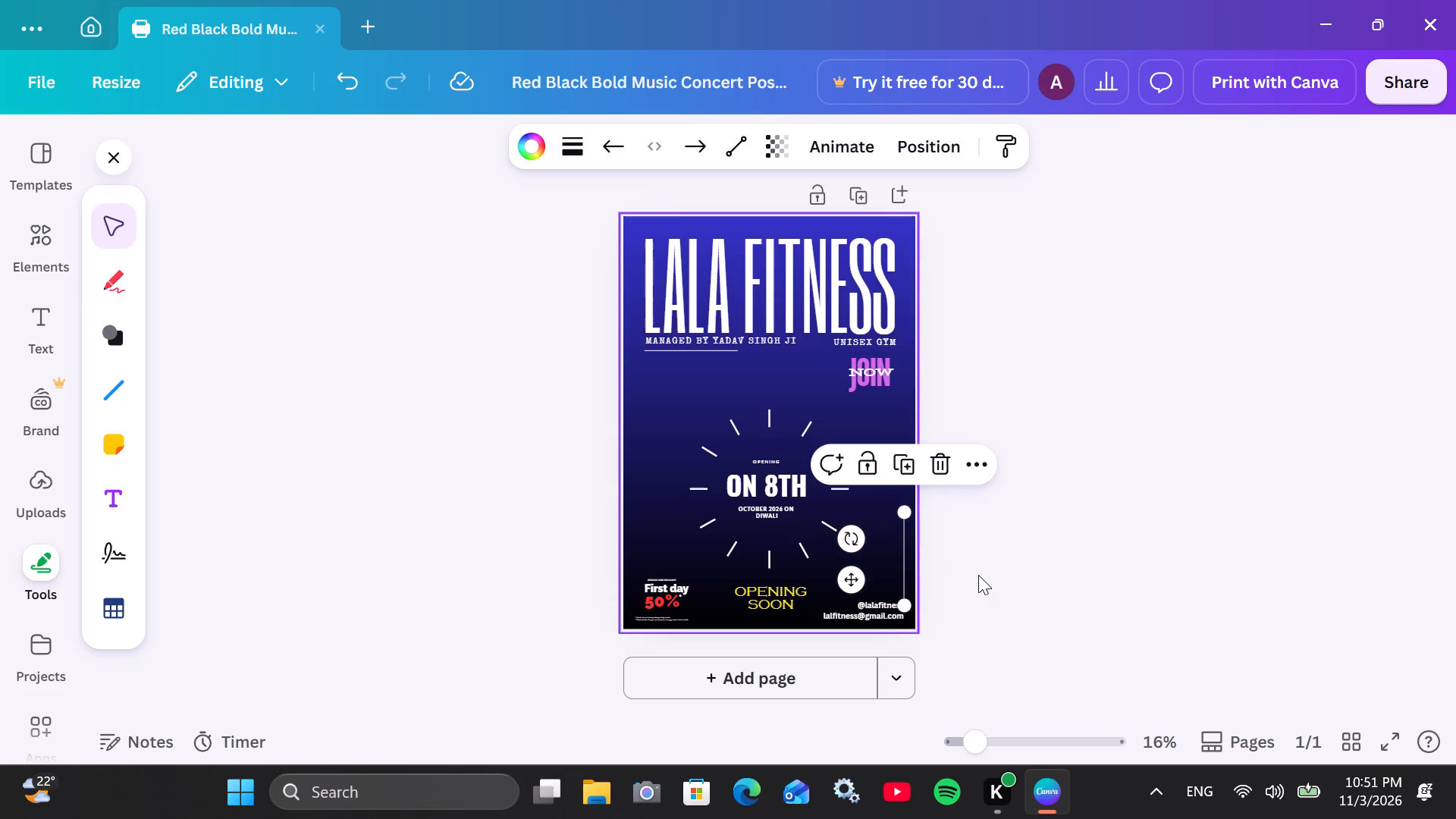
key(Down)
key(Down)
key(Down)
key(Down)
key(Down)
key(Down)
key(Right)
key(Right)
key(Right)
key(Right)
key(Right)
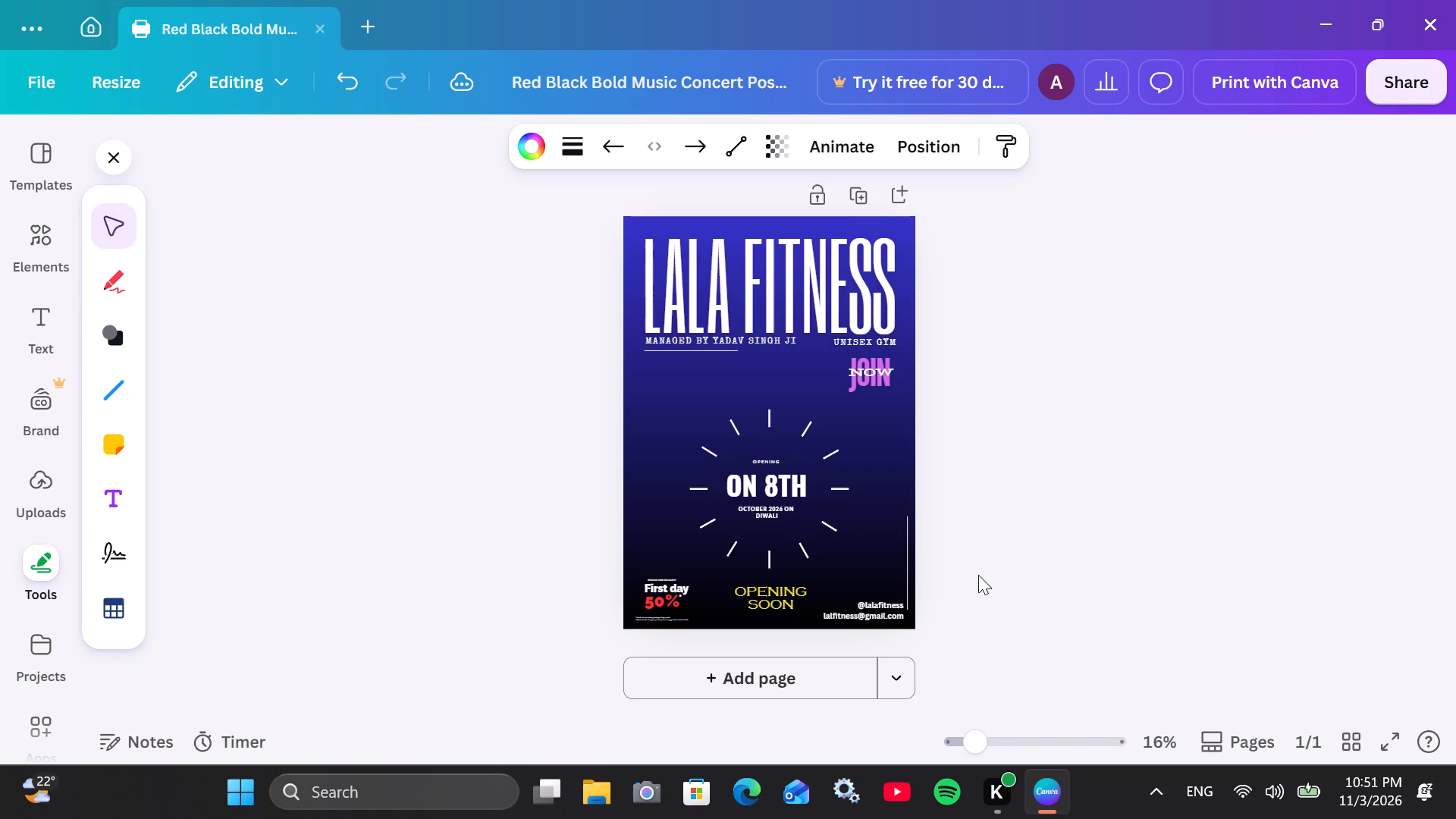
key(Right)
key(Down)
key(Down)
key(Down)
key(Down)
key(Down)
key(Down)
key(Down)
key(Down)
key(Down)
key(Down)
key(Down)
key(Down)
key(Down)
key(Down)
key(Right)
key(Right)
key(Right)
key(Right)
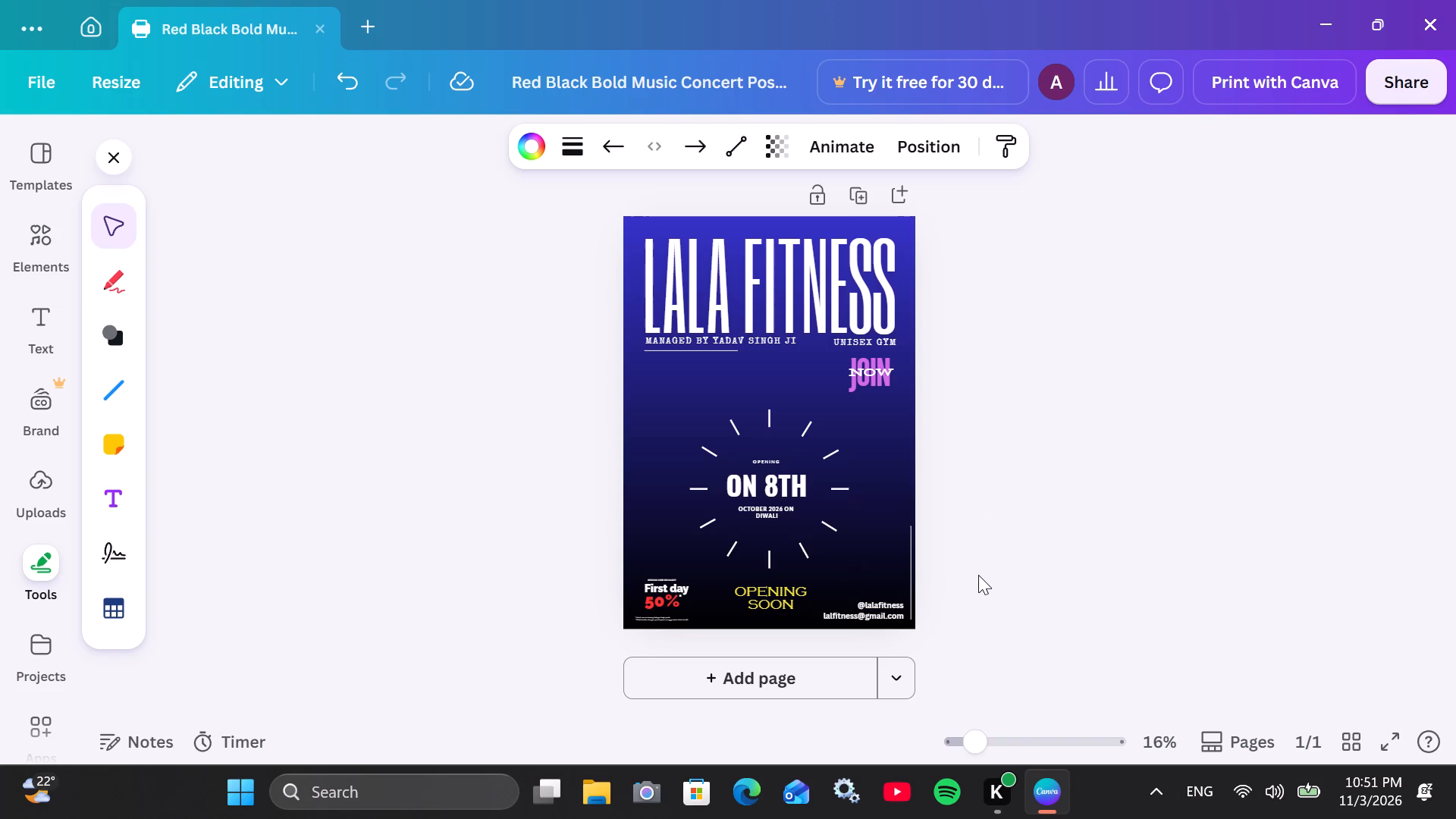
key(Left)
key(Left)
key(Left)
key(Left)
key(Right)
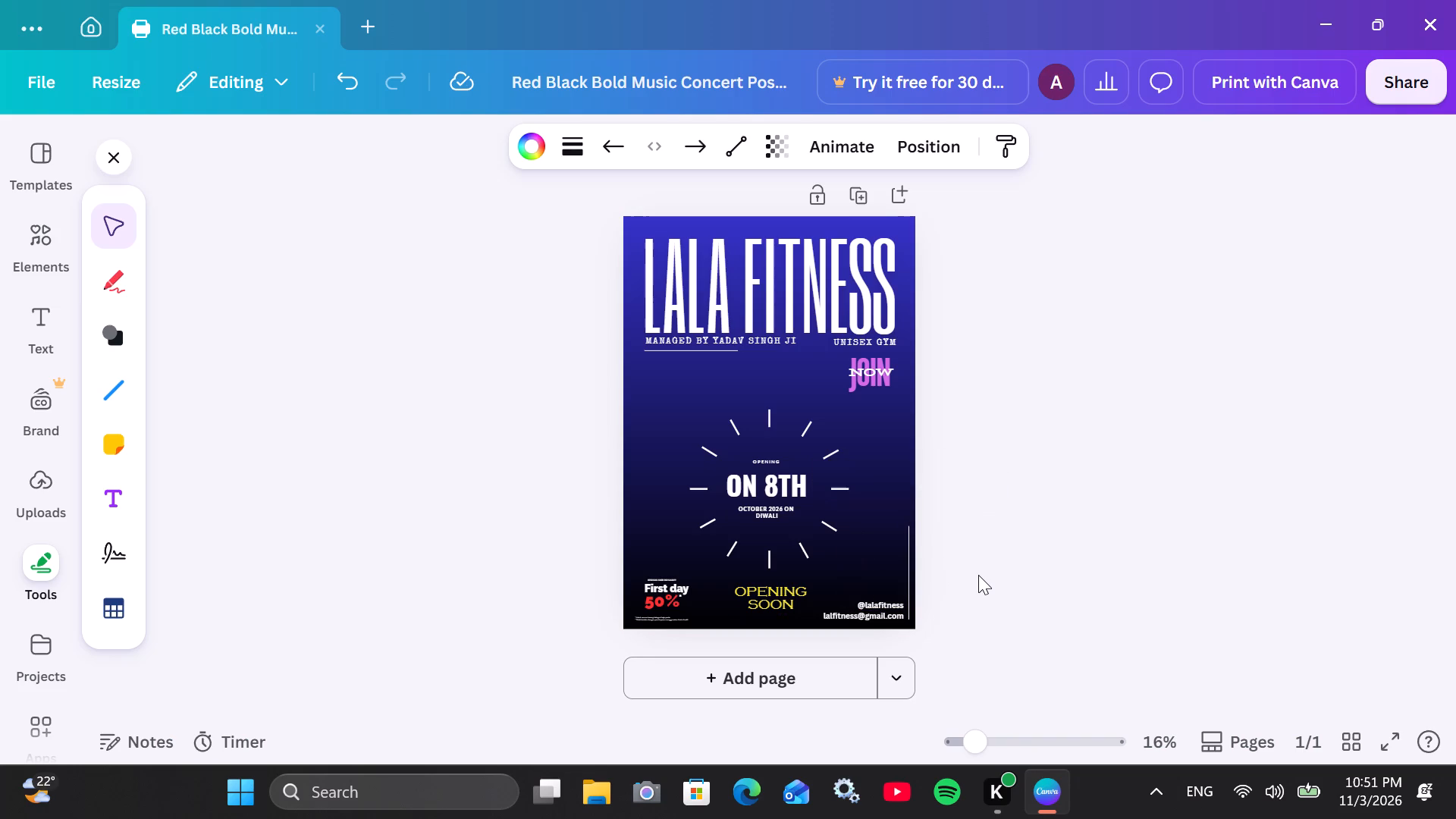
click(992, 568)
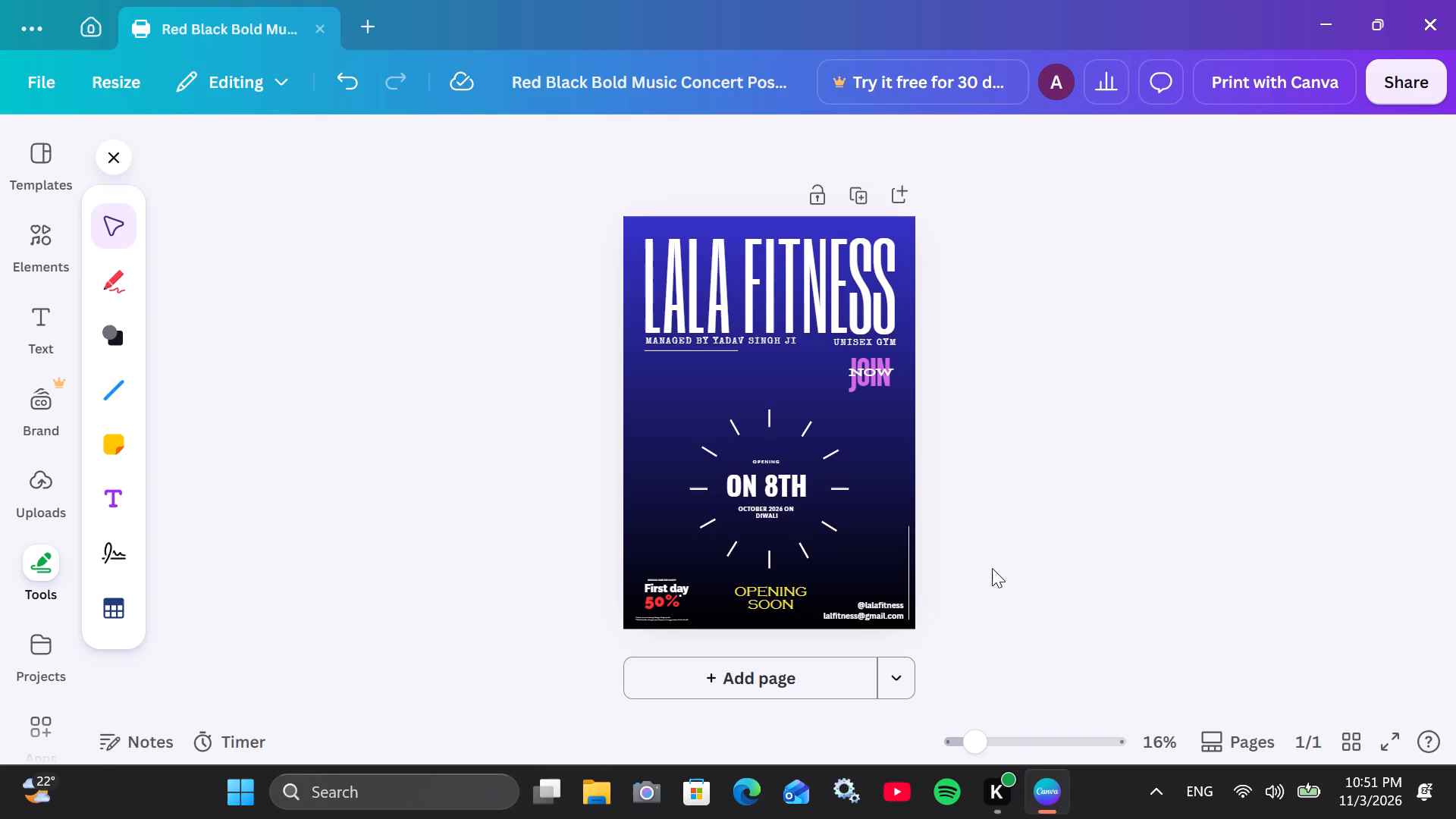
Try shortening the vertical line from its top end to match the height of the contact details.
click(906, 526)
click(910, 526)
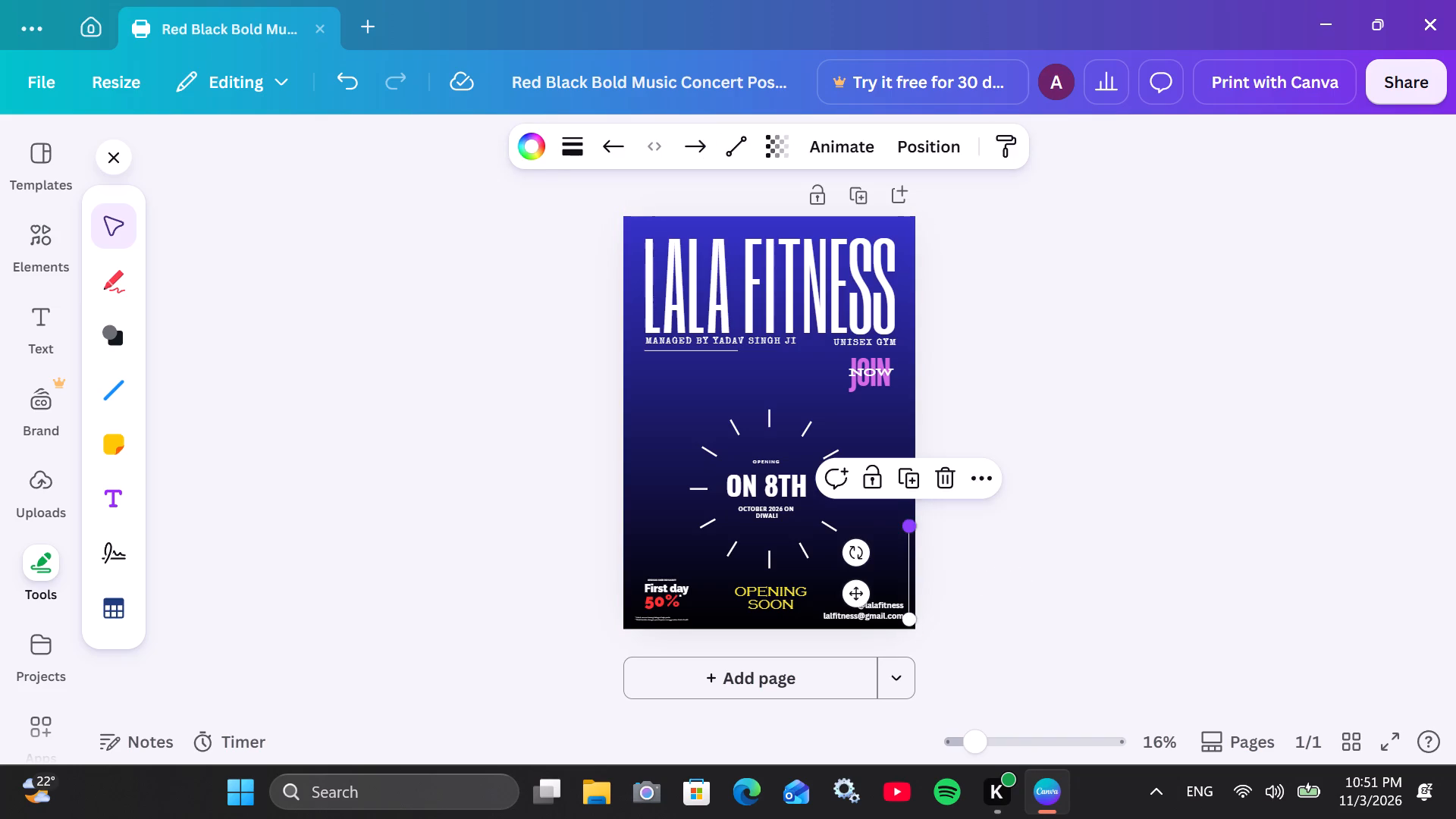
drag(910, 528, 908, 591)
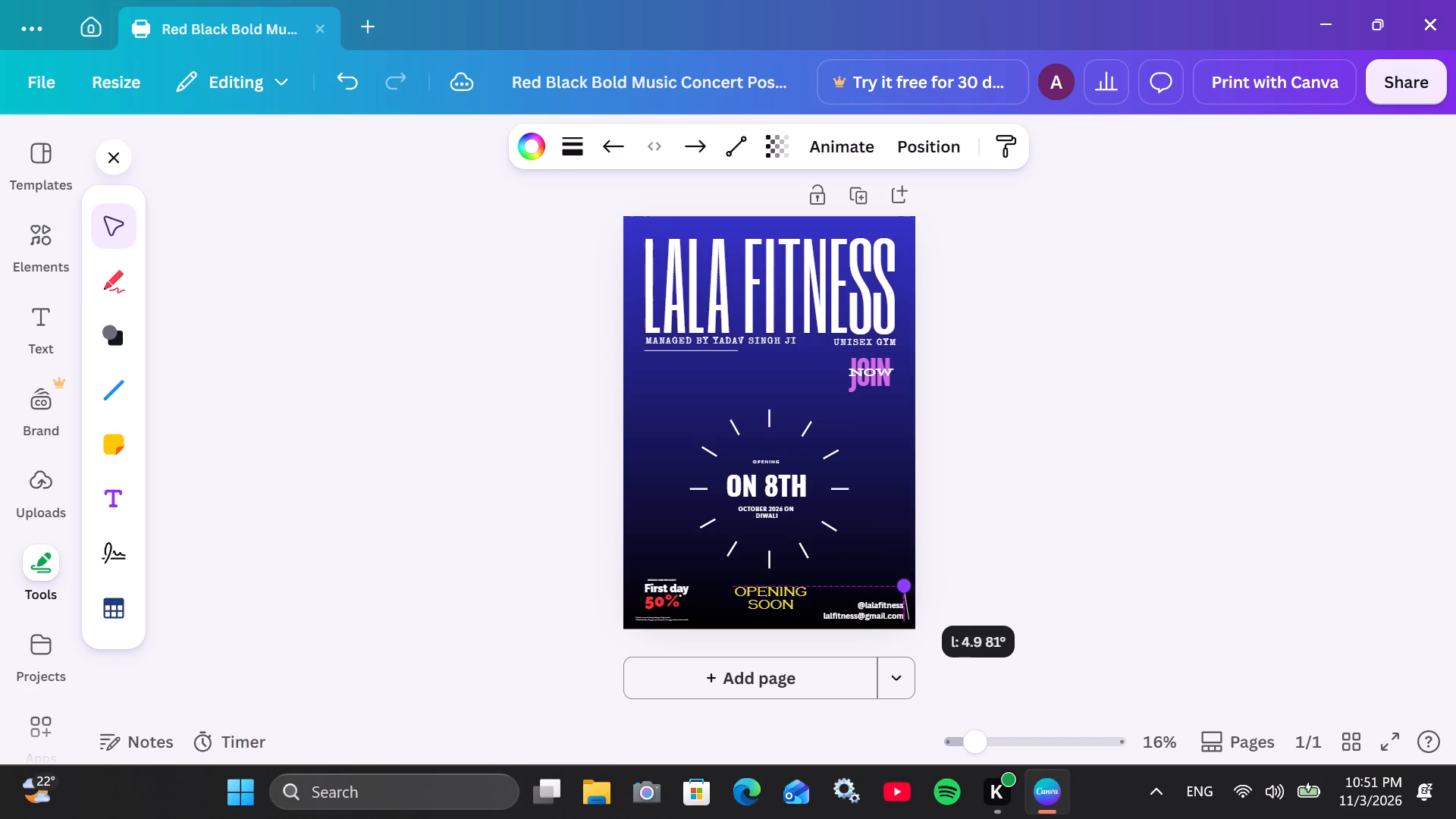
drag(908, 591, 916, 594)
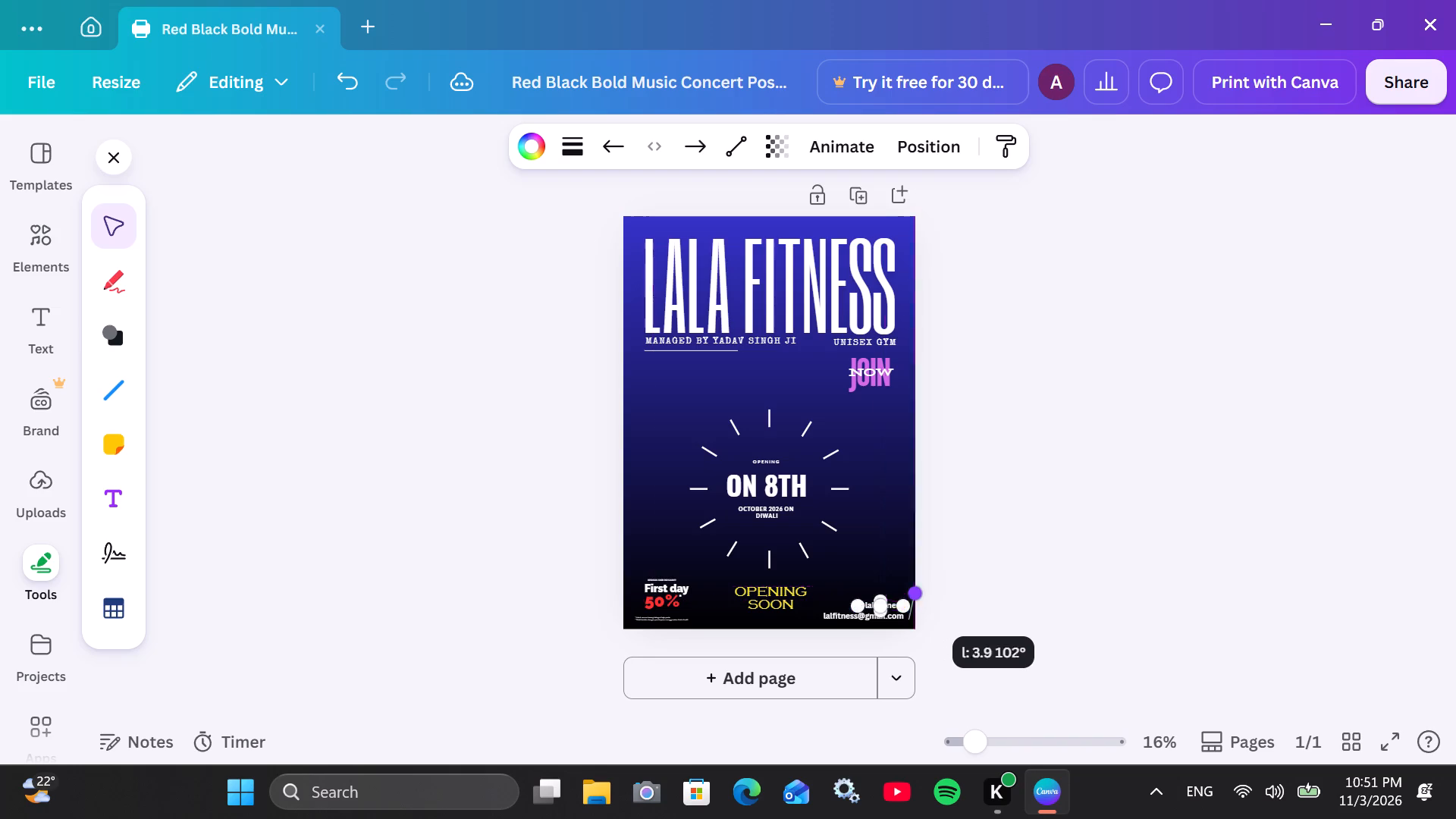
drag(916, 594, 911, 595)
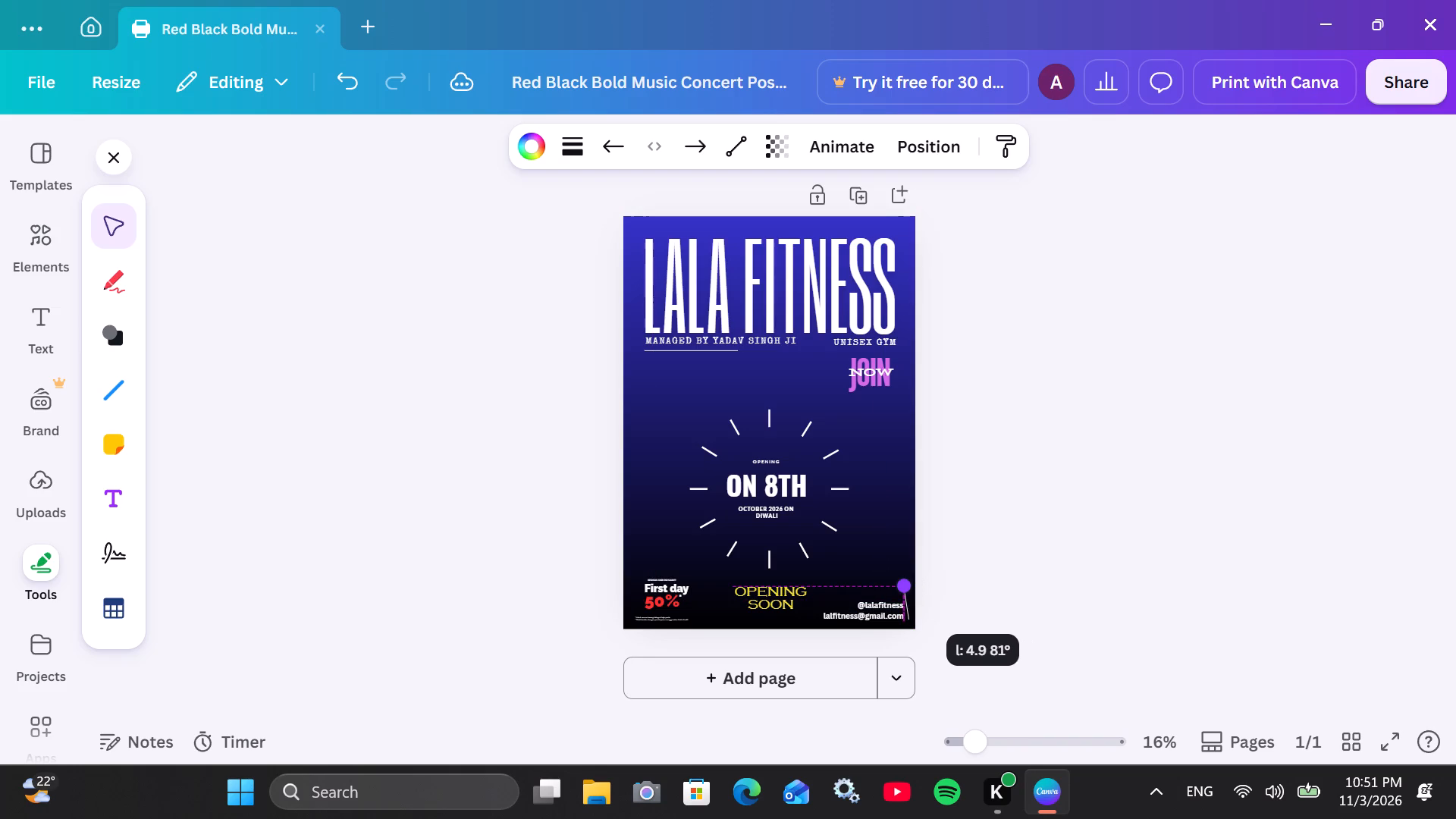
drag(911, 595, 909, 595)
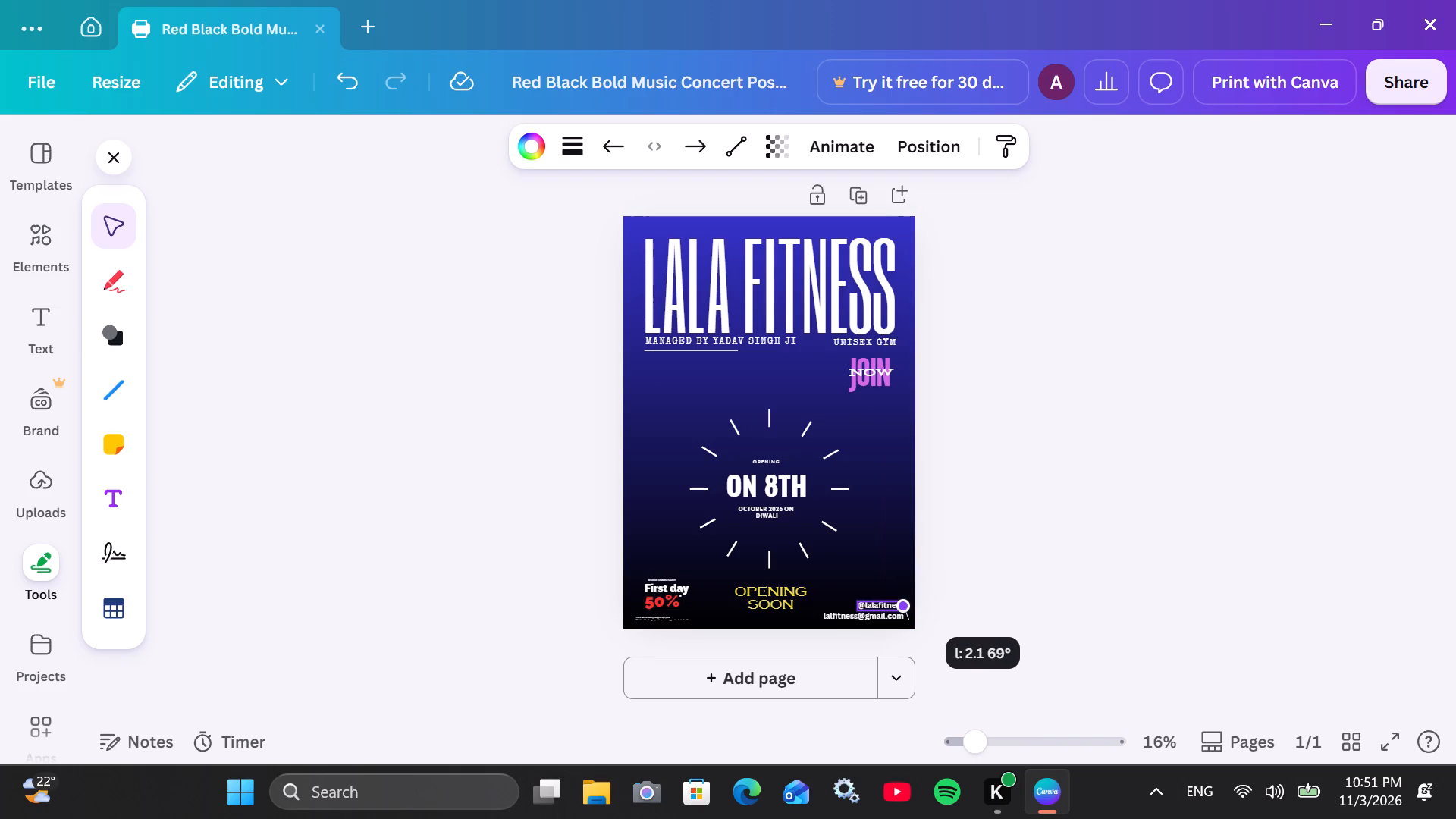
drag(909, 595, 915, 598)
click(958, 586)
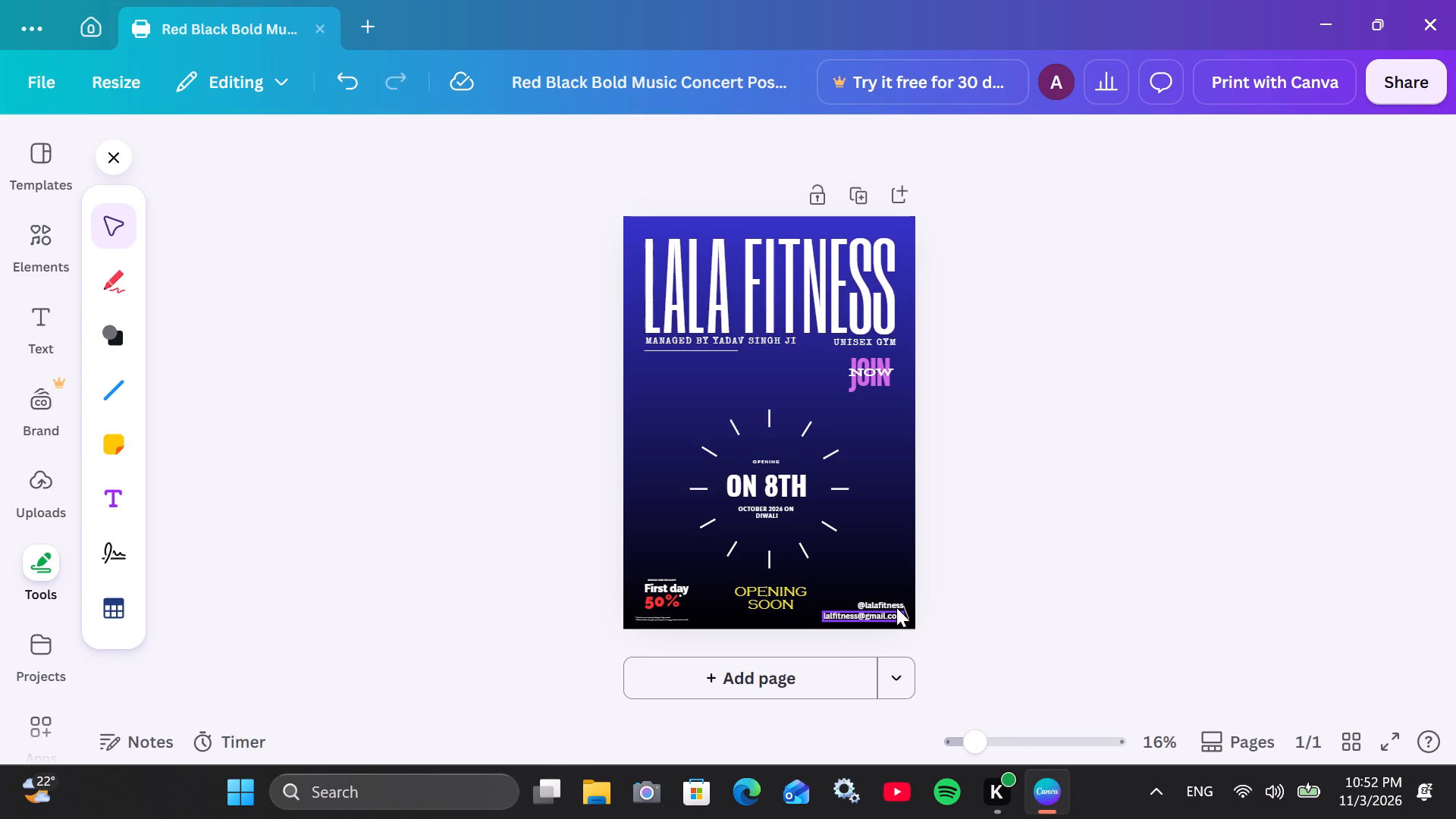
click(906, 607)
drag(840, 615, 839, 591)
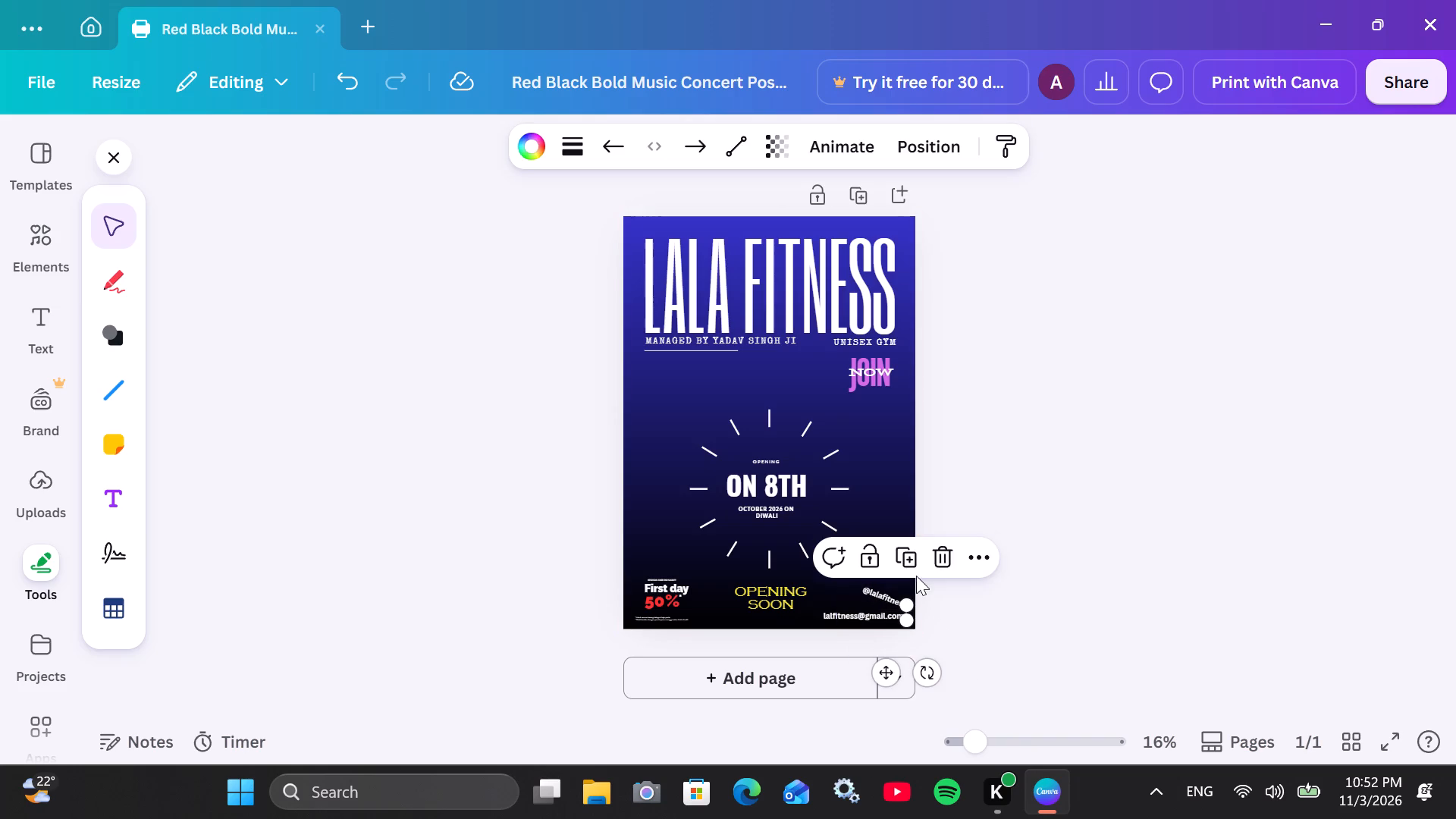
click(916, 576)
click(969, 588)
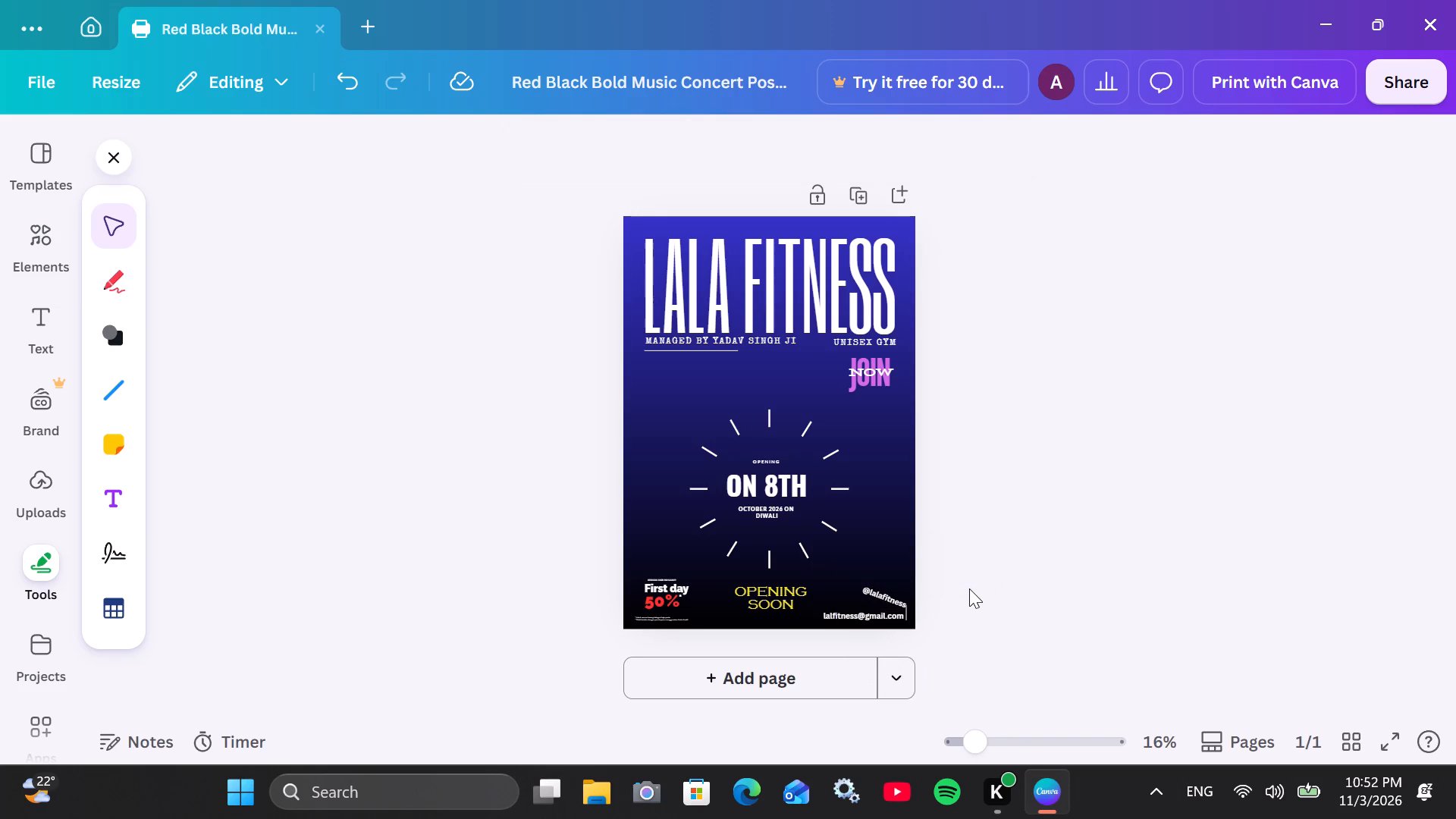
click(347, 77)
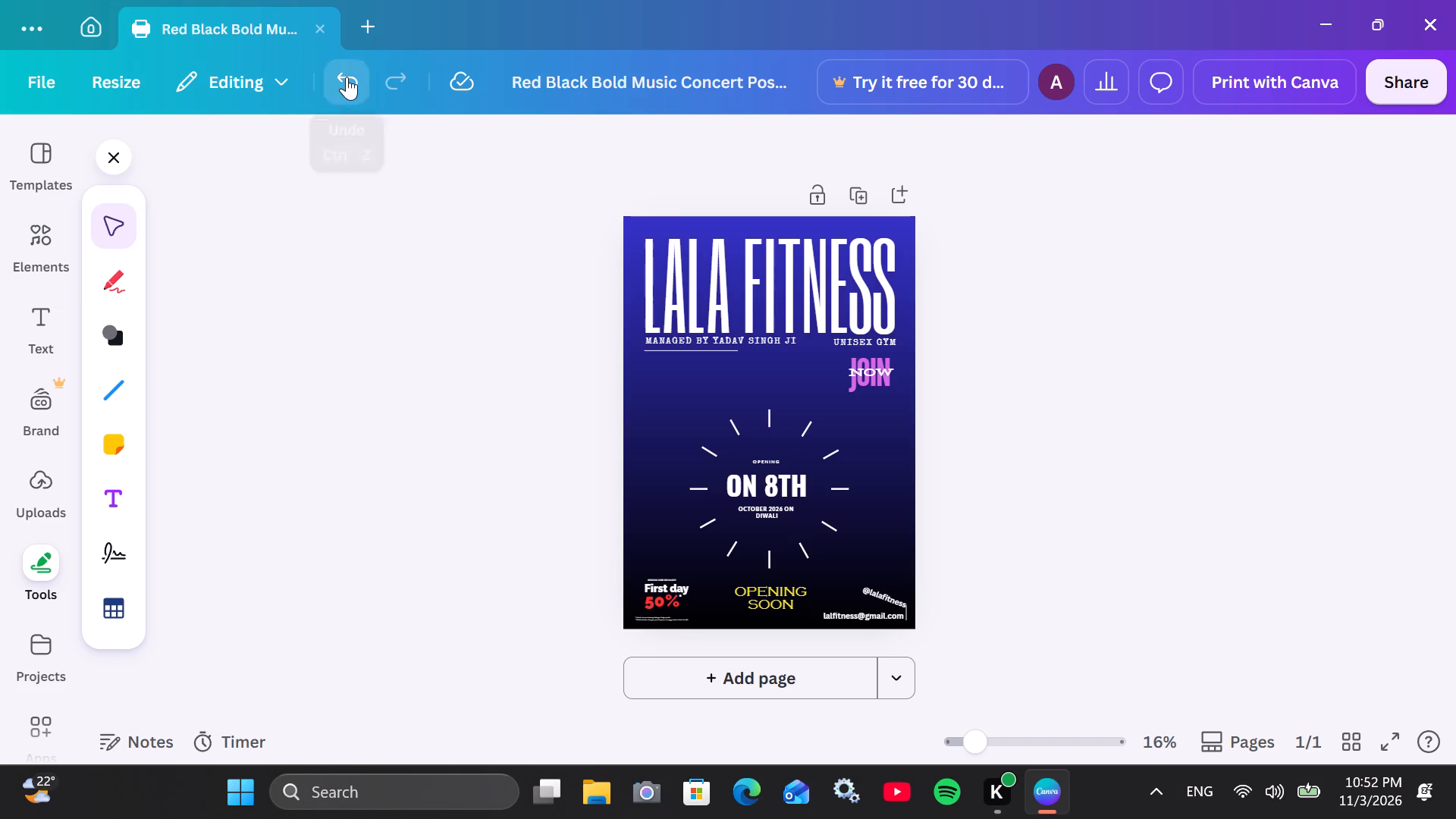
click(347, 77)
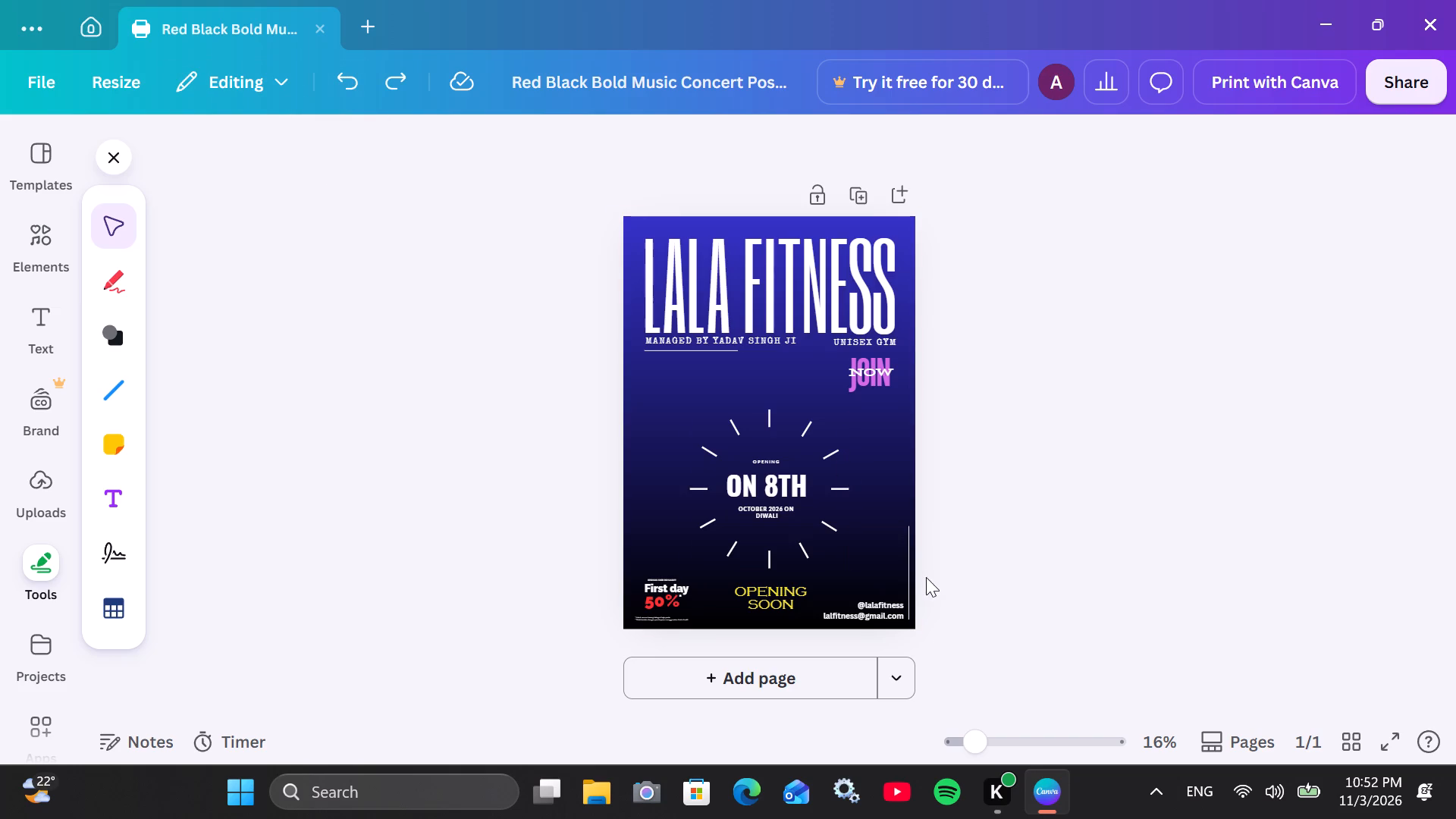
Move the vertical line to the top of the poster, just left of the "LALA FITNESS" title.
drag(910, 570, 706, 387)
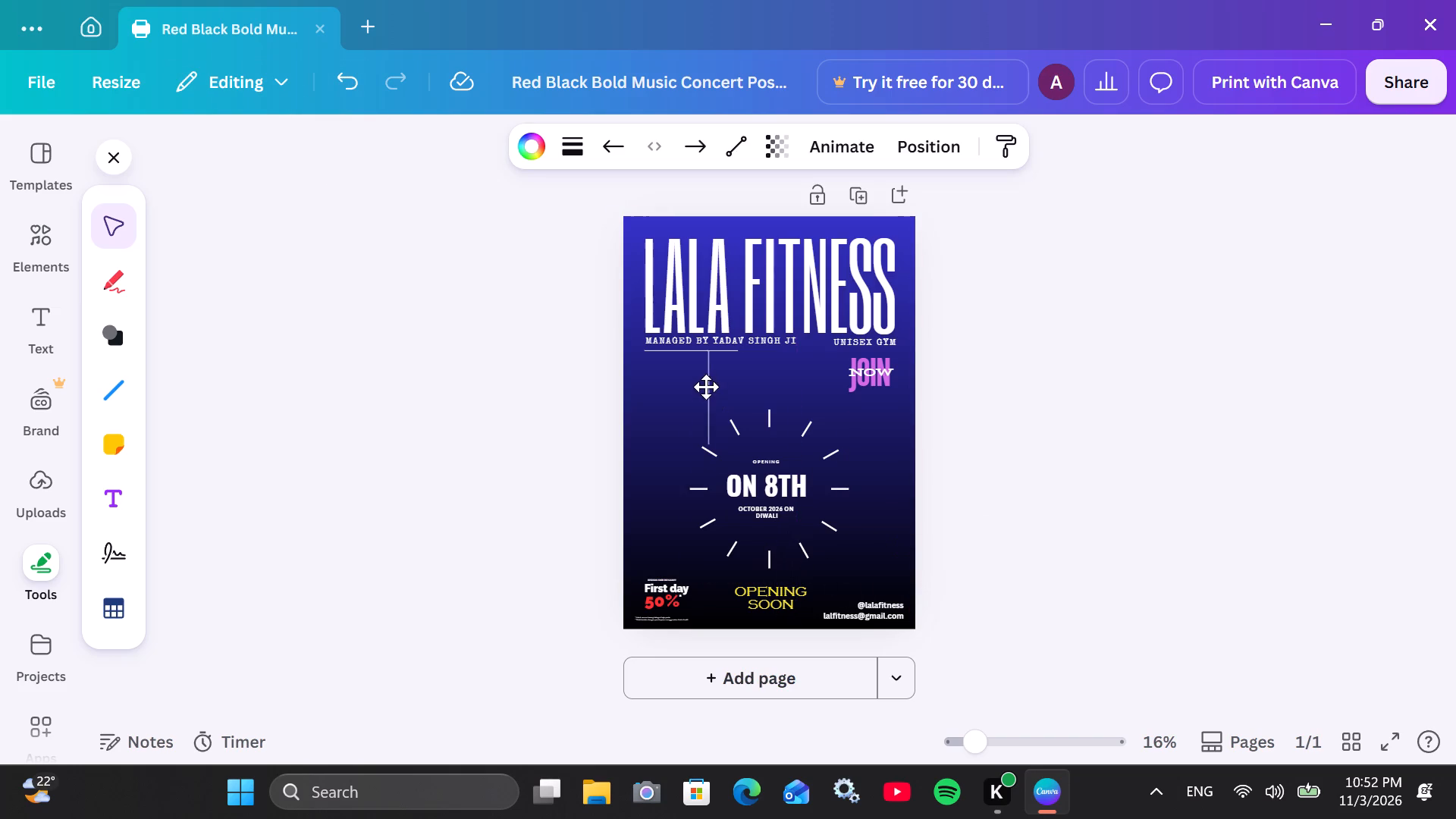
drag(706, 387, 638, 280)
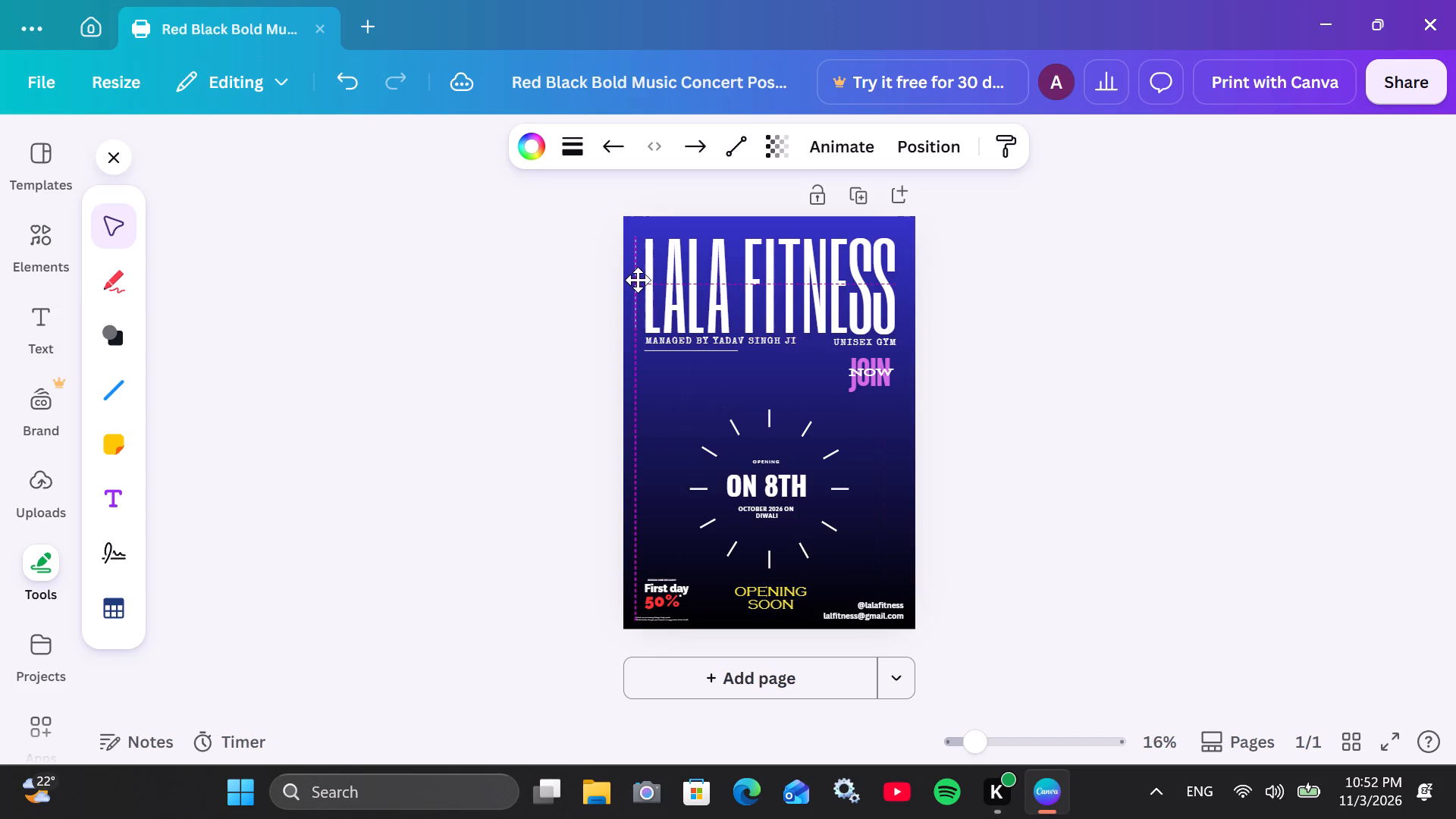
drag(638, 280, 638, 281)
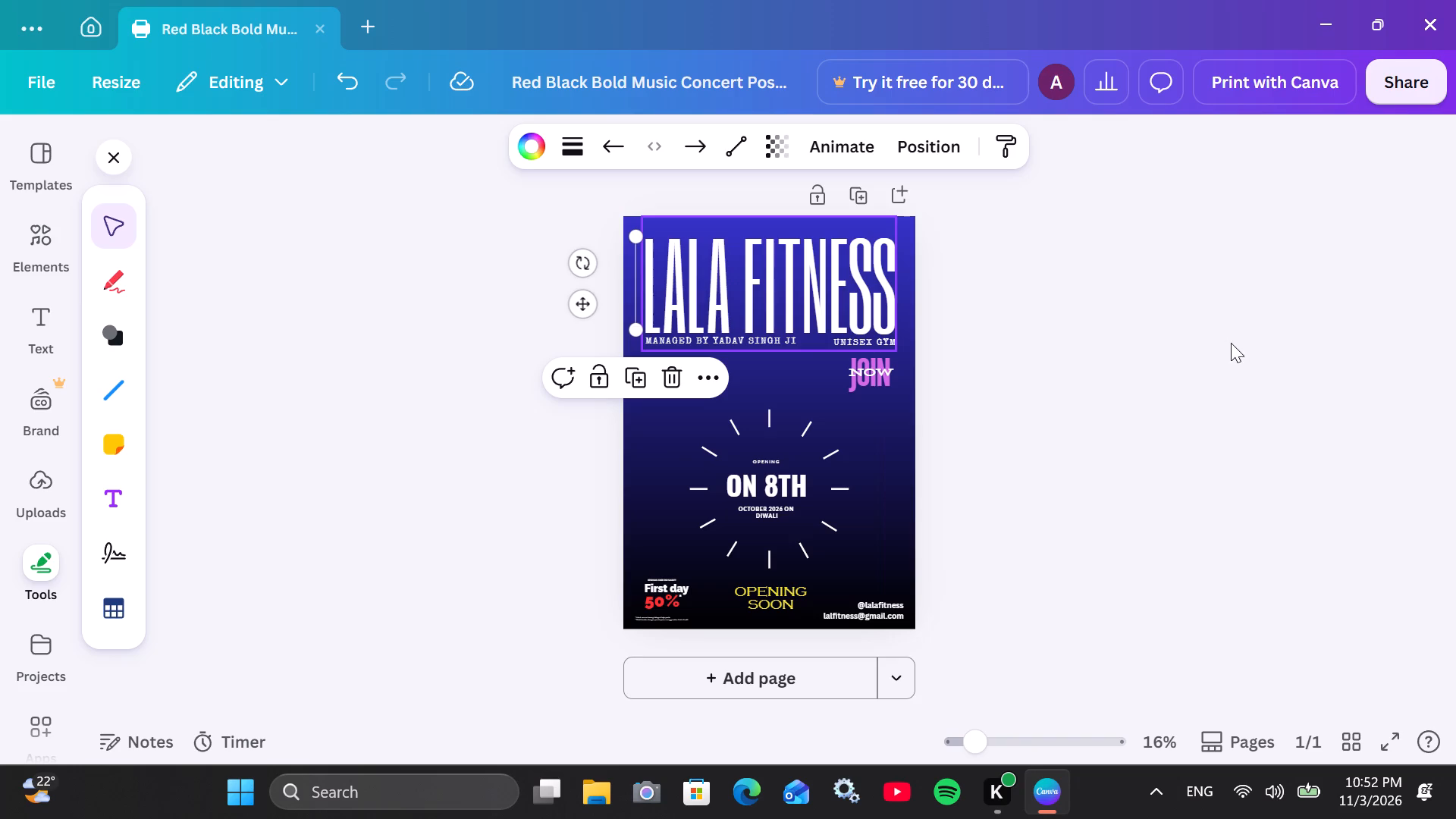
click(1231, 343)
Nudge the vertical line slightly down and toward the "LALA FITNESS" title, aligning it with the height of the letters.
click(632, 291)
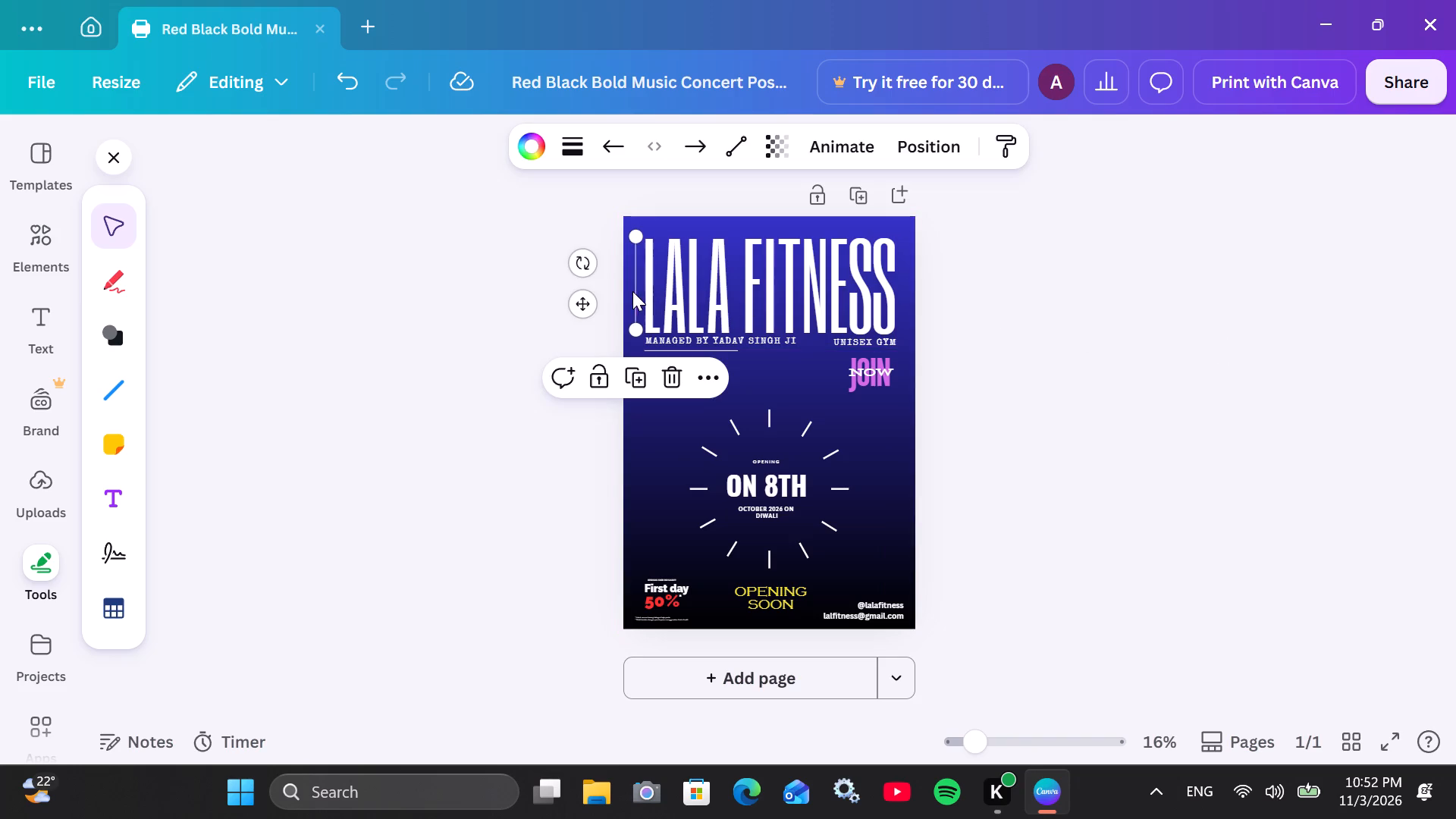
key(Down)
key(Down)
key(Down)
key(Down)
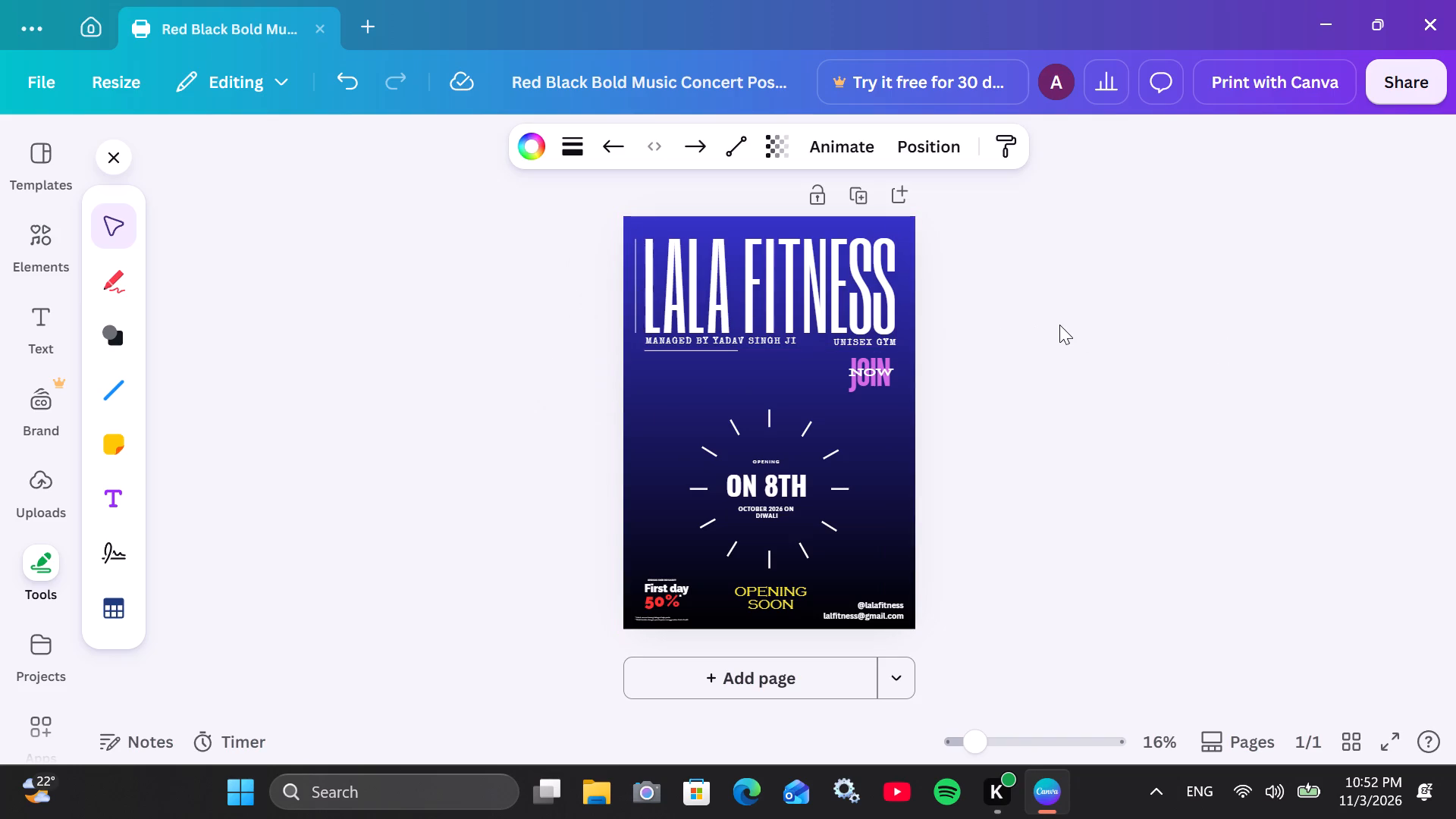
key(Down)
key(Up)
key(Right)
key(Right)
key(Right)
key(Right)
key(Left)
key(Left)
key(Left)
key(Left)
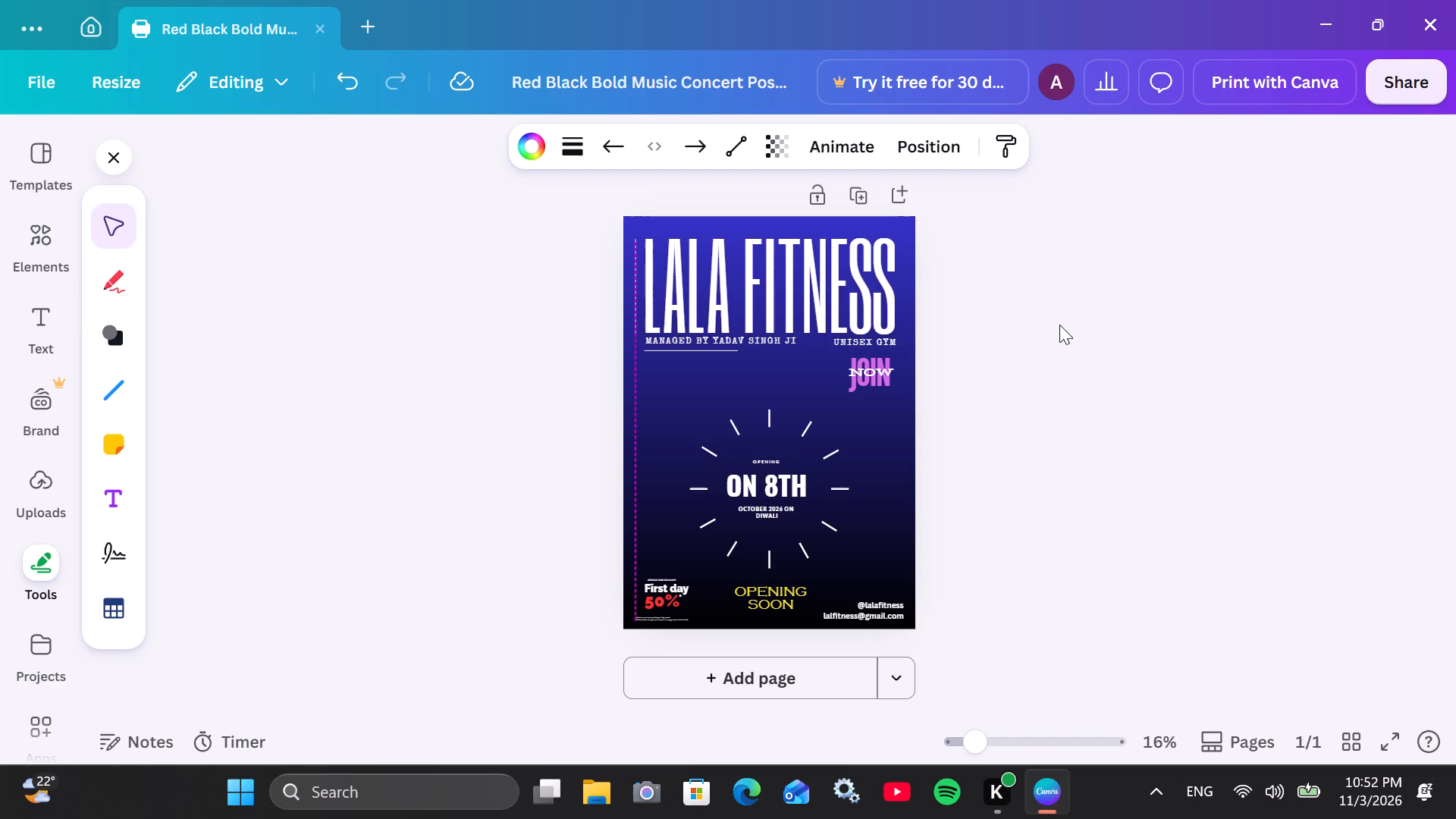
click(1059, 325)
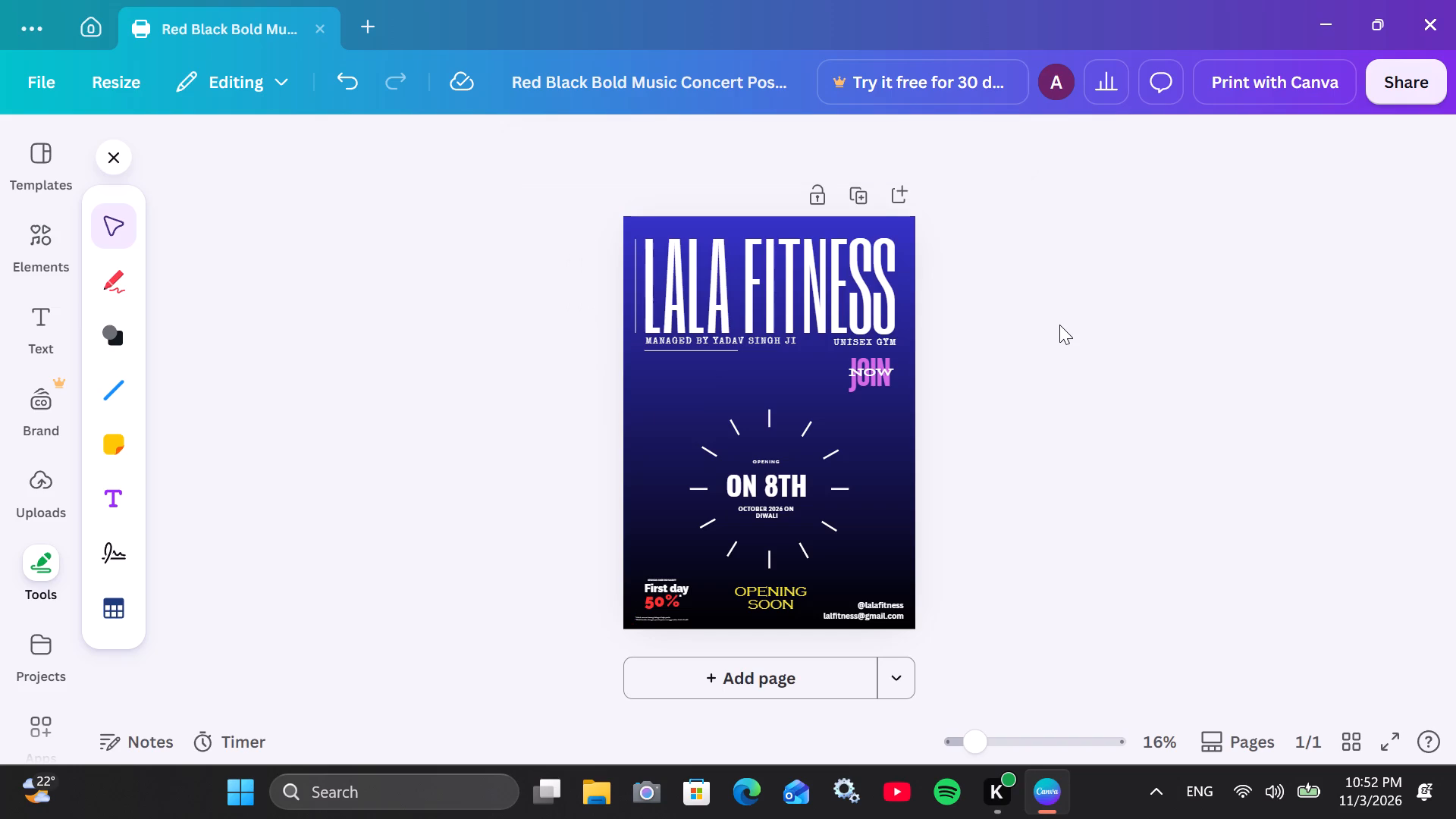
click(632, 307)
key(Right)
key(Right)
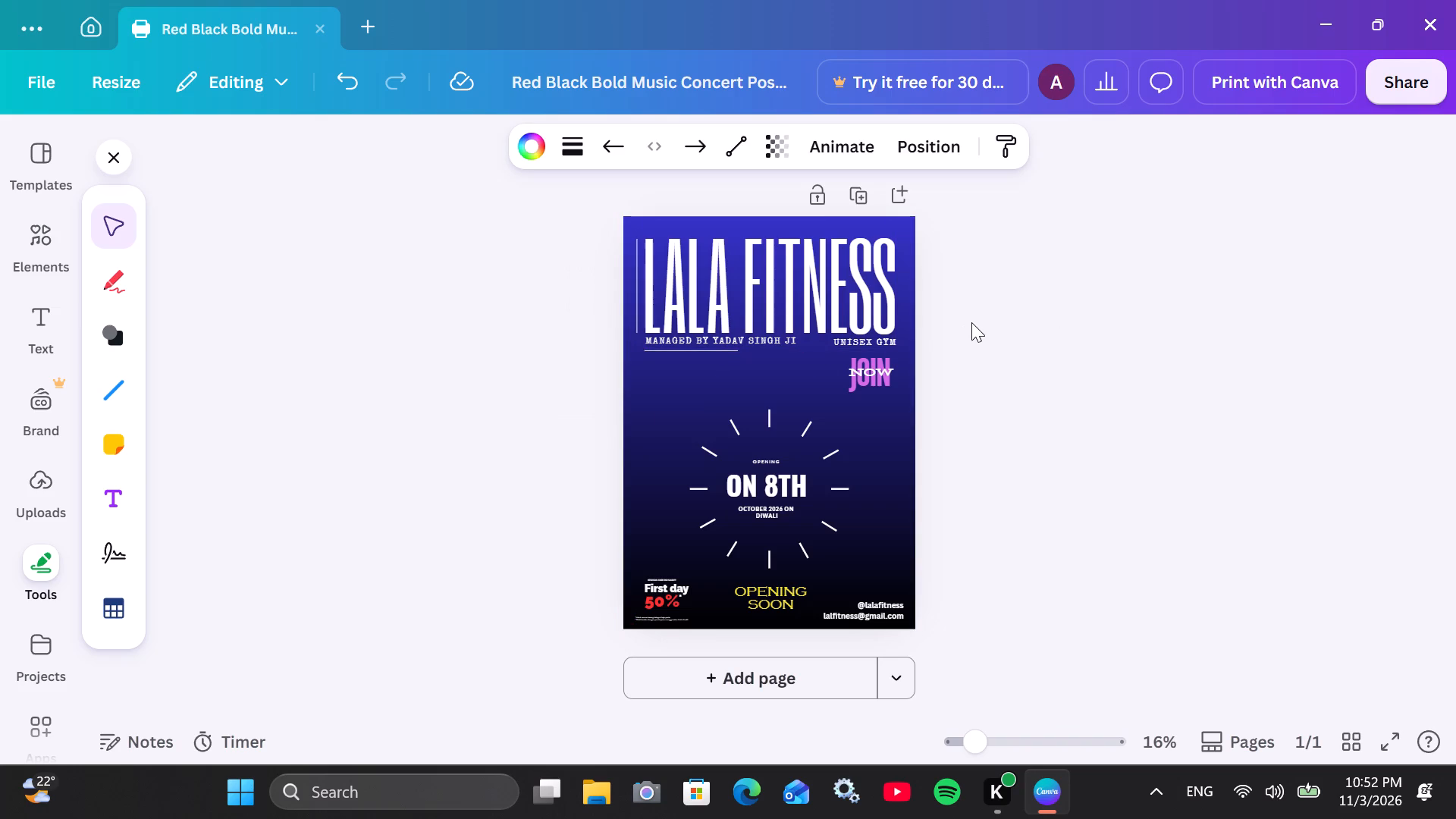
click(971, 322)
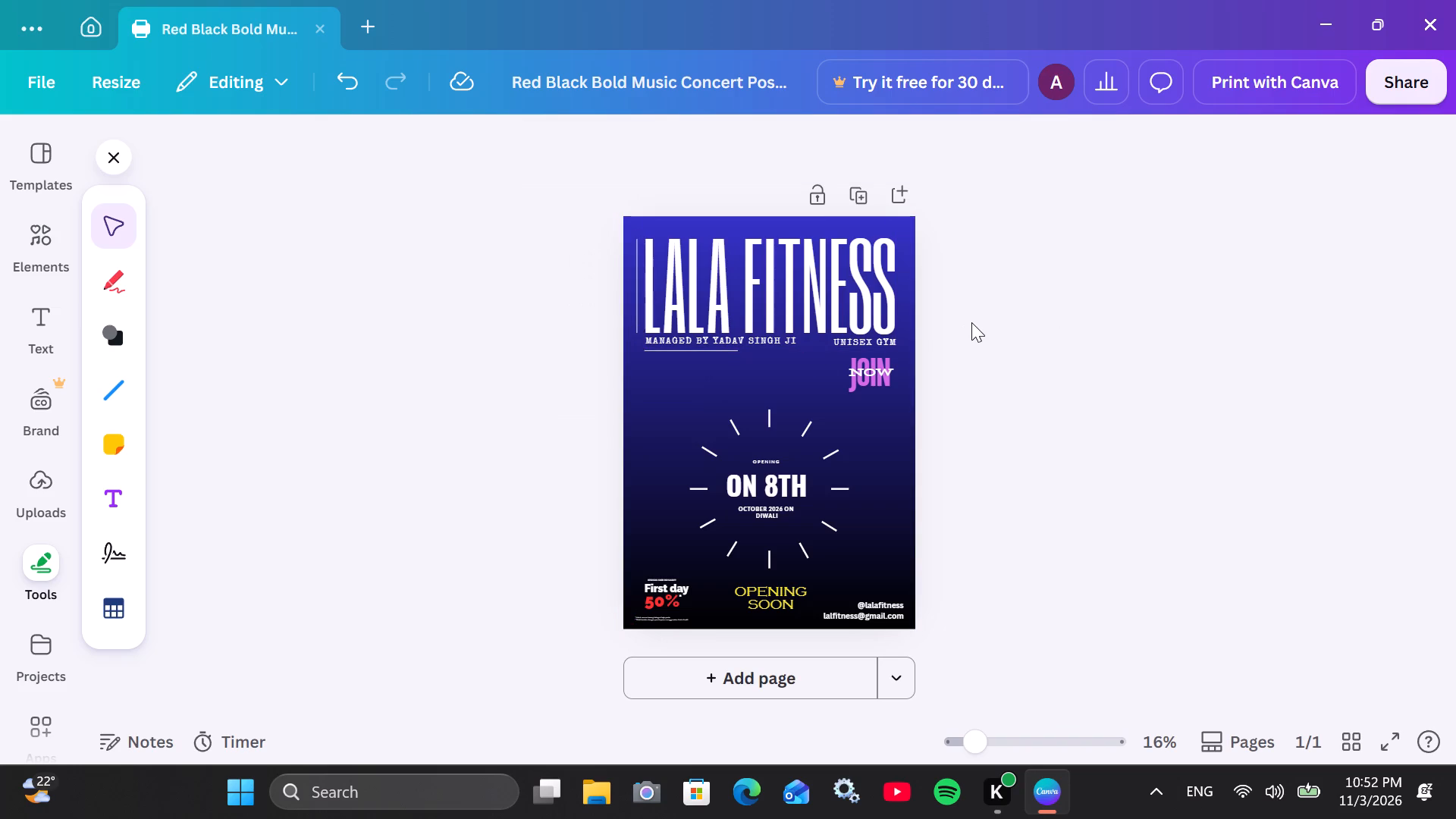